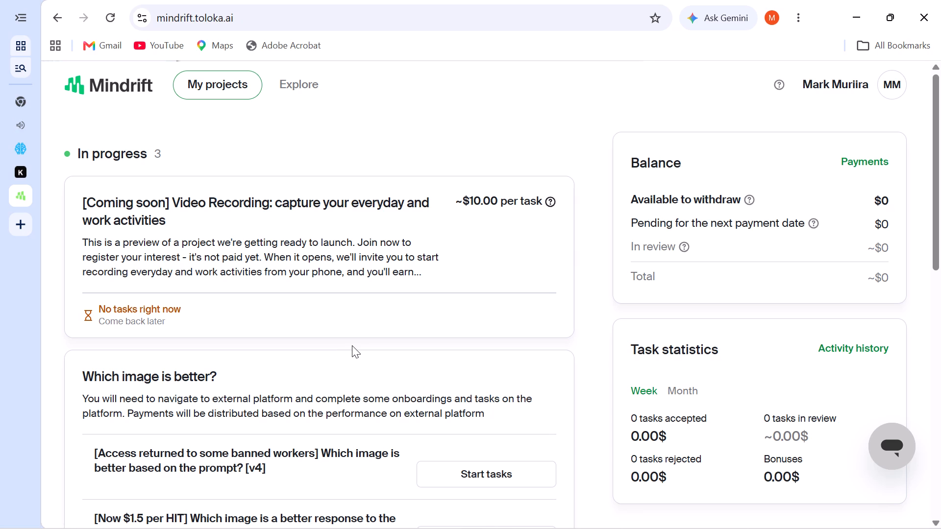
Review the Mindrift project list, including the in-progress projects, onboarding, qualifications and available tasks.
scroll(659, 343, down, 1)
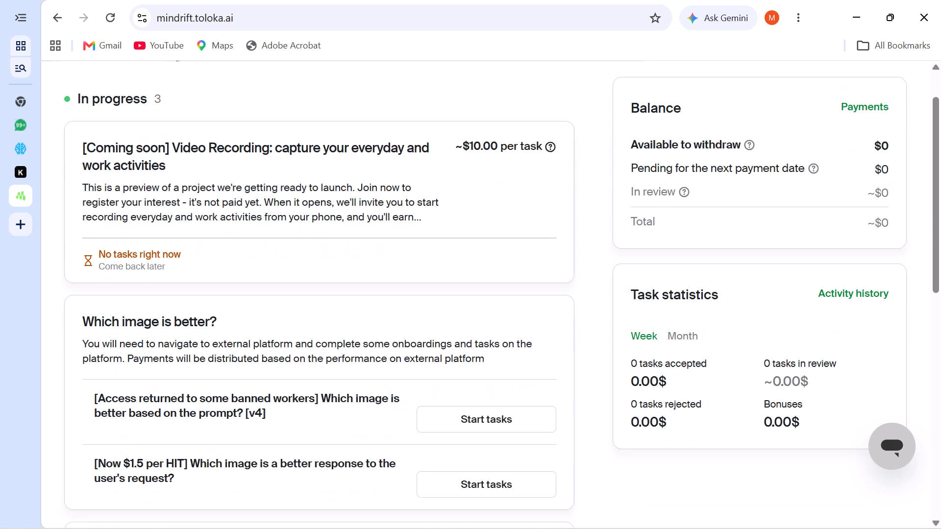
scroll(319, 345, down, 1)
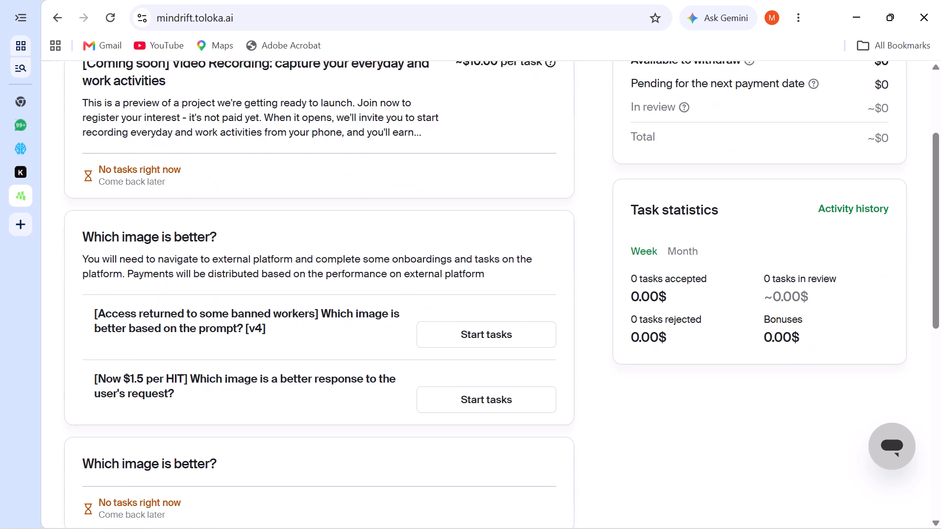
scroll(318, 344, down, 1)
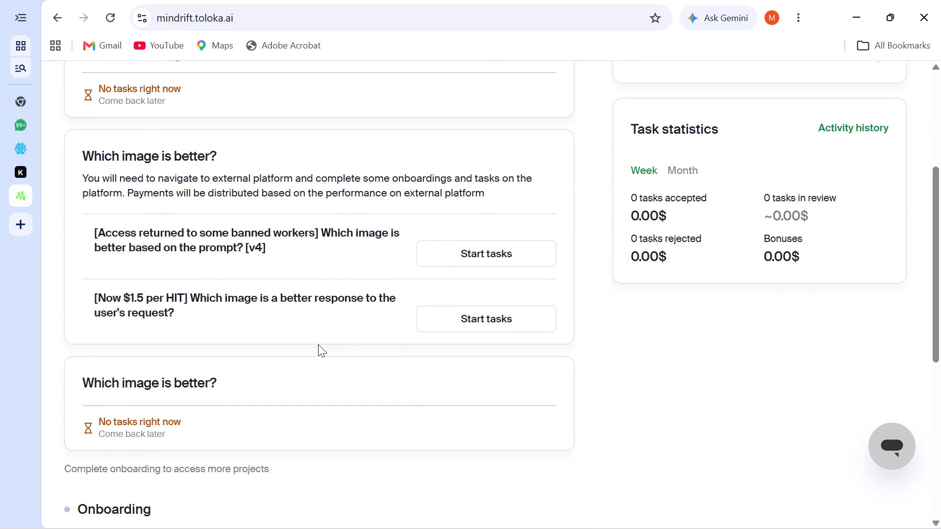
scroll(318, 344, down, 1)
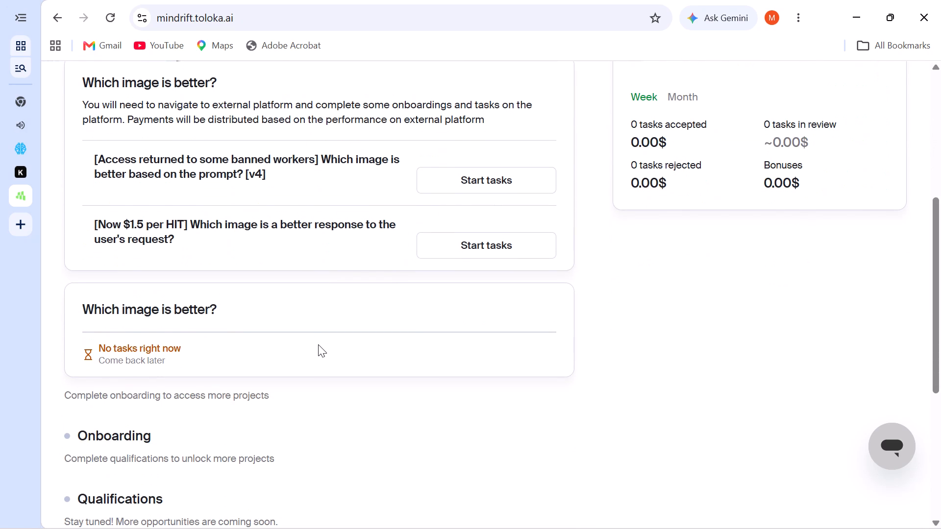
scroll(318, 344, down, 2)
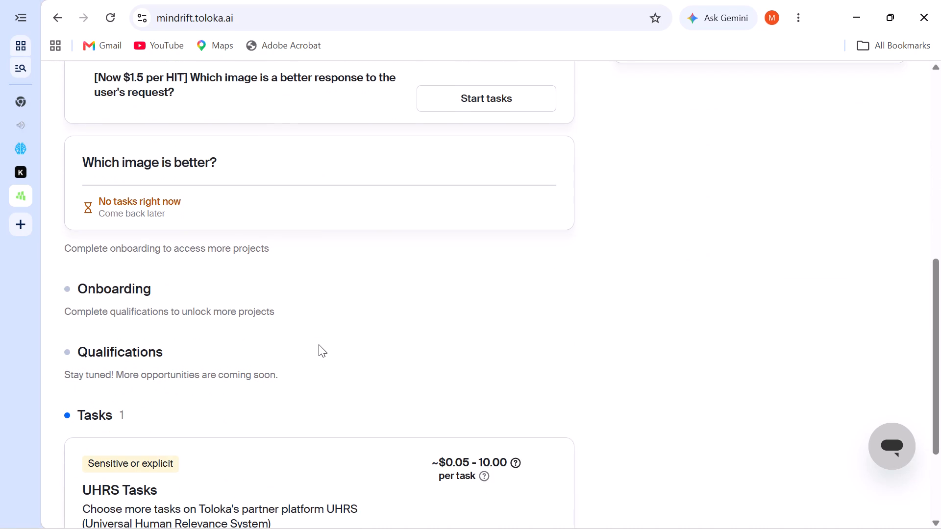
click(144, 279)
click(156, 303)
scroll(193, 360, down, 2)
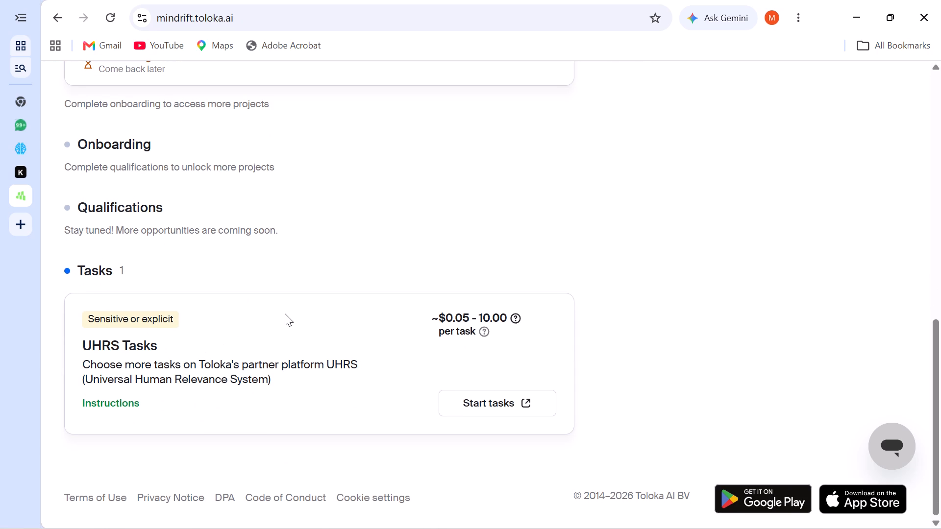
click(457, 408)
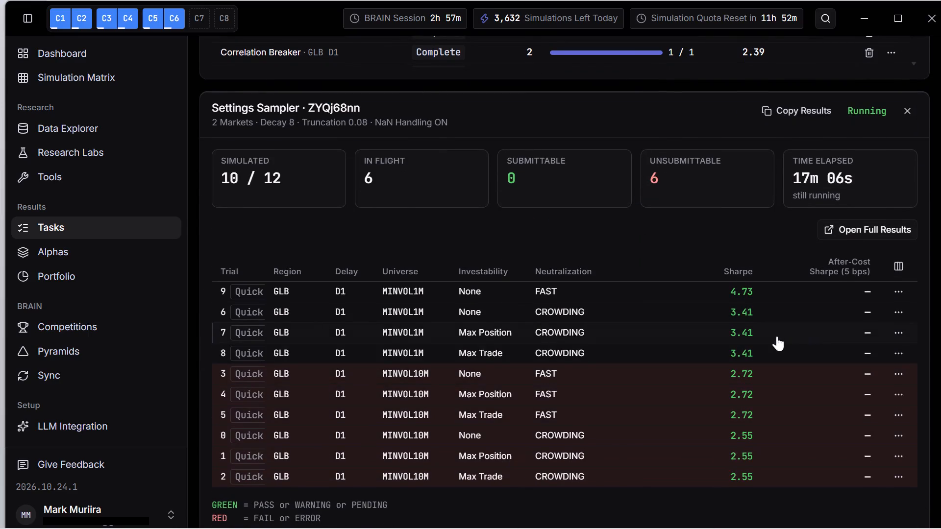
scroll(669, 325, down, 6)
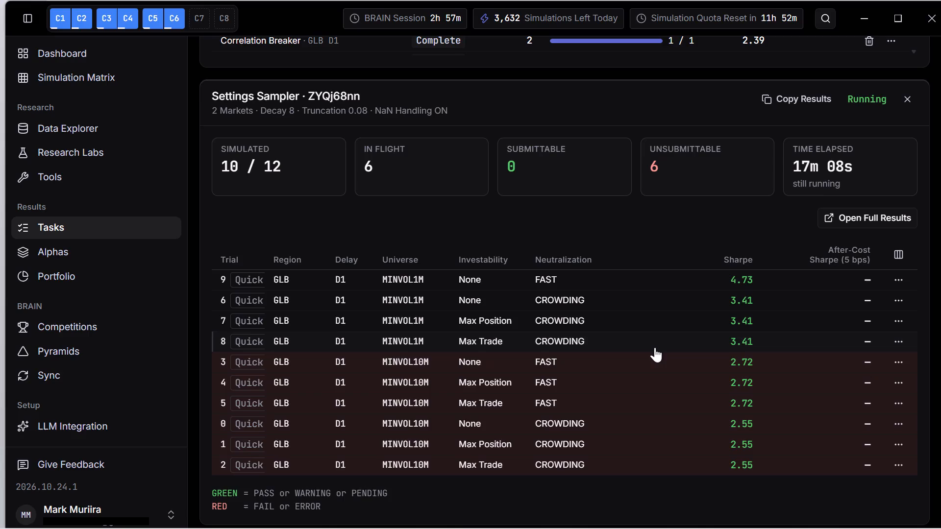
scroll(654, 347, up, 2)
scroll(672, 339, down, 2)
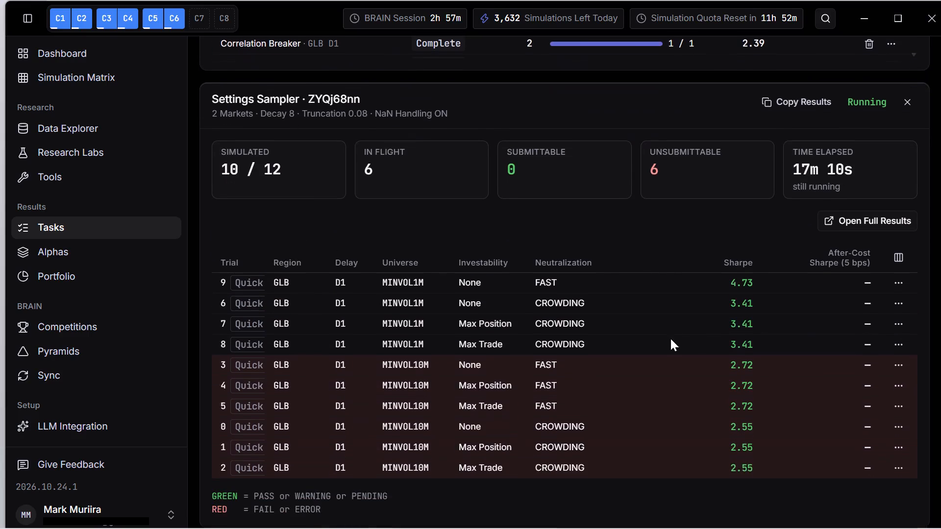
scroll(699, 323, left, 4)
Open the Settings Sampler task's full results and examine the metrics across the Every Alpha table.
click(834, 222)
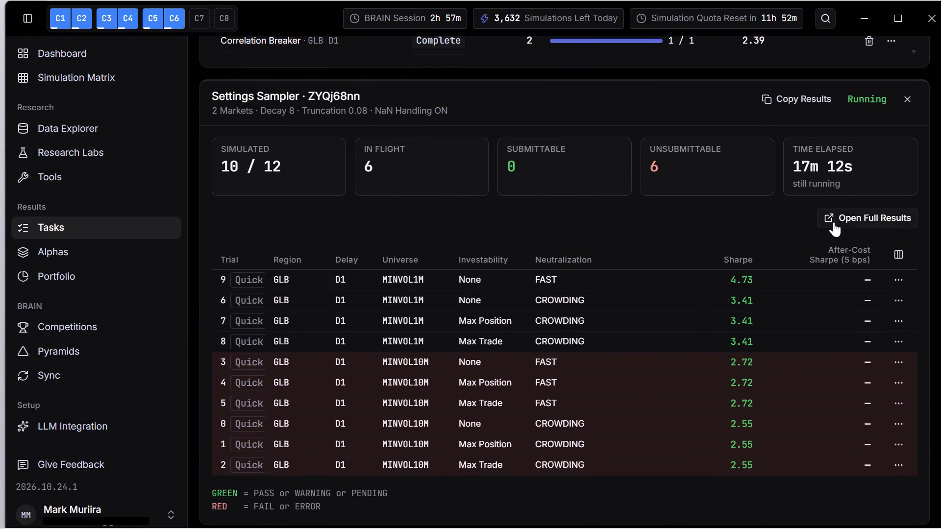
scroll(642, 366, left, 1)
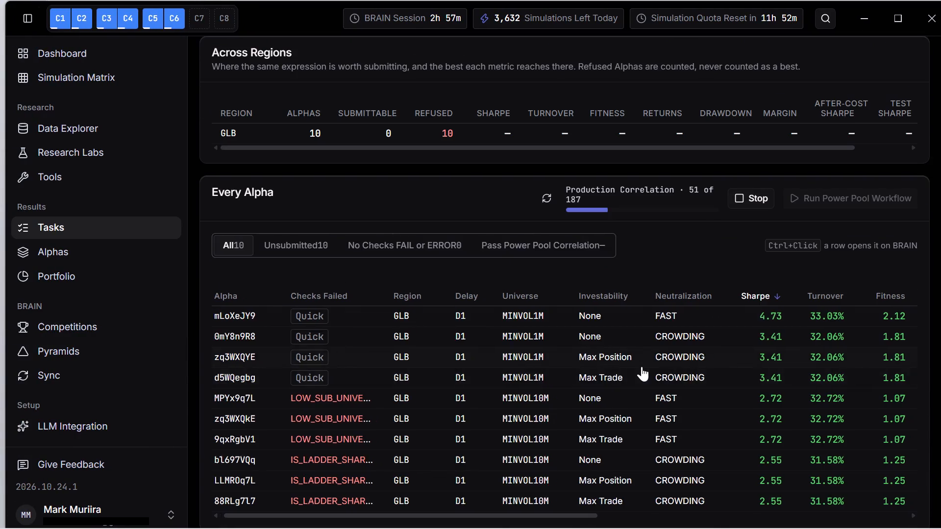
scroll(642, 366, left, 13)
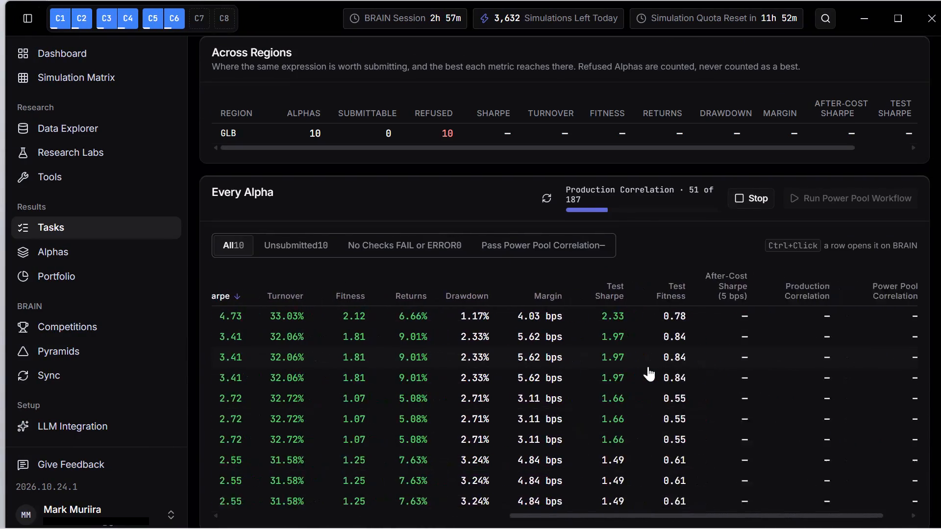
scroll(648, 366, left, 3)
scroll(599, 356, right, 3)
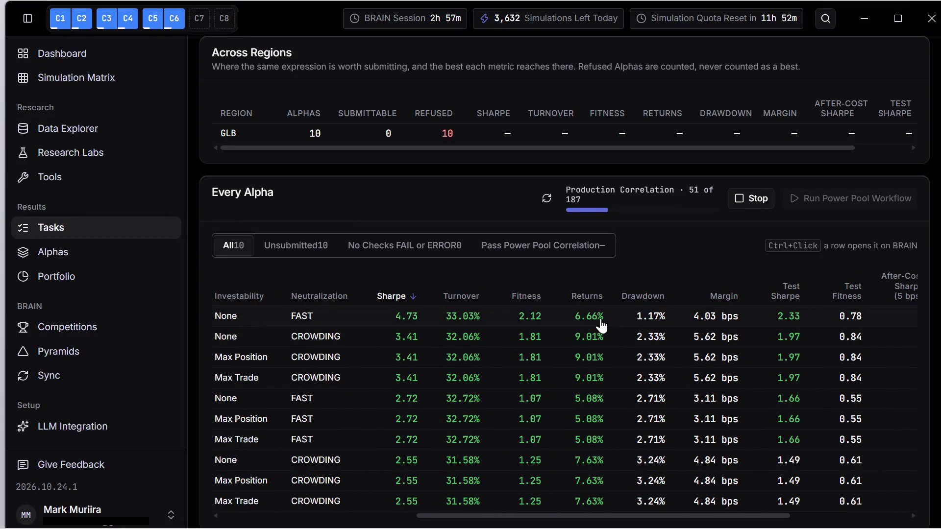
Open the highest-Sharpe alpha, mLoXeJY9, on the WorldQuant BRAIN platform.
click(600, 318)
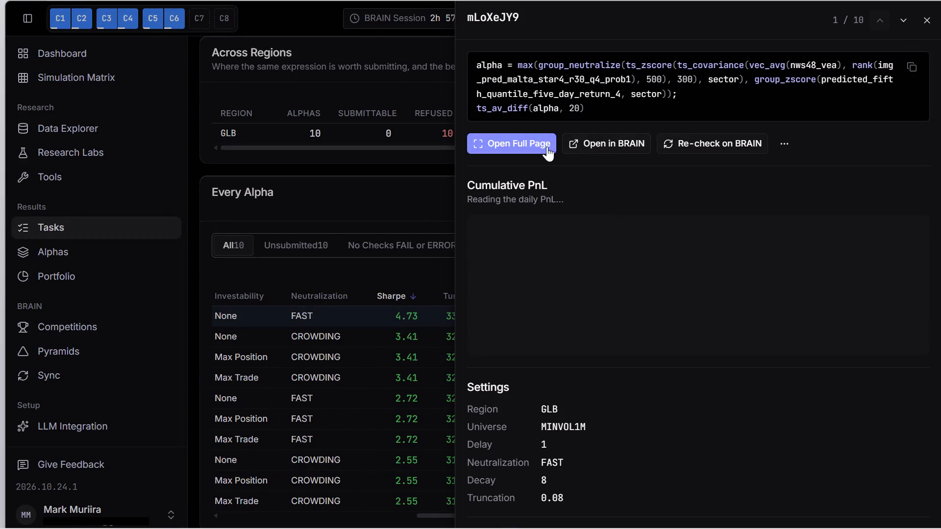
click(610, 146)
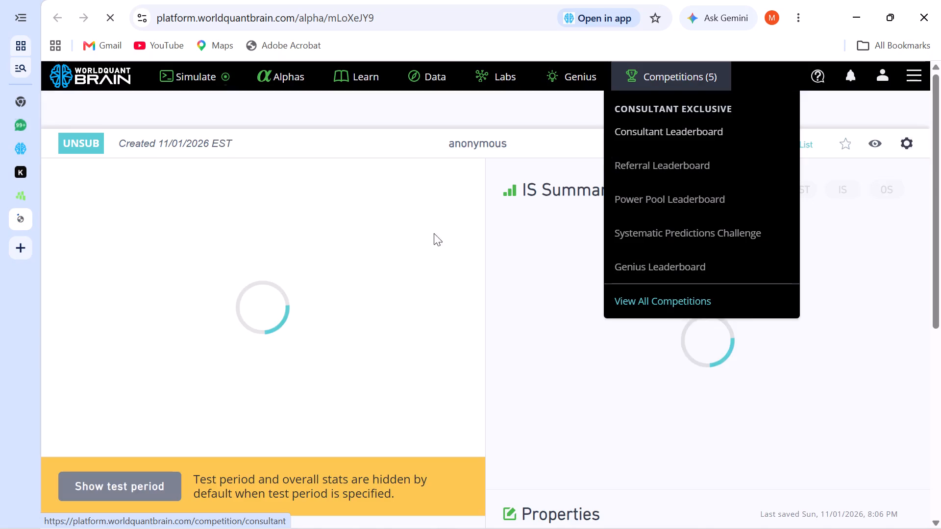
Show the alpha's test period and inspect the list of passed checks under IS Testing Status.
scroll(444, 300, down, 6)
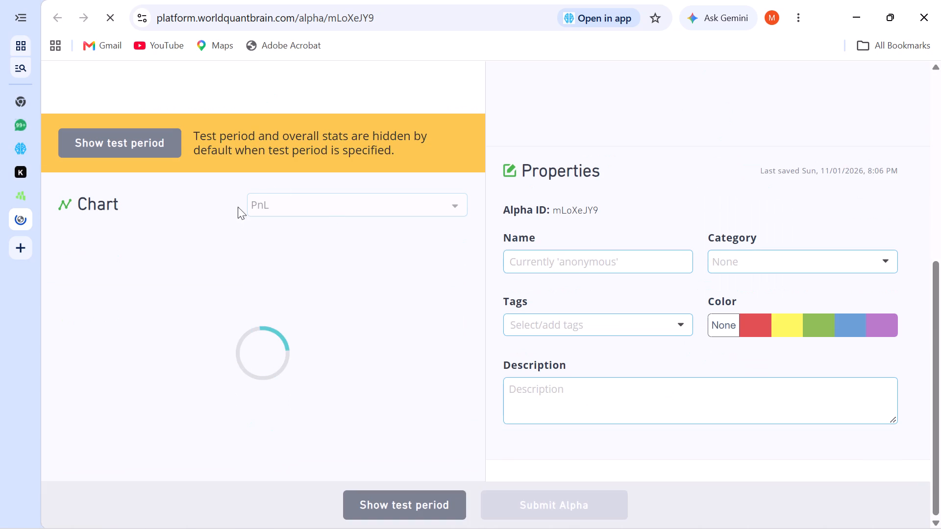
click(432, 500)
scroll(569, 369, down, 5)
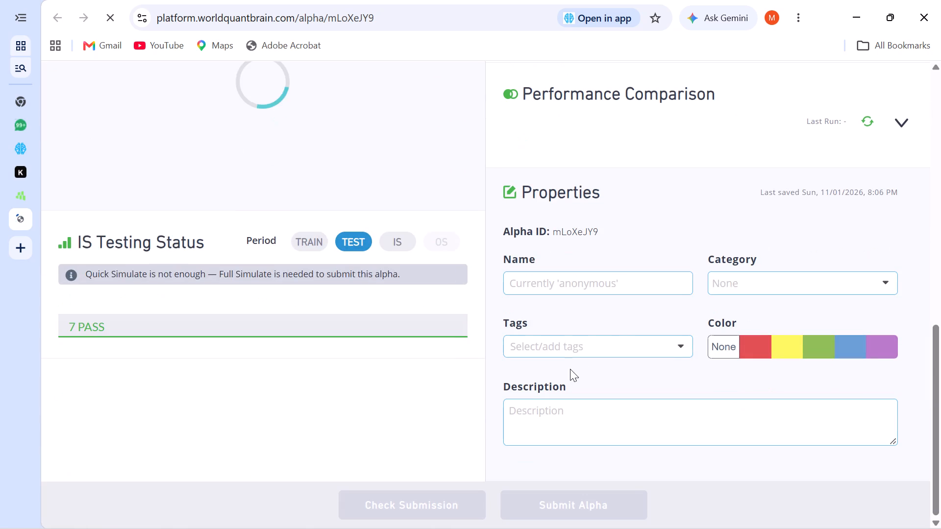
click(314, 332)
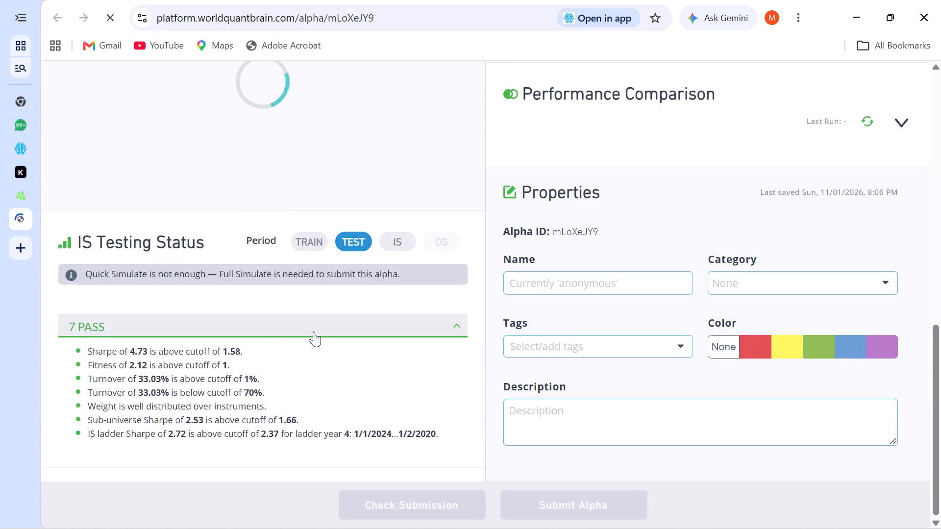
click(314, 332)
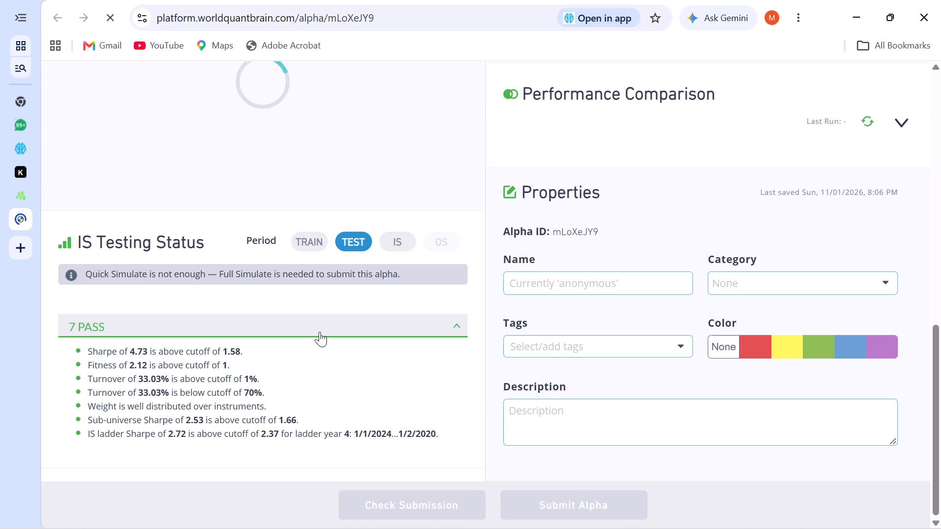
scroll(652, 254, down, 3)
Compare the alpha's IS Summary for the TRAIN, IS and TEST periods and examine its PnL chart.
scroll(652, 254, up, 17)
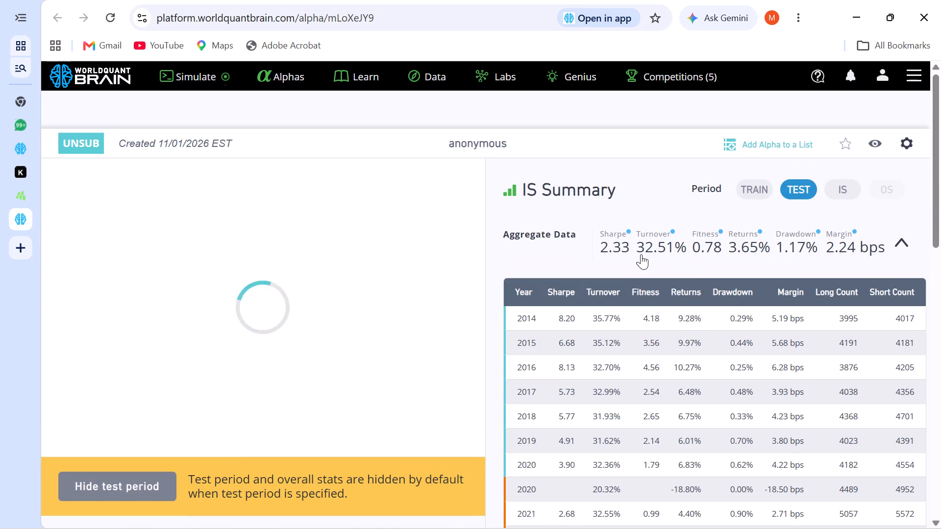
click(753, 180)
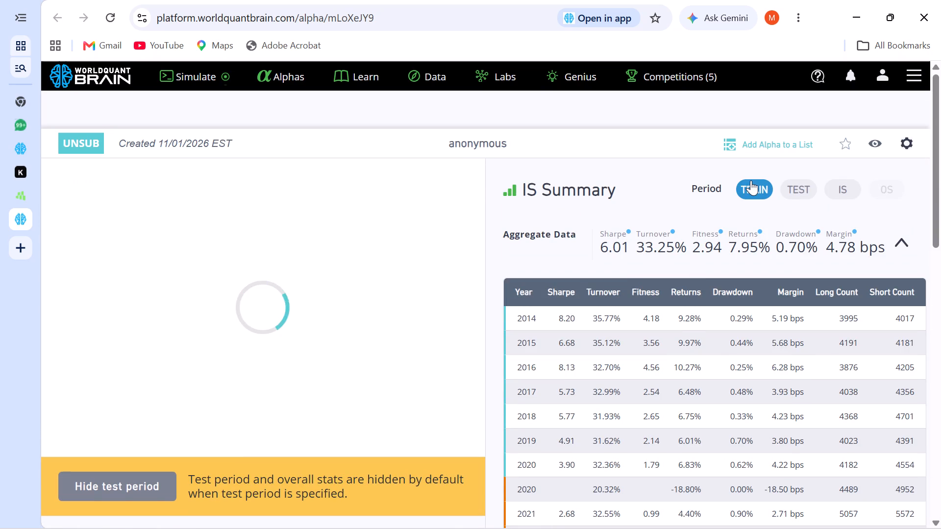
click(848, 184)
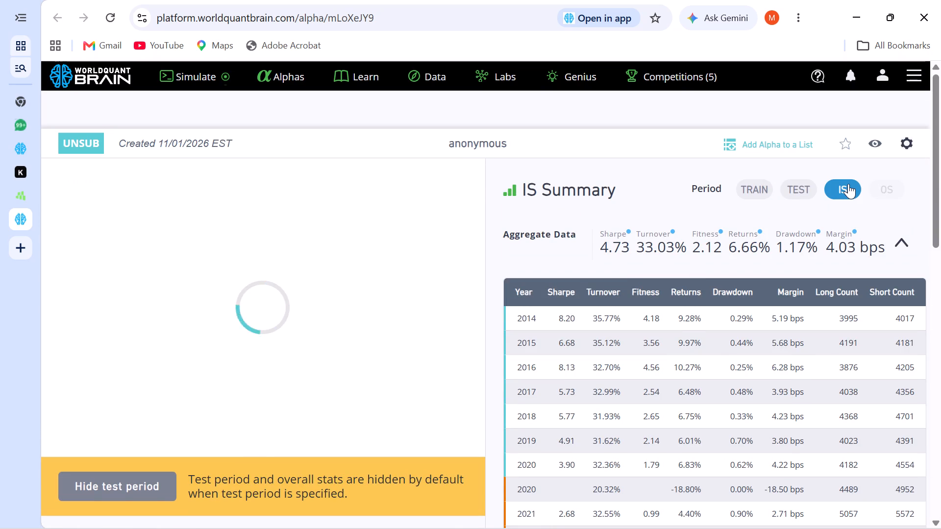
click(797, 189)
click(758, 188)
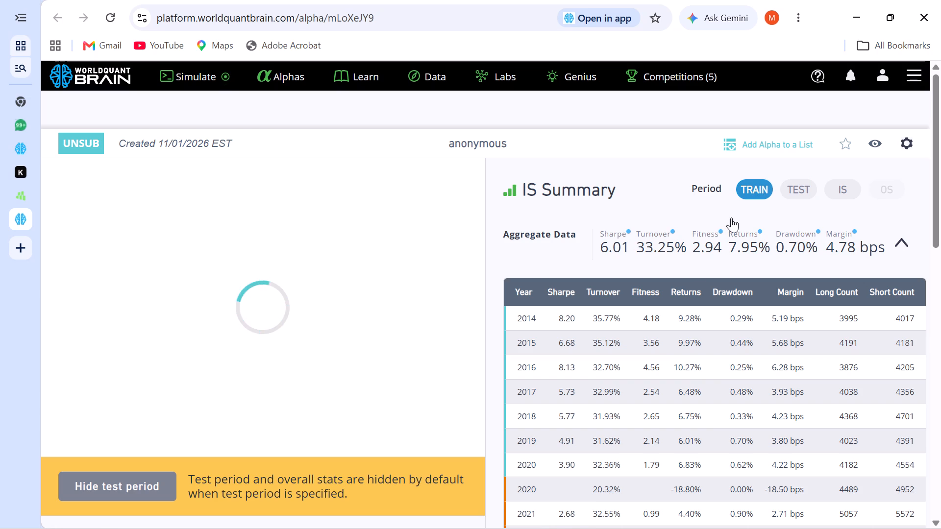
scroll(498, 280, up, 11)
scroll(740, 276, down, 7)
scroll(687, 373, down, 6)
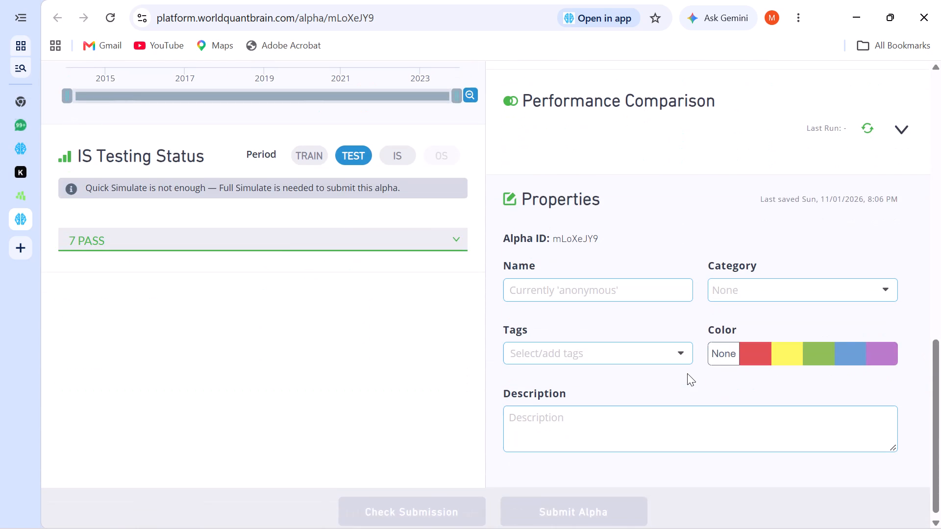
scroll(687, 373, up, 6)
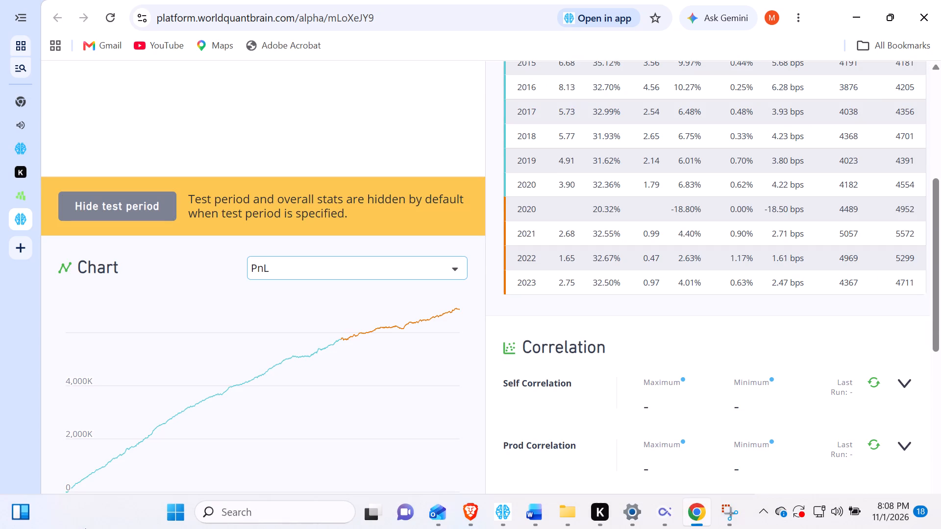
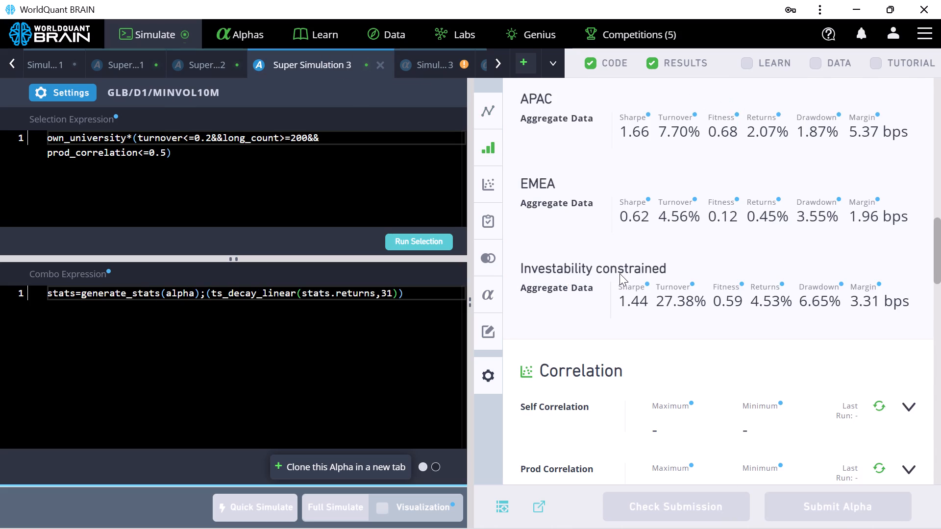
Examine Super Simulation 3's chart, IS Summary, regional aggregate data, correlation section and IS Testing Status.
scroll(619, 273, up, 5)
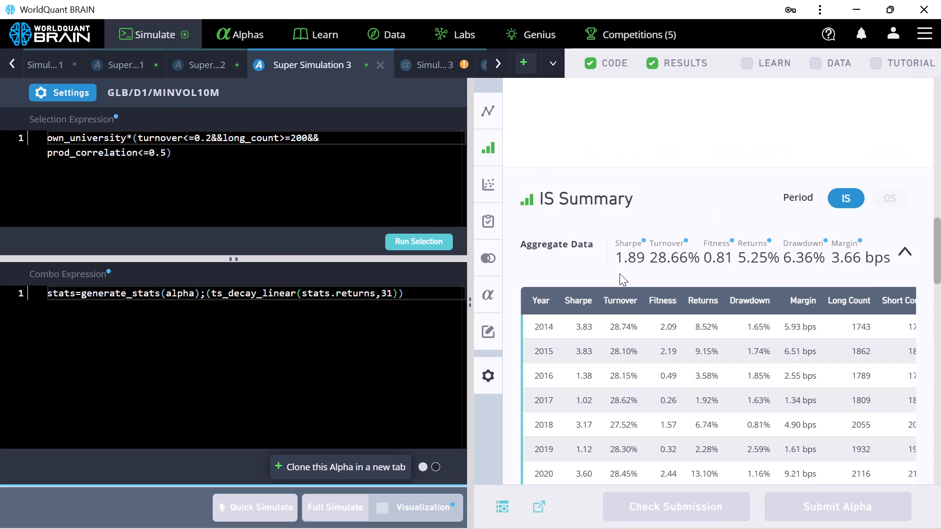
scroll(619, 273, up, 11)
scroll(619, 273, down, 5)
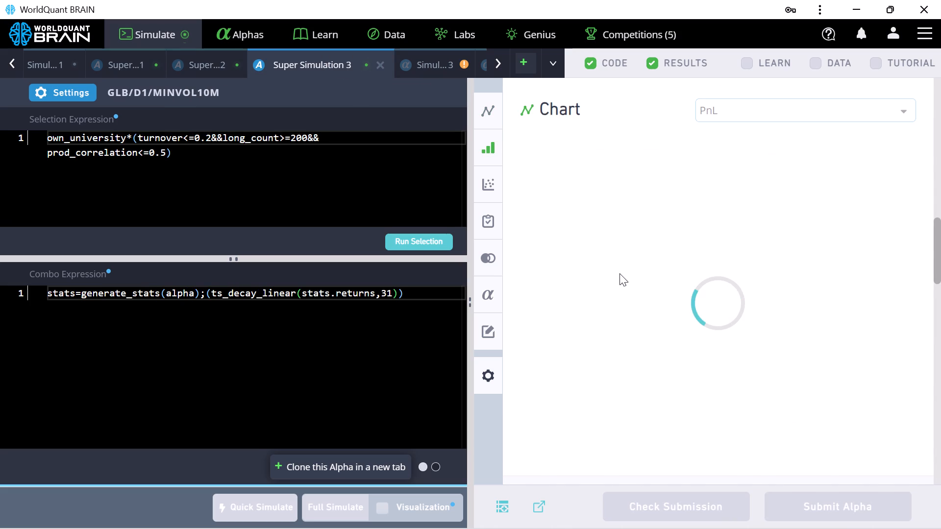
scroll(619, 273, down, 9)
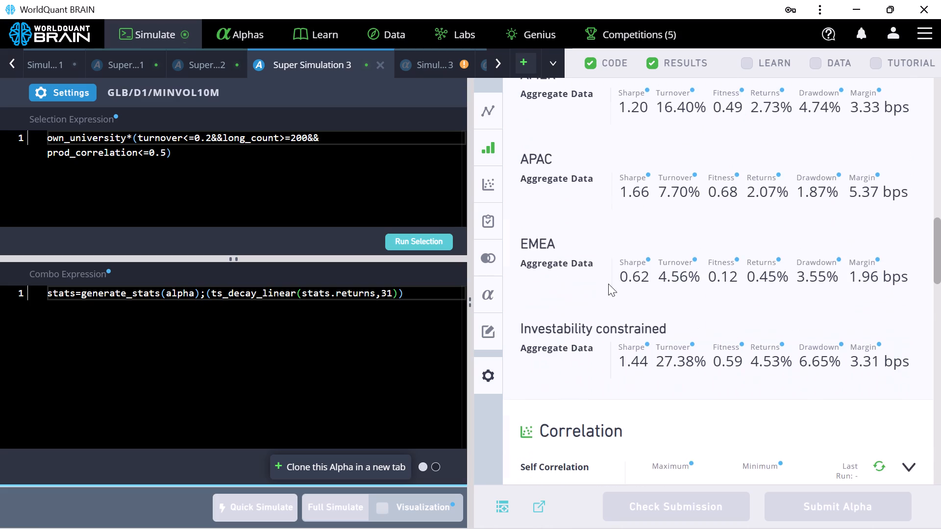
scroll(608, 284, down, 3)
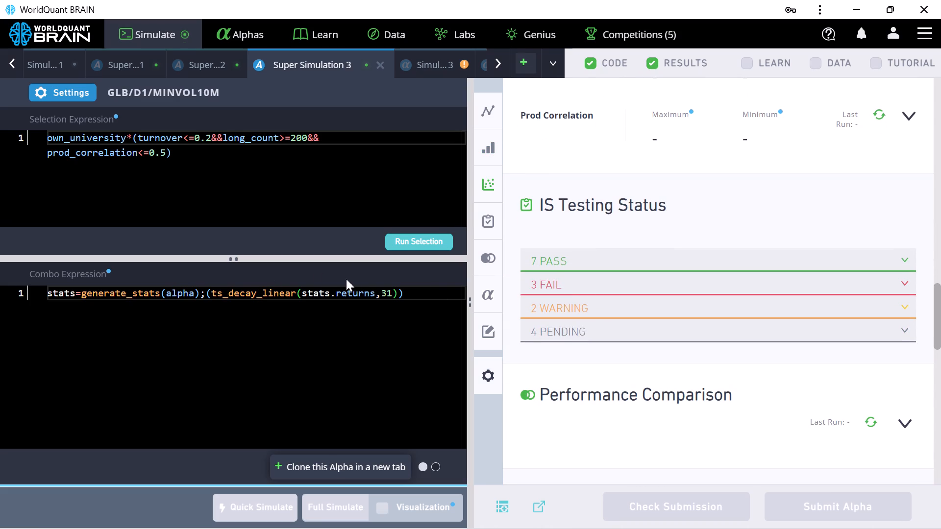
Replace the ts_decay_linear operator with ts_scale in Super Simulation 3's combo expression, keeping the arguments stats.returns and 31.
click(296, 293)
key(BackSpace)
key(BackSpace)
key(BackSpace)
key(BackSpace)
key(BackSpace)
key(BackSpace)
key(BackSpace)
key(BackSpace)
key(BackSpace)
key(BackSpace)
key(BackSpace)
key(BackSpace)
key(BackSpace)
key(BackSpace)
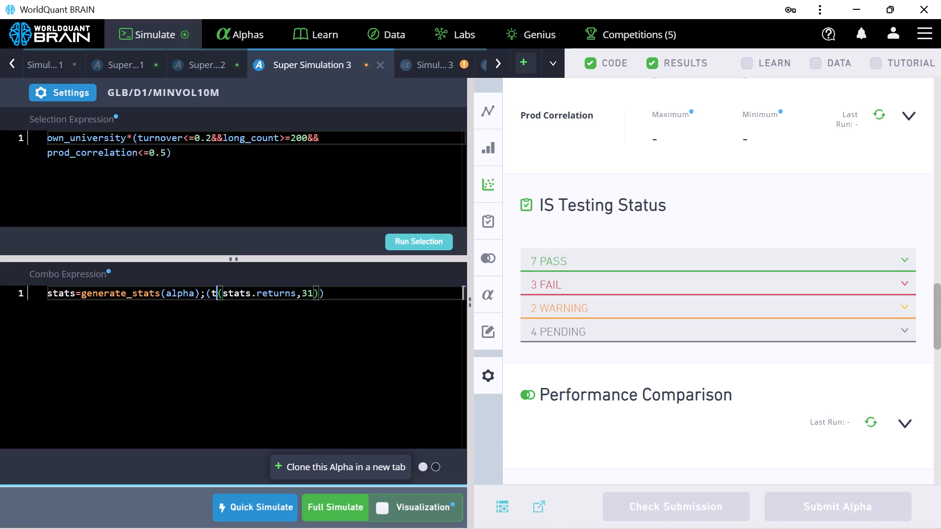
key(s)
text(_scale)
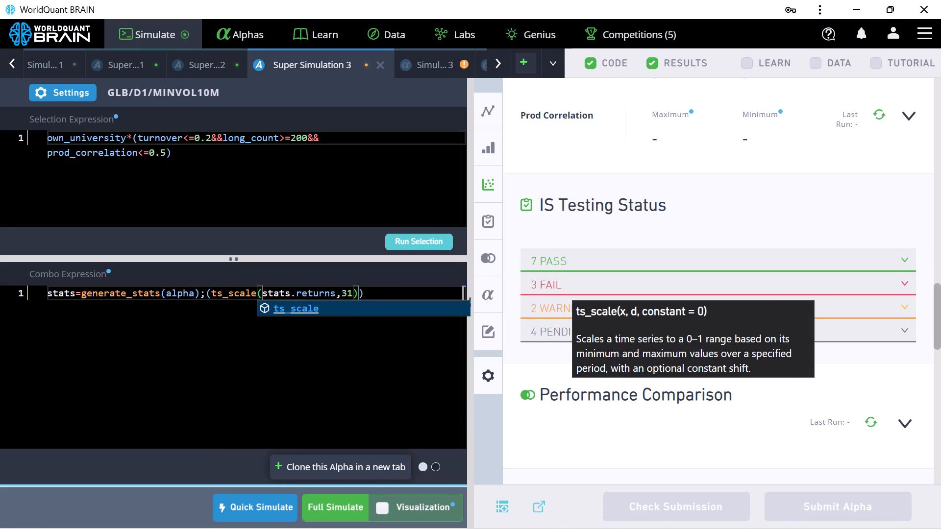
Run the selection for Super Simulation 3 and start its full simulation.
click(397, 246)
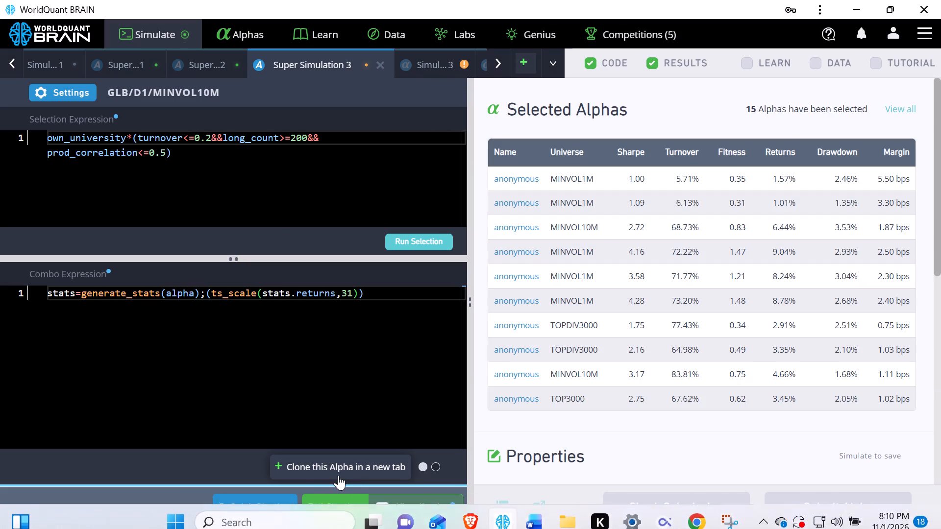
scroll(374, 313, down, 4)
drag(323, 505, 323, 498)
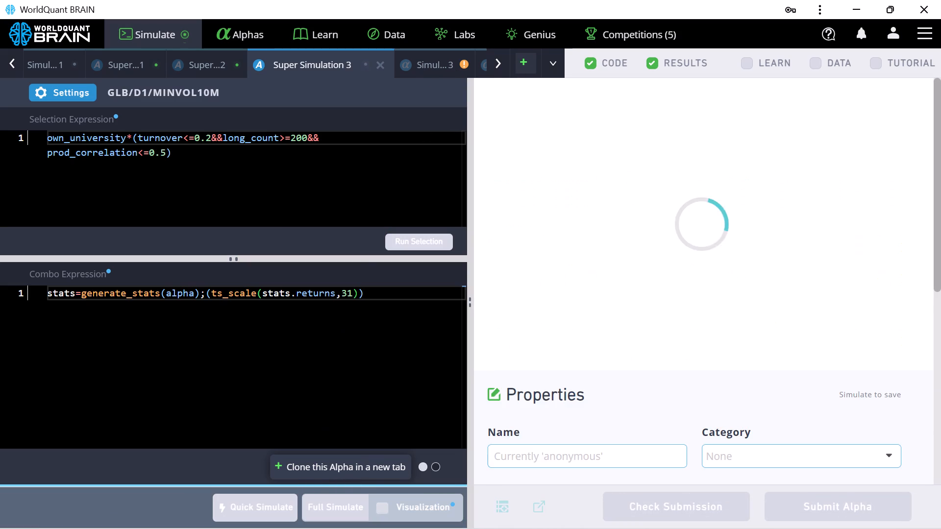
Open Simulation 3, look through its results and properties, and submit its alpha.
click(440, 60)
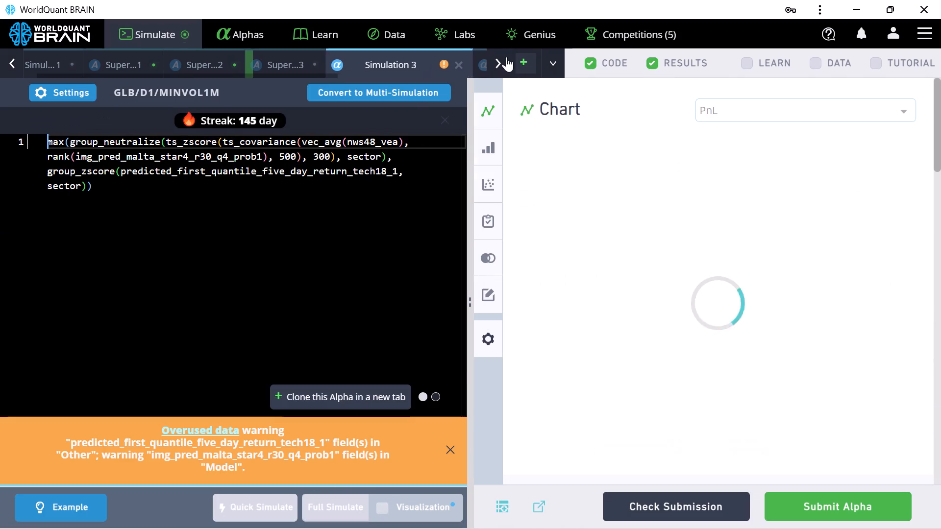
scroll(631, 280, down, 4)
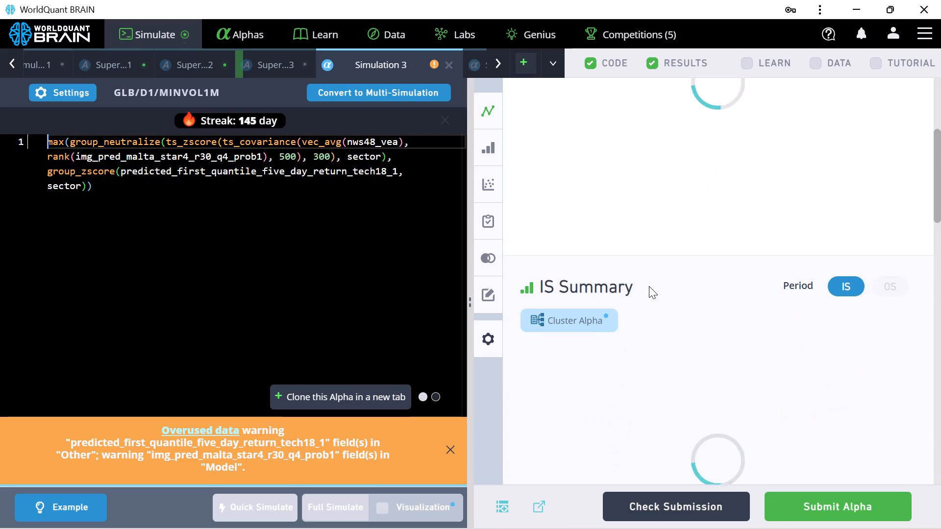
scroll(649, 286, down, 15)
scroll(648, 291, down, 7)
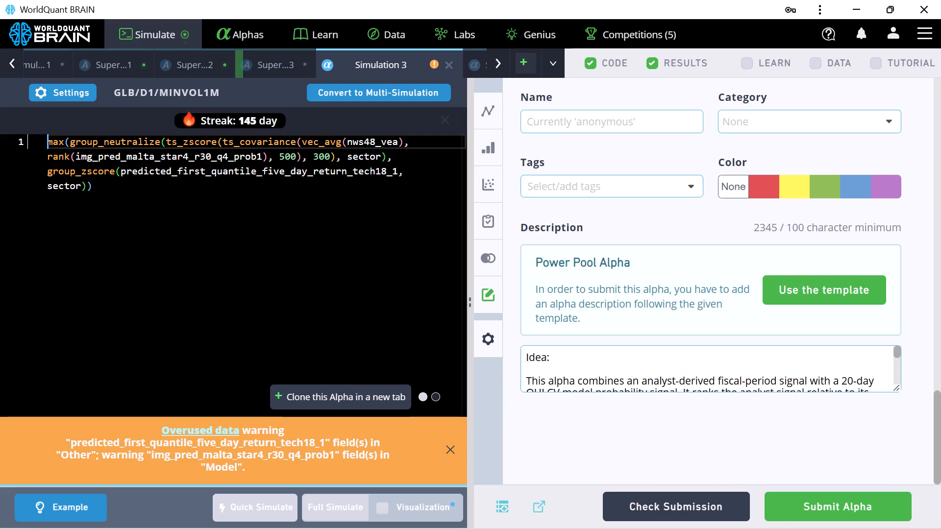
click(776, 508)
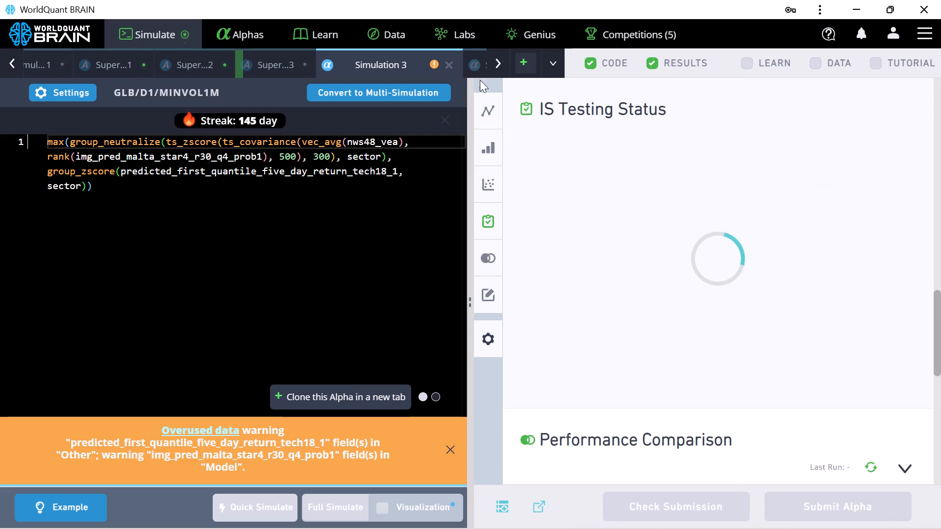
Open Super Simulation 4 and examine its IS Testing Status, Selected Alphas table, properties and chart sections.
click(497, 65)
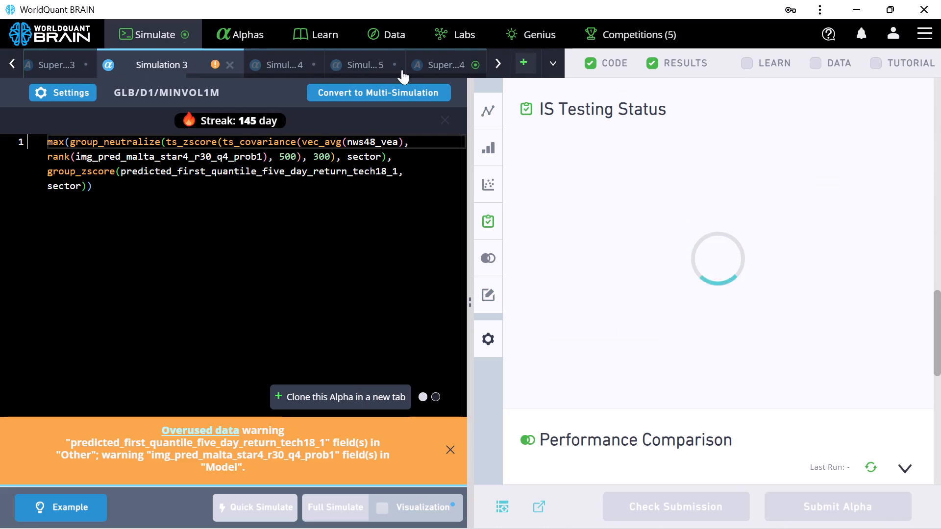
click(452, 63)
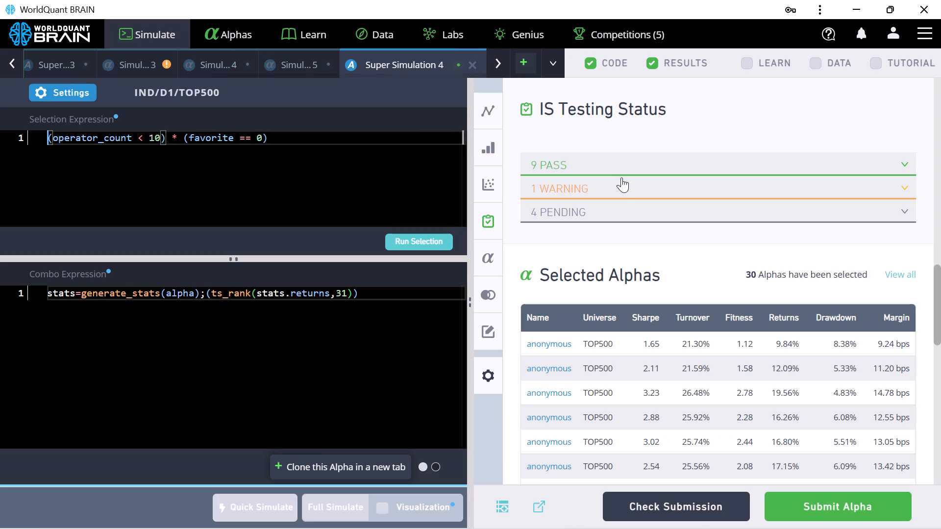
scroll(623, 181, down, 7)
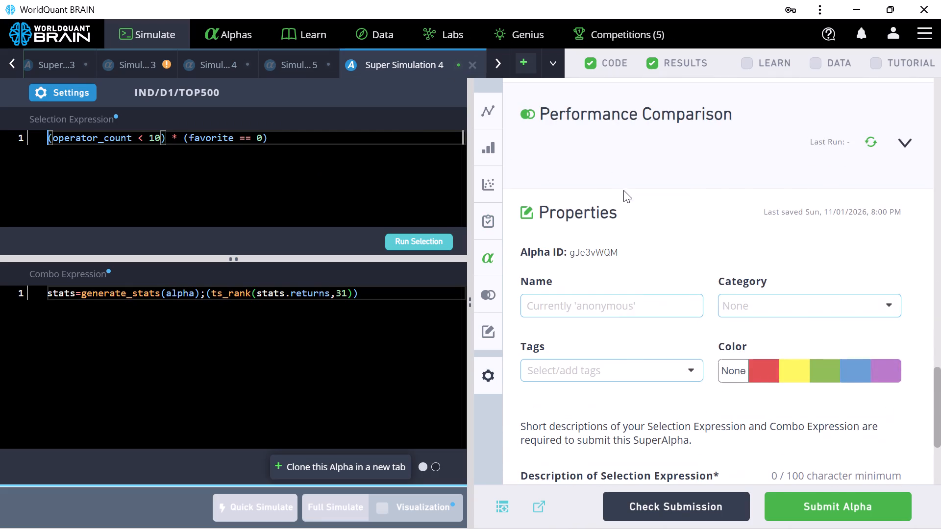
scroll(623, 222, up, 16)
scroll(625, 230, up, 6)
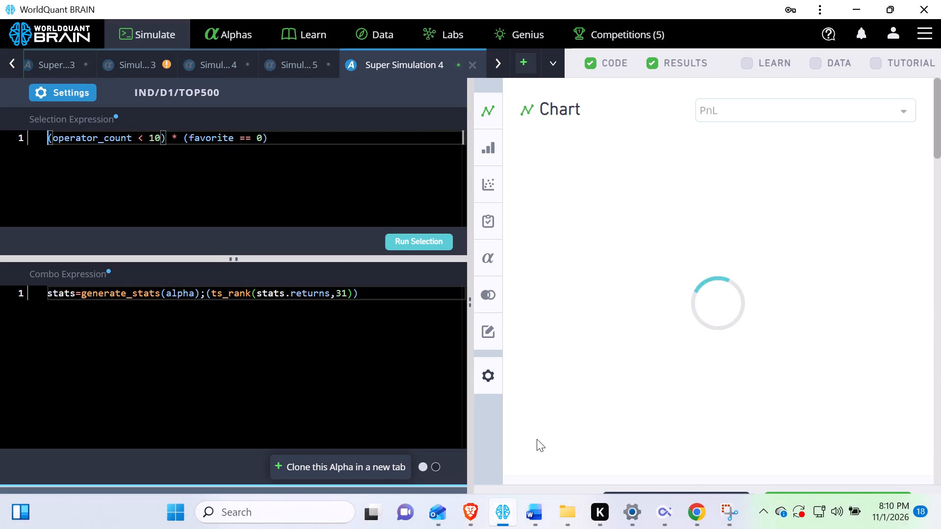
scroll(664, 318, down, 4)
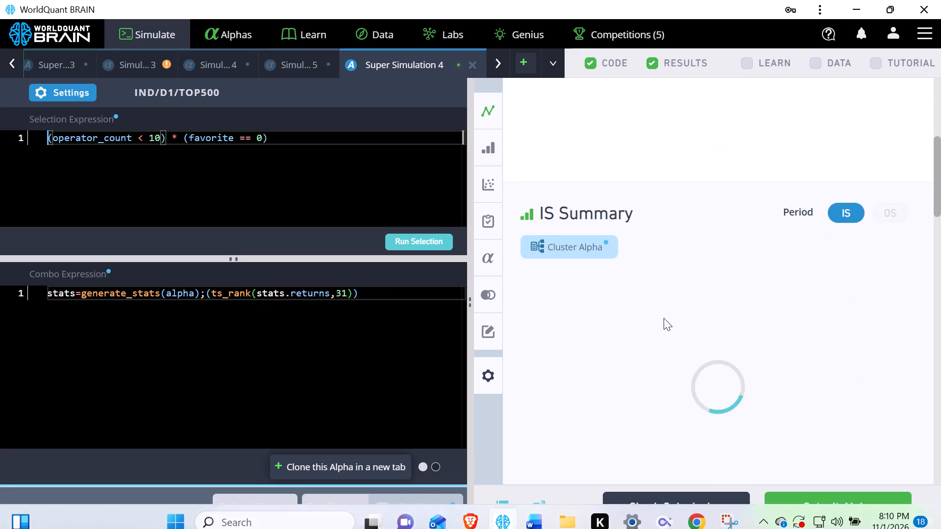
scroll(664, 320, down, 13)
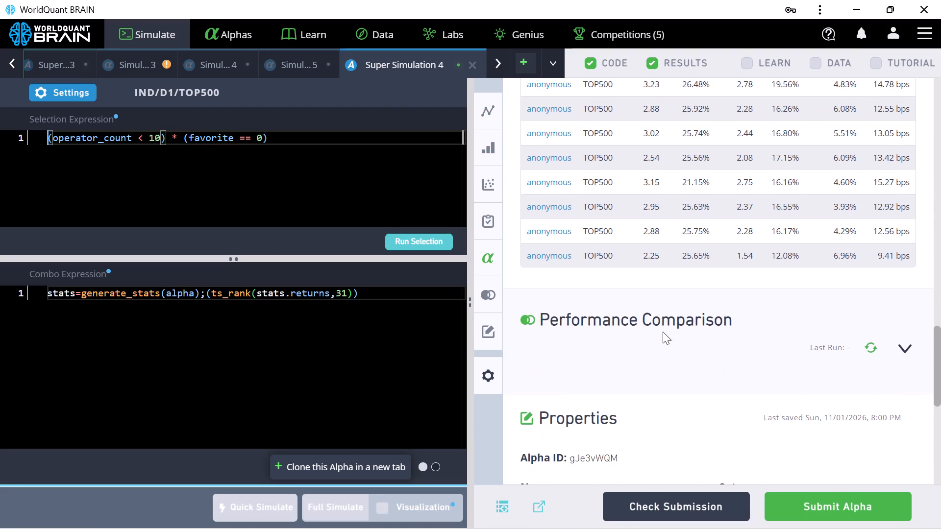
scroll(663, 332, up, 3)
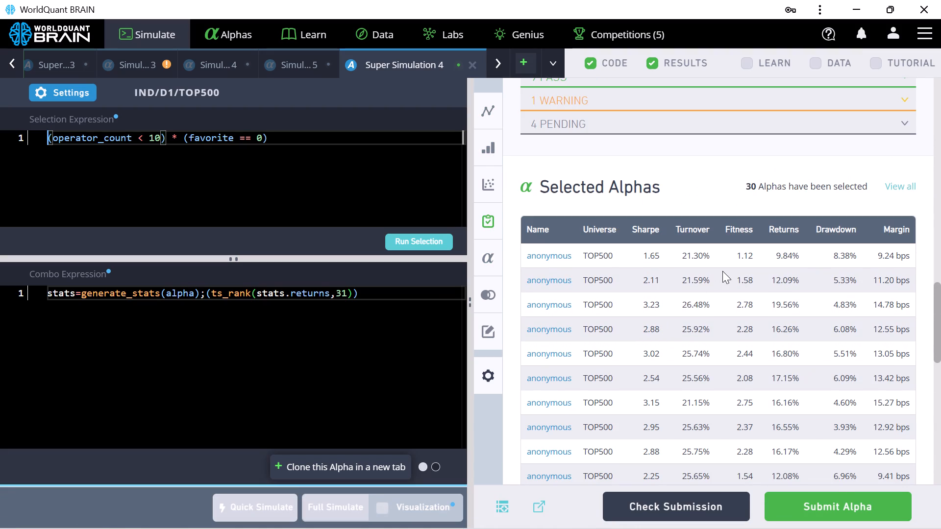
scroll(729, 374, down, 1)
scroll(730, 313, up, 16)
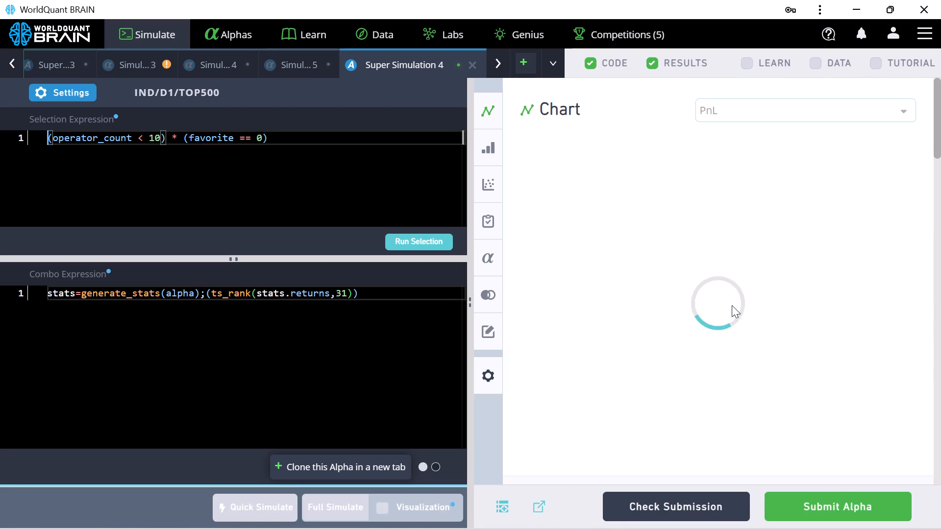
scroll(734, 303, up, 4)
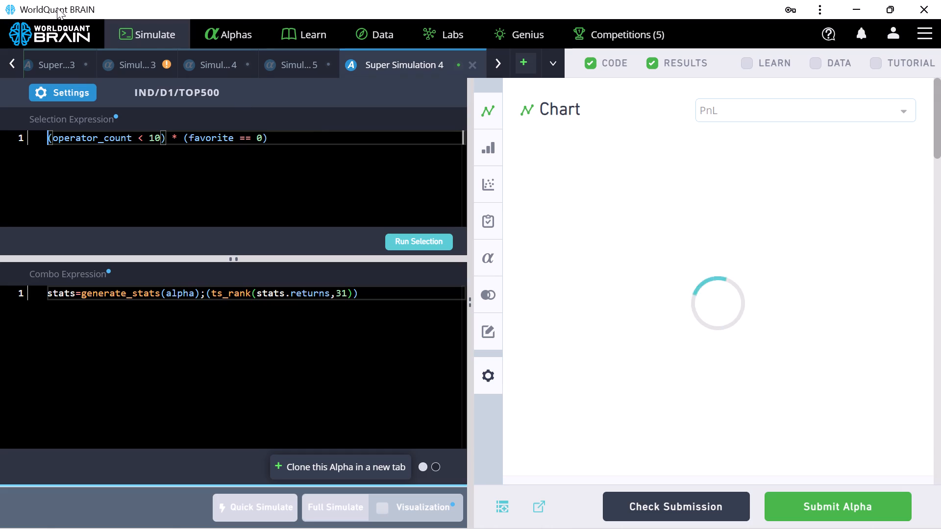
Return to Simulation 3 and examine its IS Summary, regional aggregate data, properties and PnL chart.
click(142, 60)
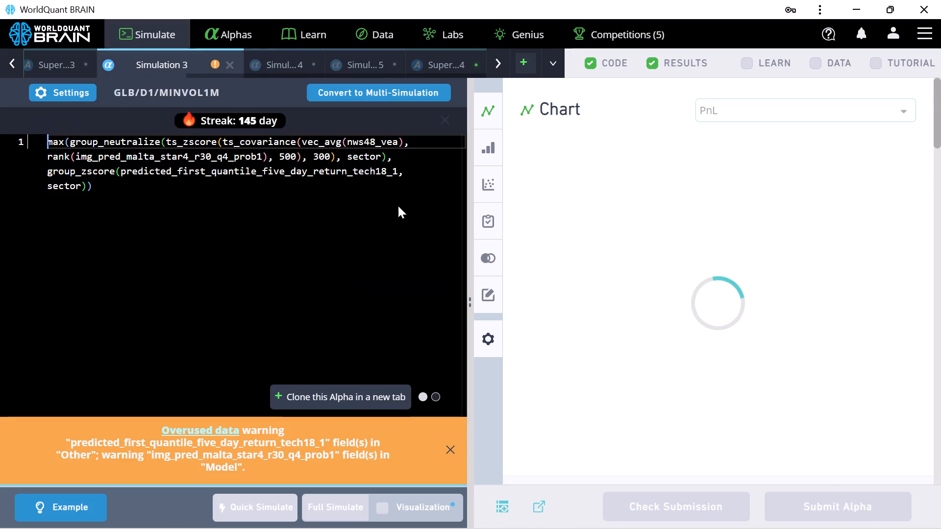
scroll(556, 238, down, 5)
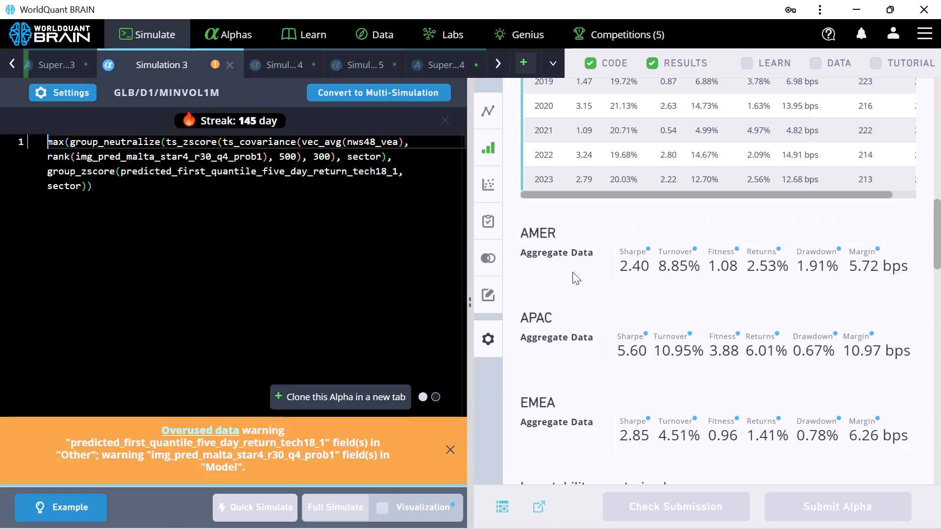
scroll(572, 272, down, 14)
scroll(573, 295, down, 7)
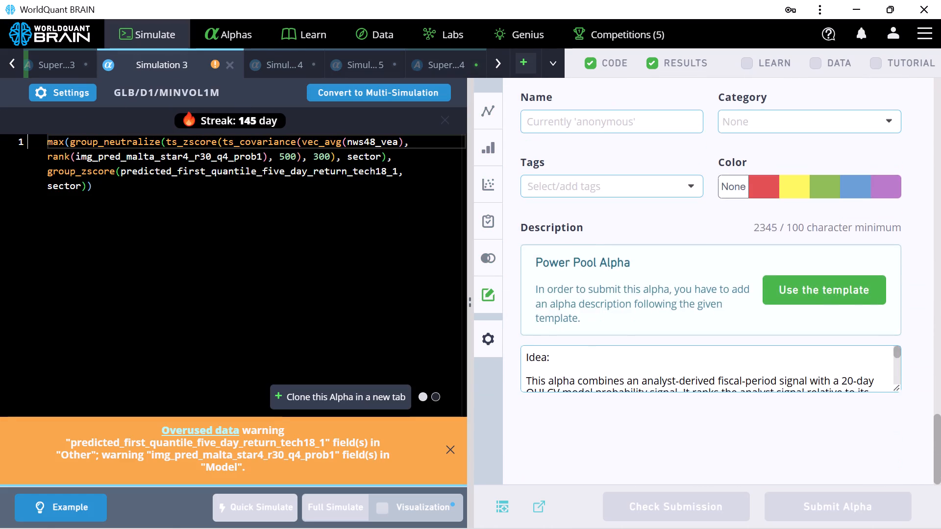
scroll(573, 309, up, 8)
scroll(580, 294, down, 6)
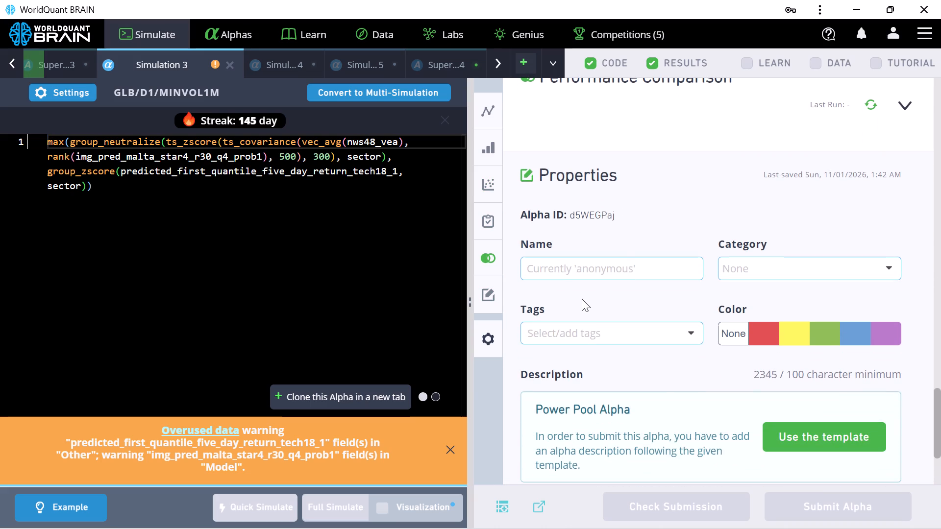
scroll(660, 290, down, 7)
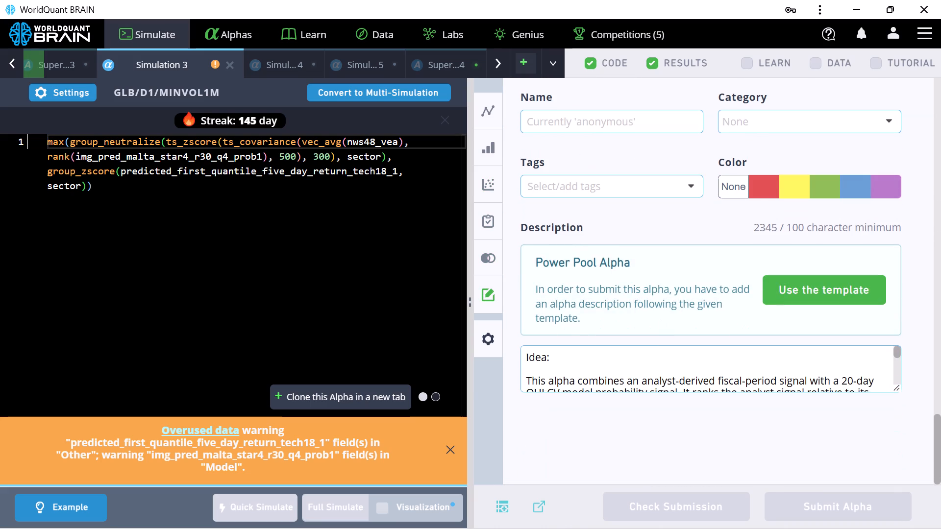
scroll(587, 384, down, 1)
scroll(656, 283, up, 17)
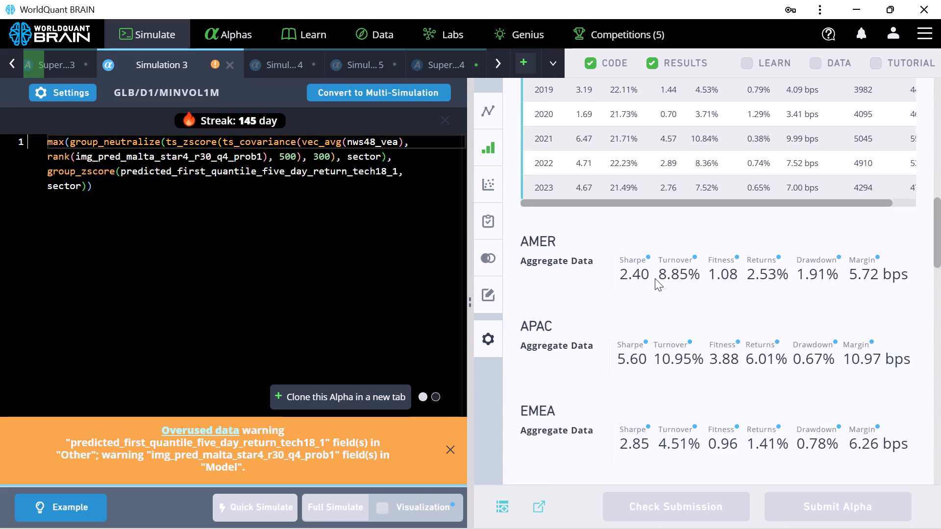
scroll(655, 278, up, 11)
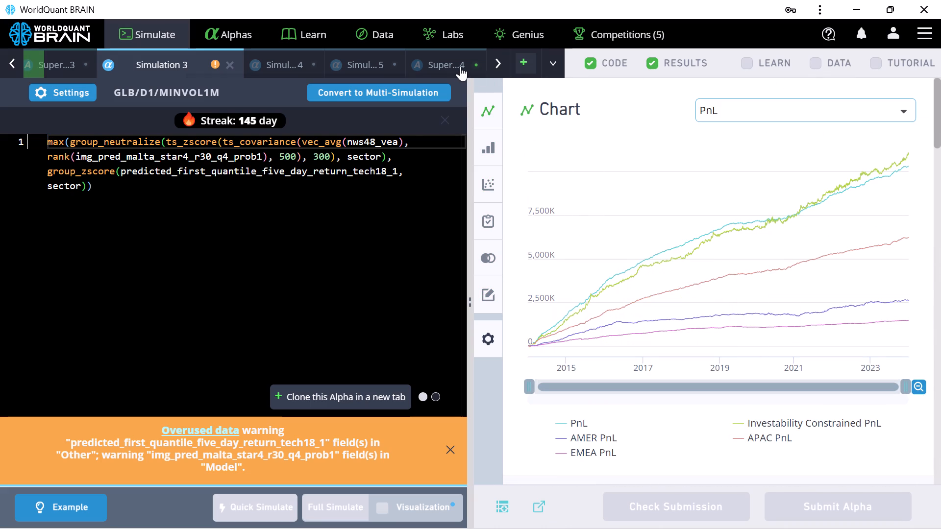
Reopen Super Simulation 4 and examine its PnL chart, yearly IS Summary, investability-constrained data and testing status.
click(498, 62)
click(459, 61)
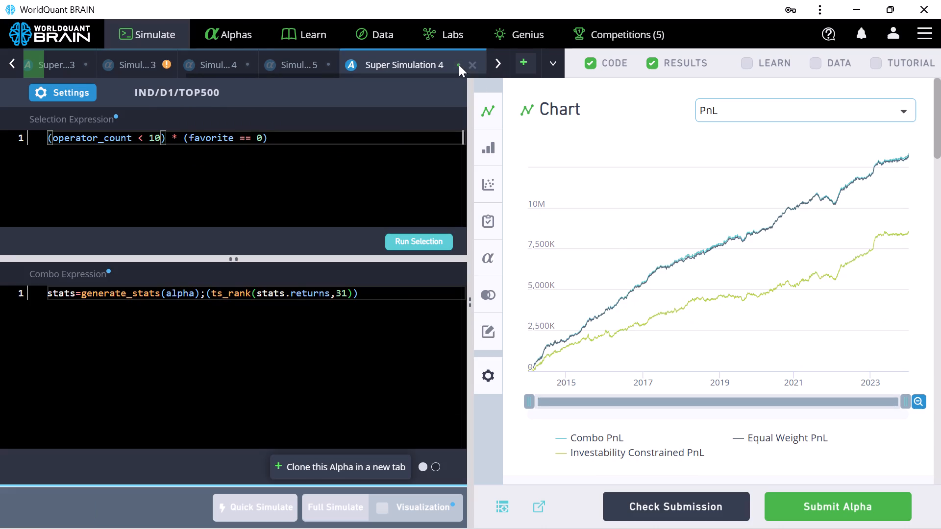
scroll(648, 224, down, 8)
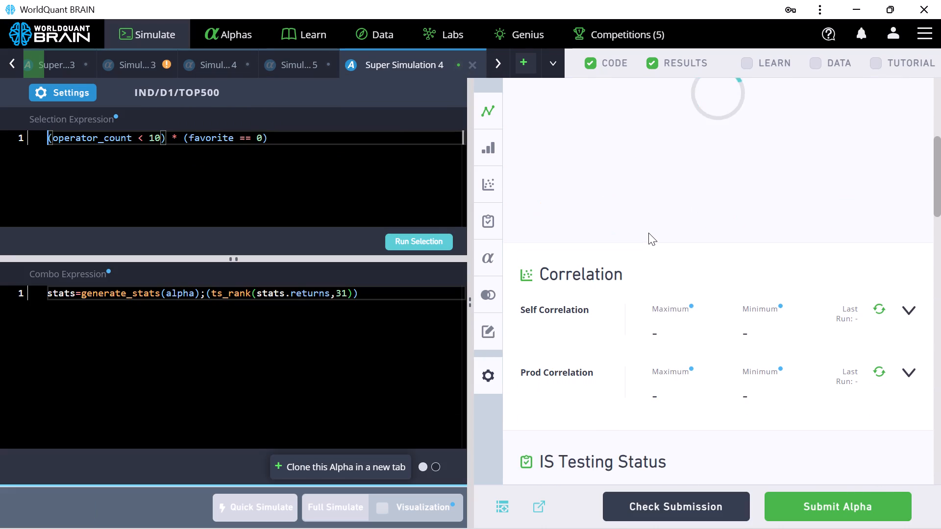
scroll(648, 233, down, 2)
scroll(648, 233, up, 6)
scroll(648, 233, down, 4)
scroll(648, 233, up, 4)
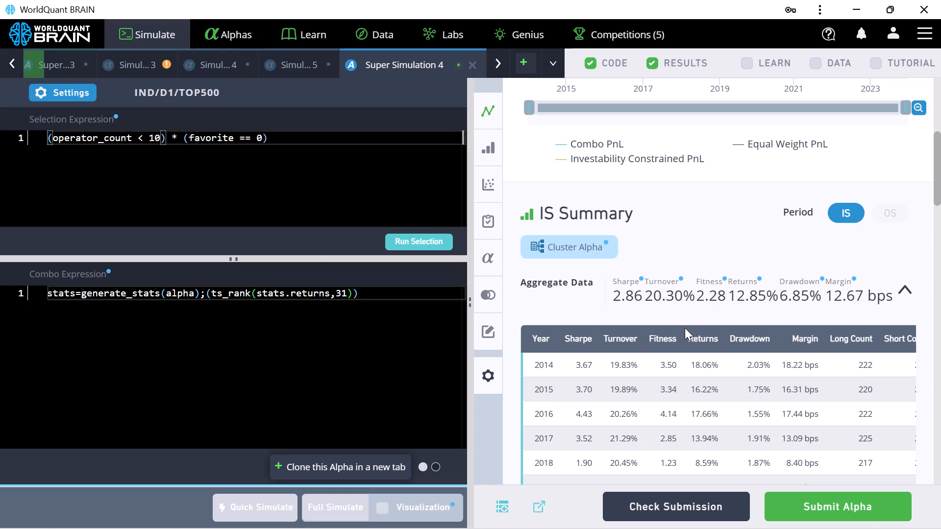
scroll(693, 325, down, 4)
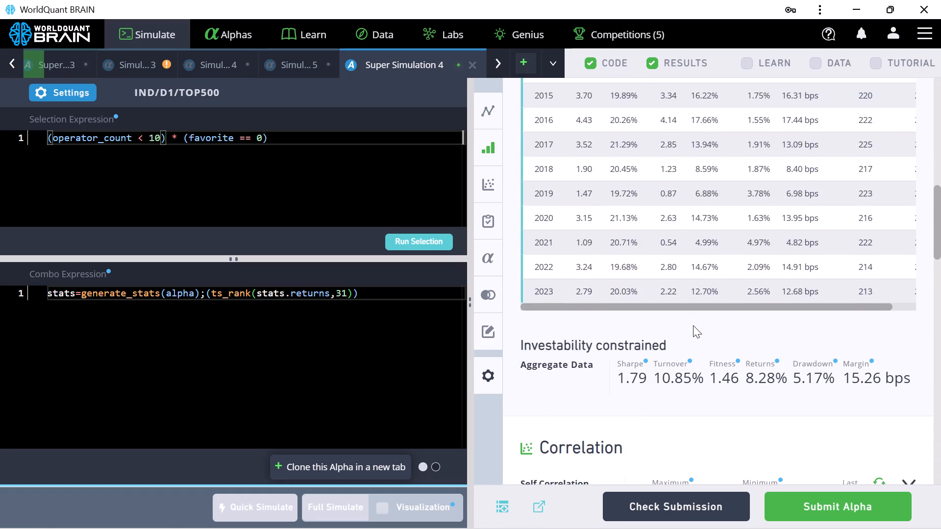
scroll(693, 325, down, 5)
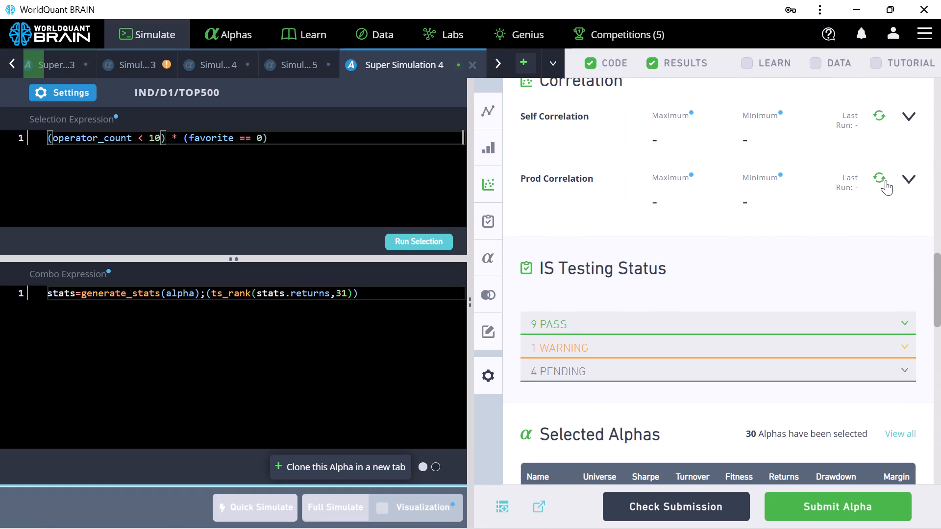
Run the Prod Correlation check for Super Simulation 4.
click(880, 179)
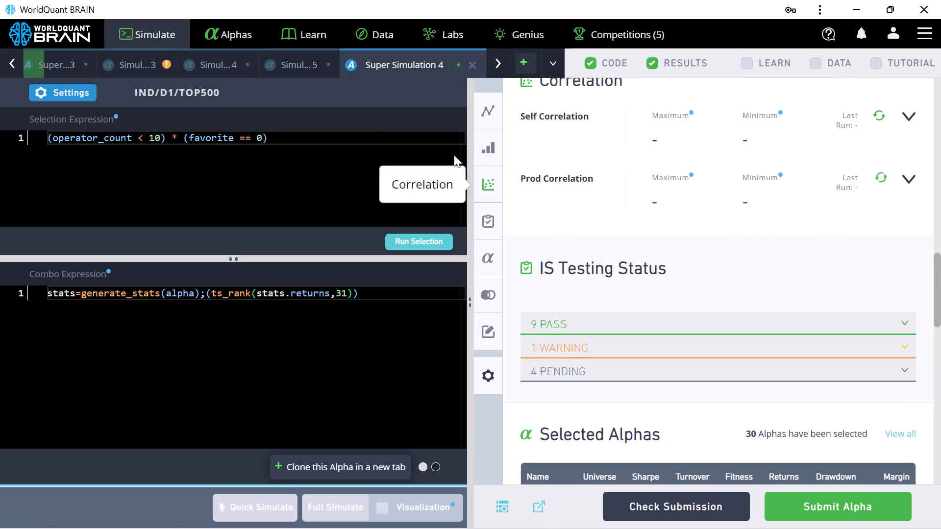
scroll(420, 151, up, 3)
Switch to Simulation 3 and check its correlation, IS Testing Status and properties sections.
click(138, 61)
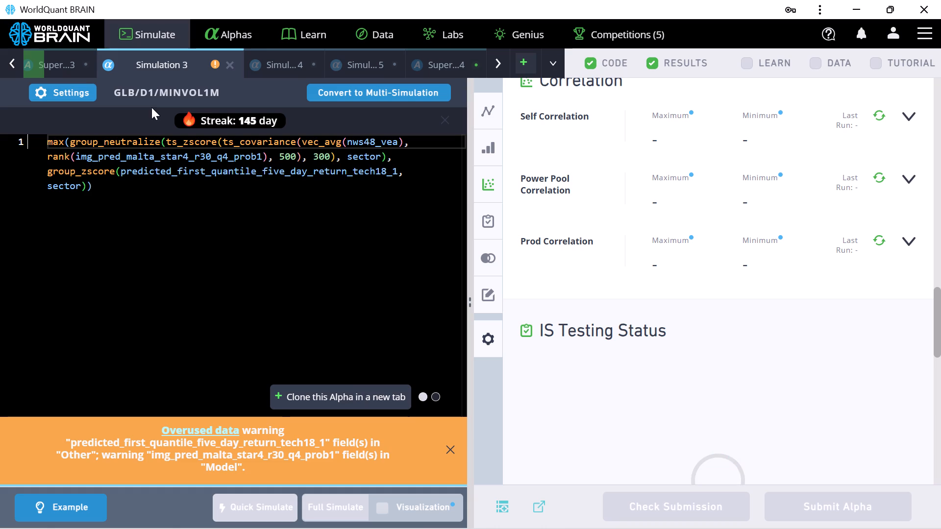
scroll(447, 331, down, 11)
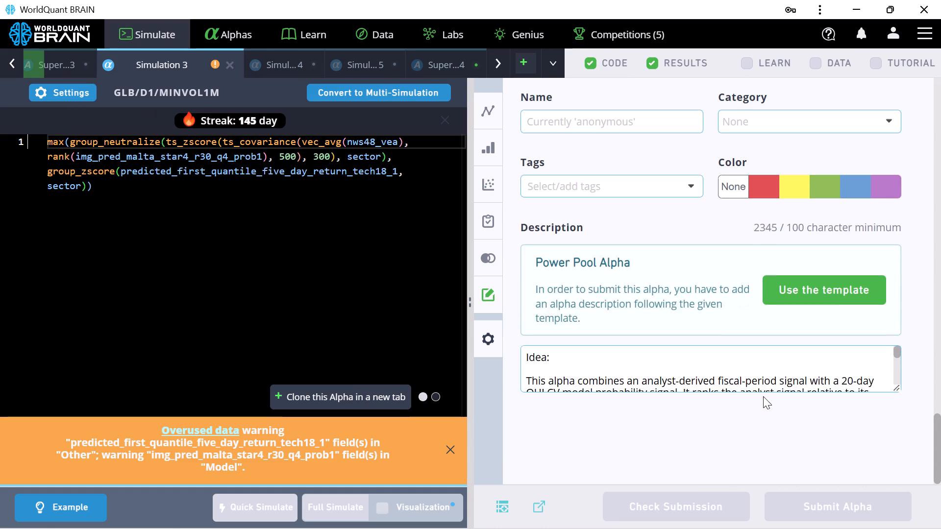
scroll(763, 409, down, 6)
scroll(713, 401, up, 10)
Return to Super Simulation 4.
click(464, 67)
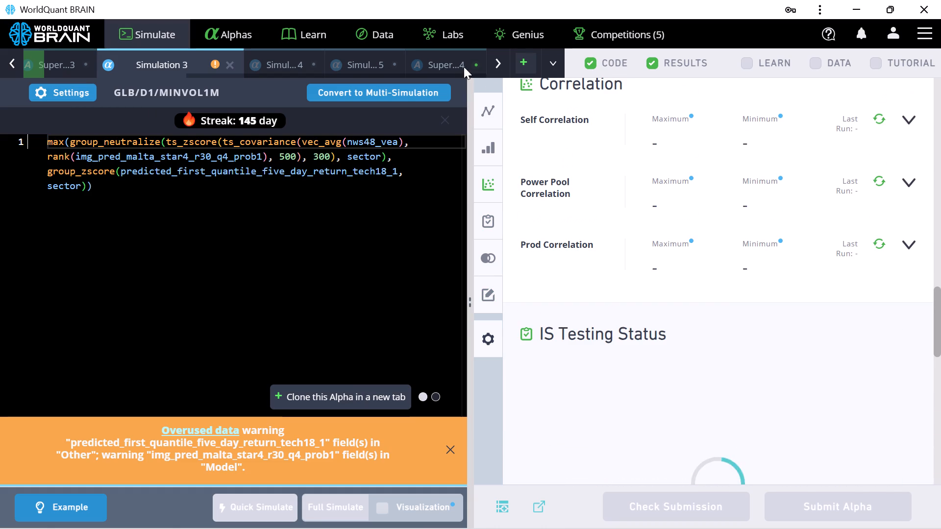
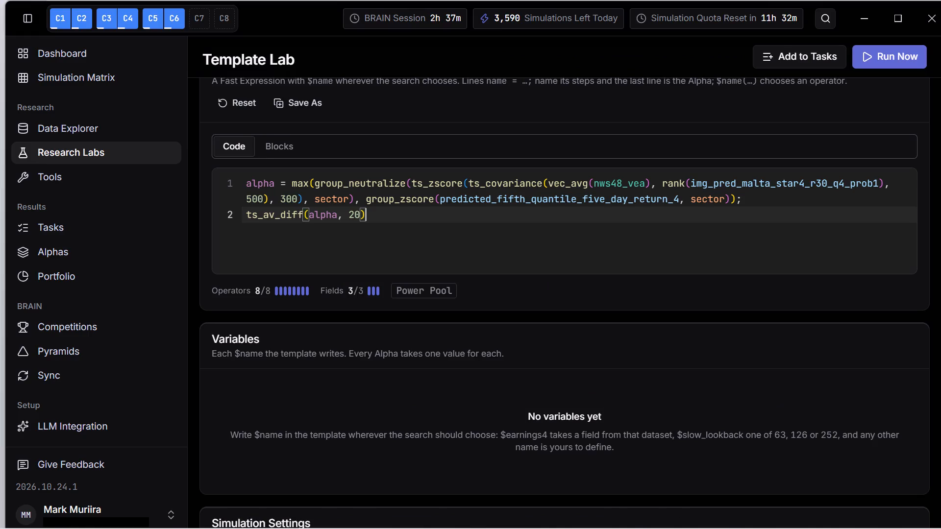
Examine the template's nested operators in Blocks view and the Variables section, and return to Code view.
scroll(640, 220, up, 2)
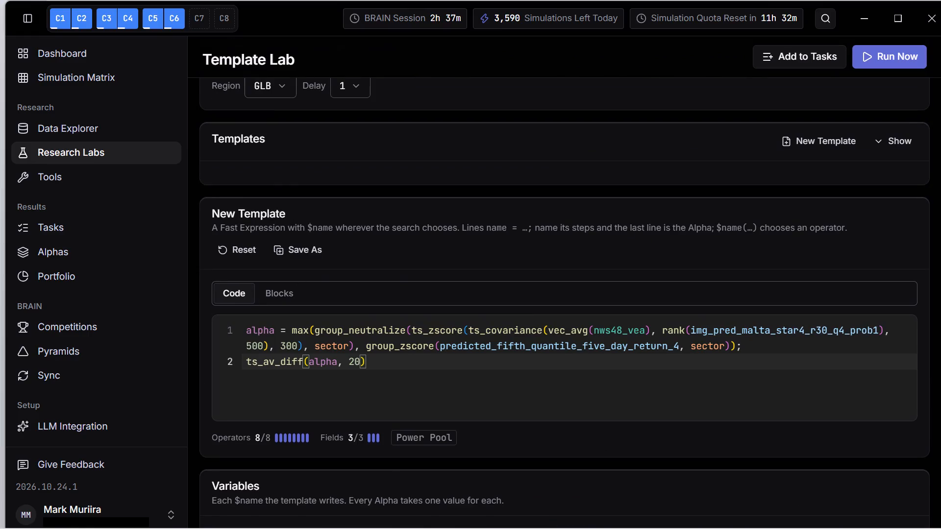
click(234, 292)
click(298, 292)
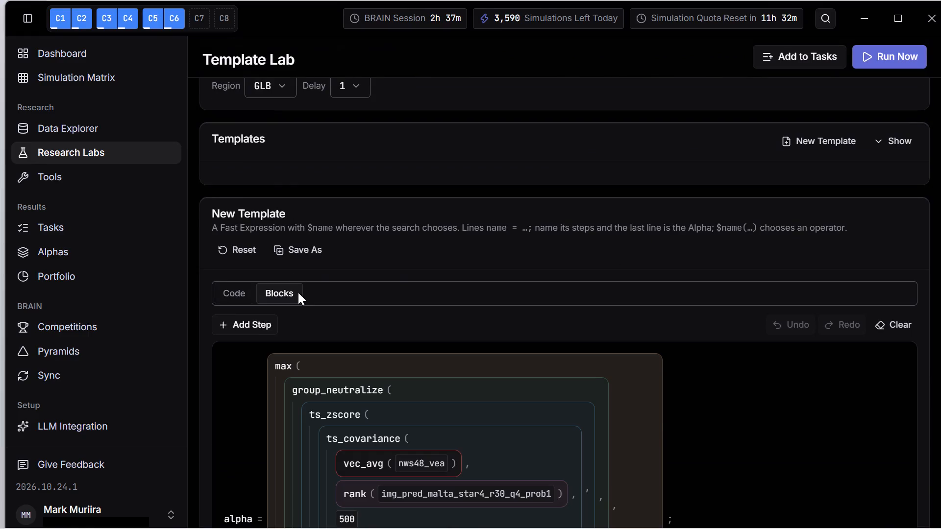
scroll(671, 425, down, 2)
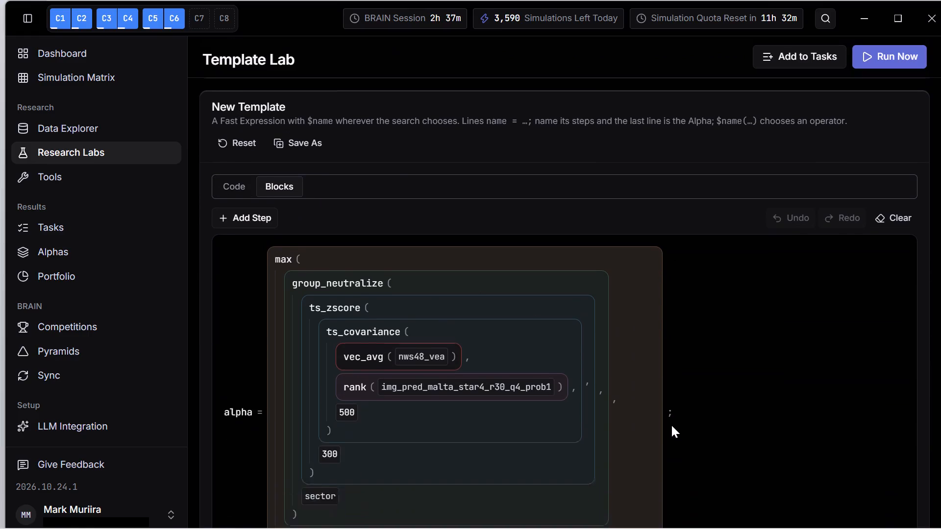
scroll(675, 425, down, 2)
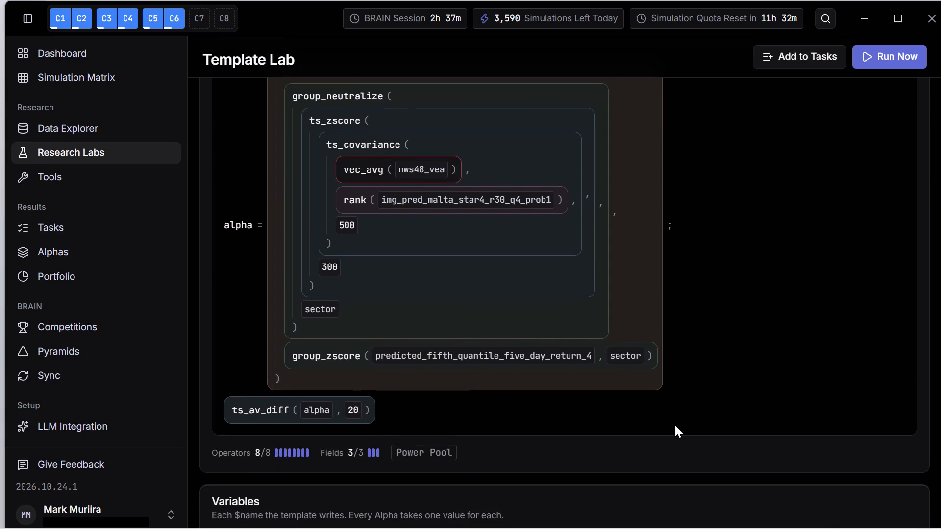
scroll(675, 425, down, 3)
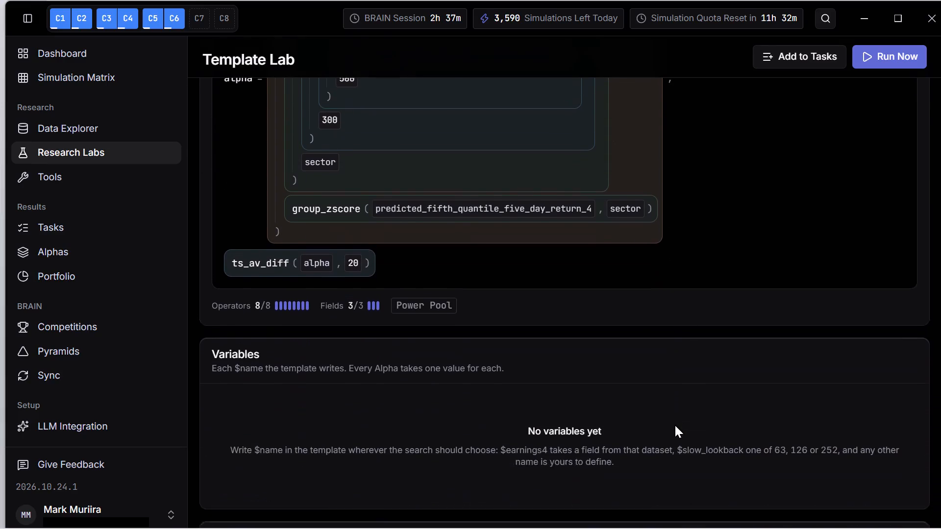
scroll(675, 425, down, 2)
scroll(675, 425, up, 5)
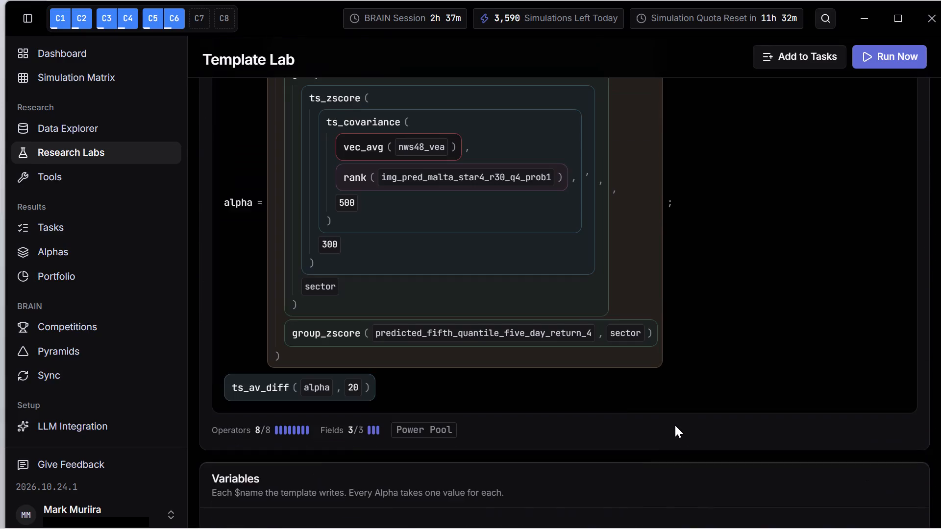
scroll(586, 327, up, 5)
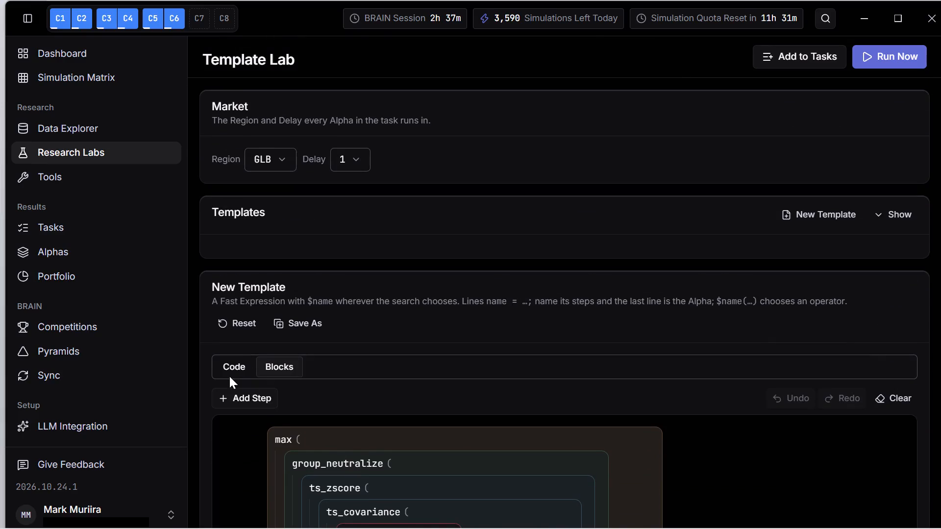
click(234, 369)
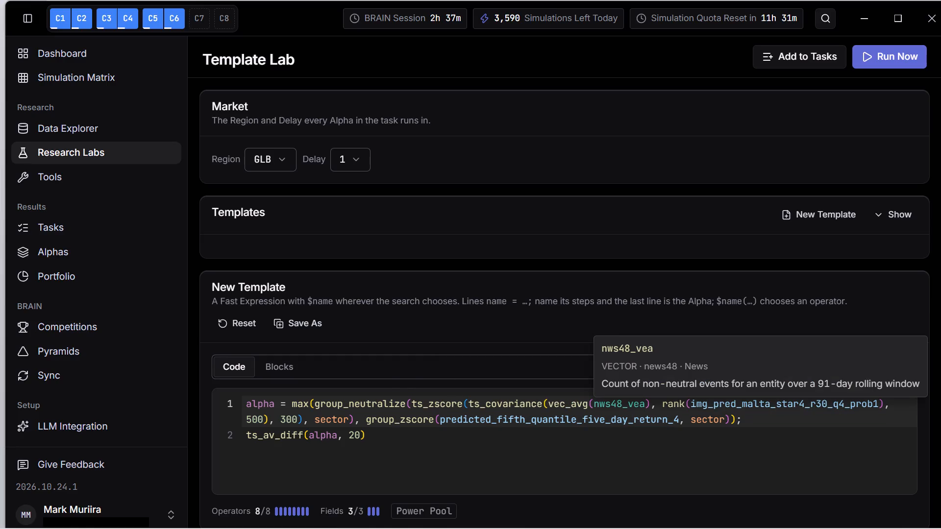
Replace predicted_fifth_quantile_five_day_return_4 inside group_zscore with the variable $field3.
click(679, 422)
key(BackSpace)
key(BackSpace)
key(BackSpace)
key(BackSpace)
key(BackSpace)
key(BackSpace)
key(BackSpace)
key(BackSpace)
key(BackSpace)
key(BackSpace)
key(BackSpace)
key(BackSpace)
key(BackSpace)
key(BackSpace)
key(BackSpace)
key(BackSpace)
key(BackSpace)
key(BackSpace)
key(BackSpace)
key(BackSpace)
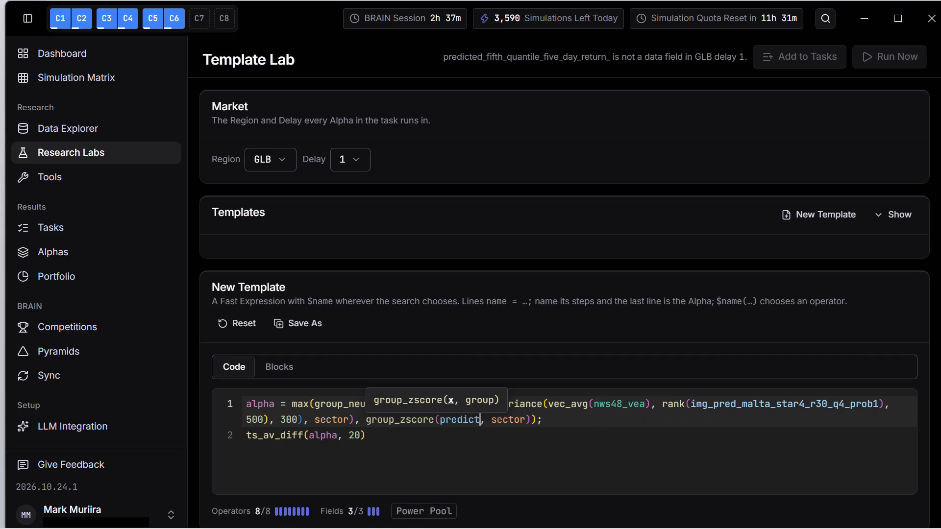
key(BackSpace)
key(BackSpace)
key(BackSpace)
key(BackSpace)
key(BackSpace)
key(BackSpace)
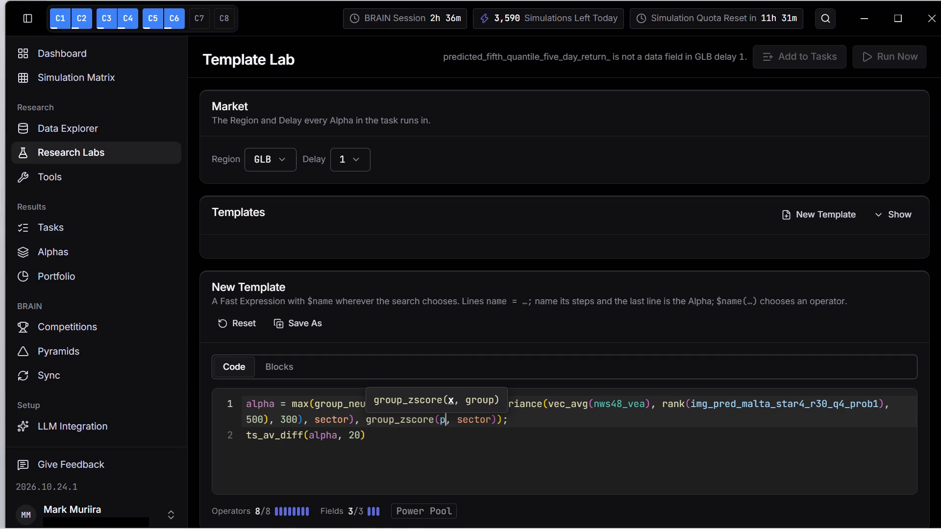
key(BackSpace)
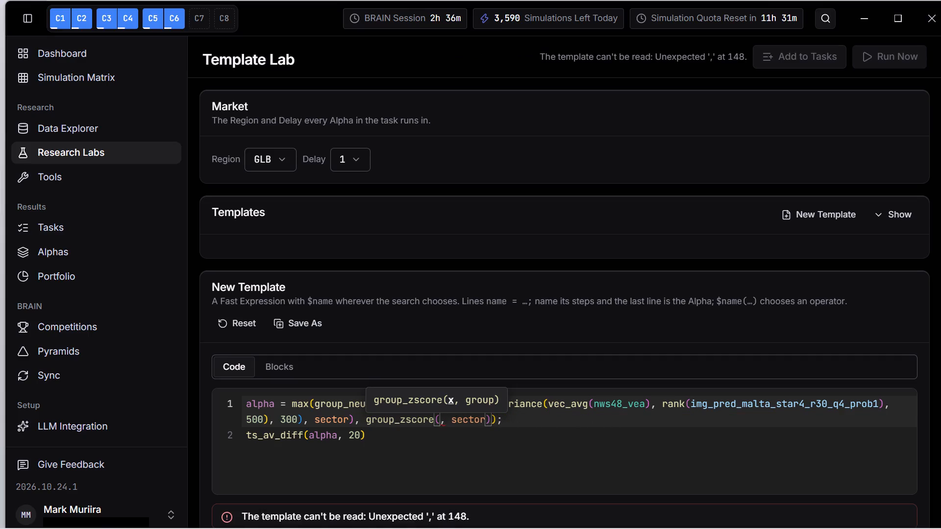
key(shift+dollar)
text(field)
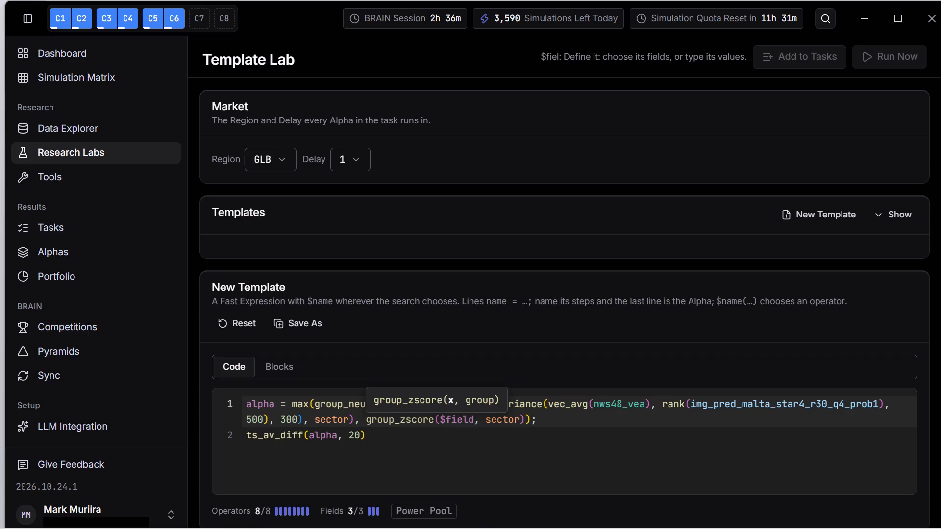
key(3)
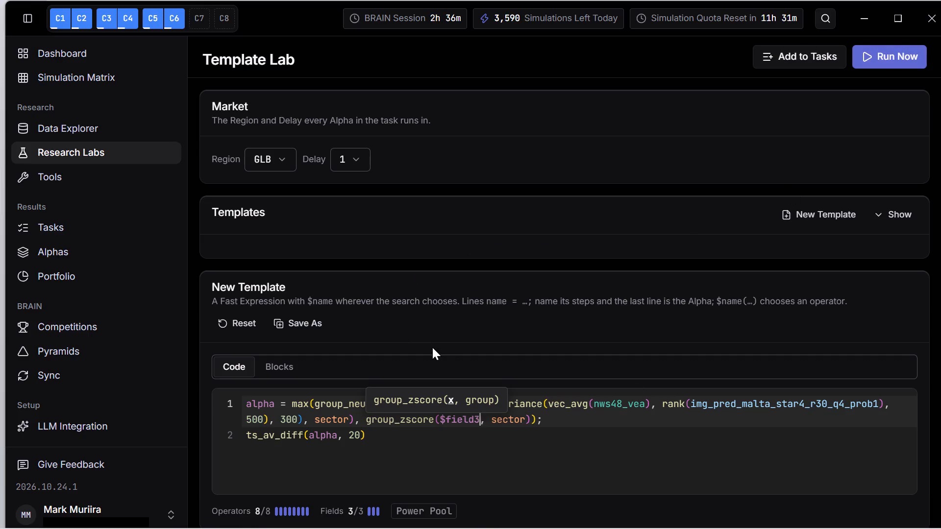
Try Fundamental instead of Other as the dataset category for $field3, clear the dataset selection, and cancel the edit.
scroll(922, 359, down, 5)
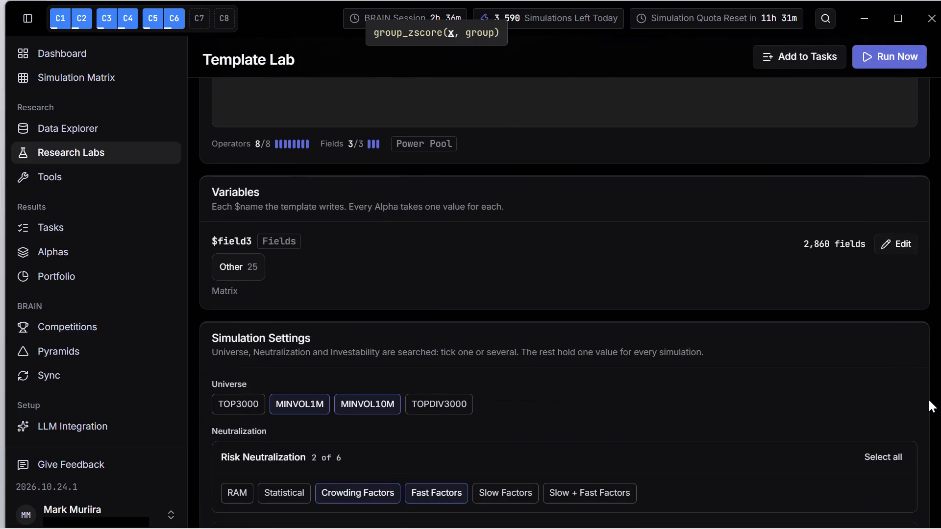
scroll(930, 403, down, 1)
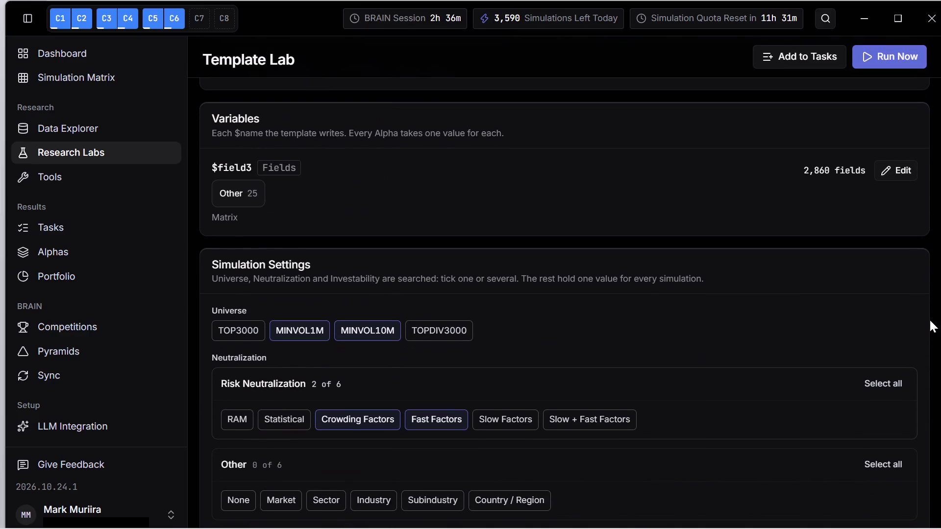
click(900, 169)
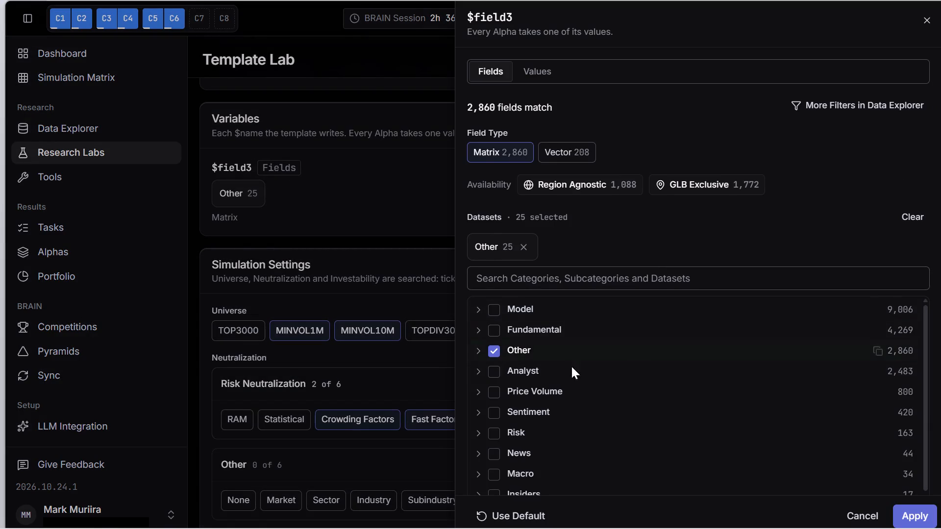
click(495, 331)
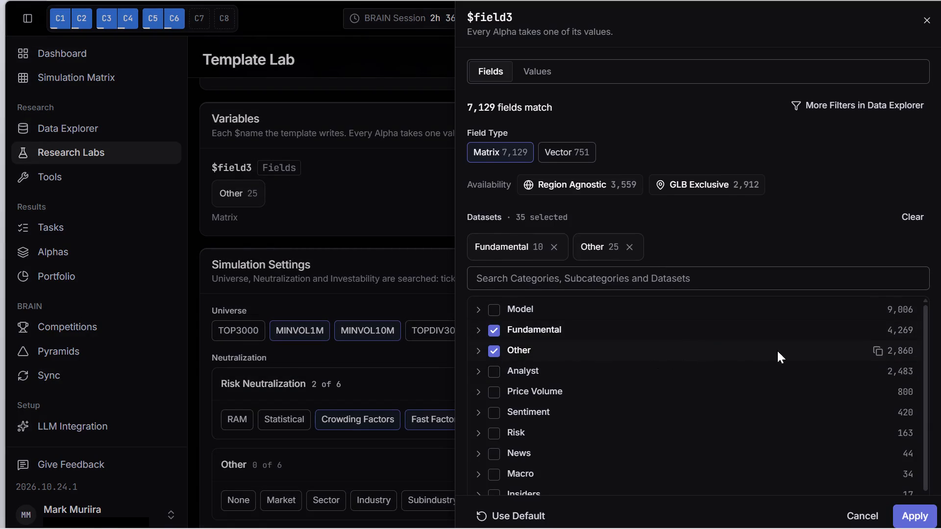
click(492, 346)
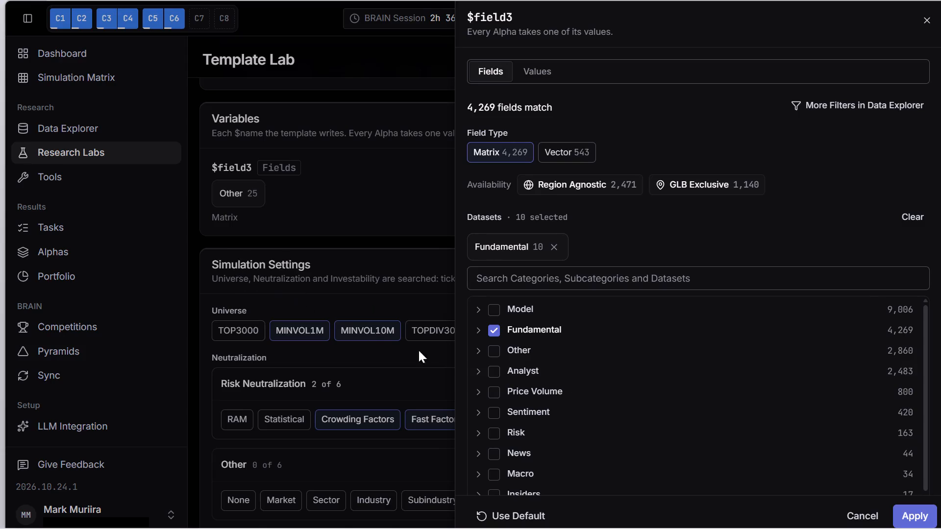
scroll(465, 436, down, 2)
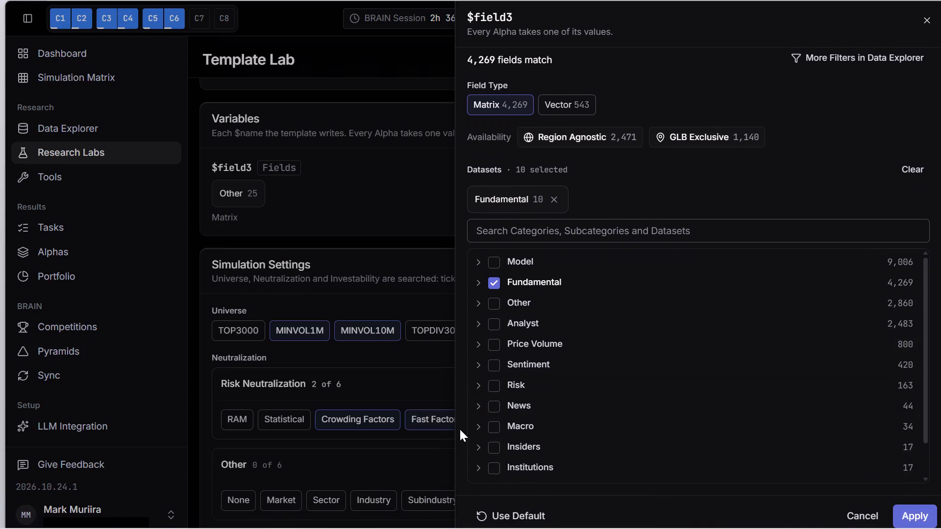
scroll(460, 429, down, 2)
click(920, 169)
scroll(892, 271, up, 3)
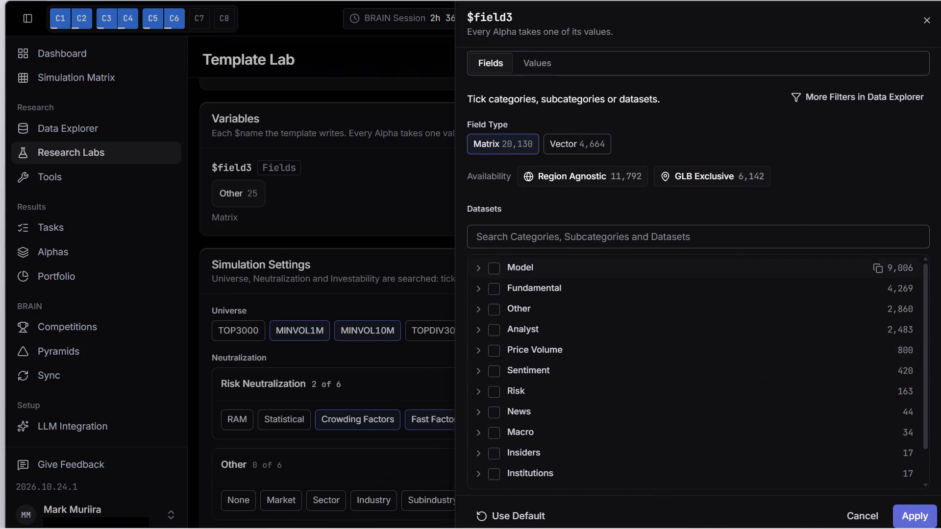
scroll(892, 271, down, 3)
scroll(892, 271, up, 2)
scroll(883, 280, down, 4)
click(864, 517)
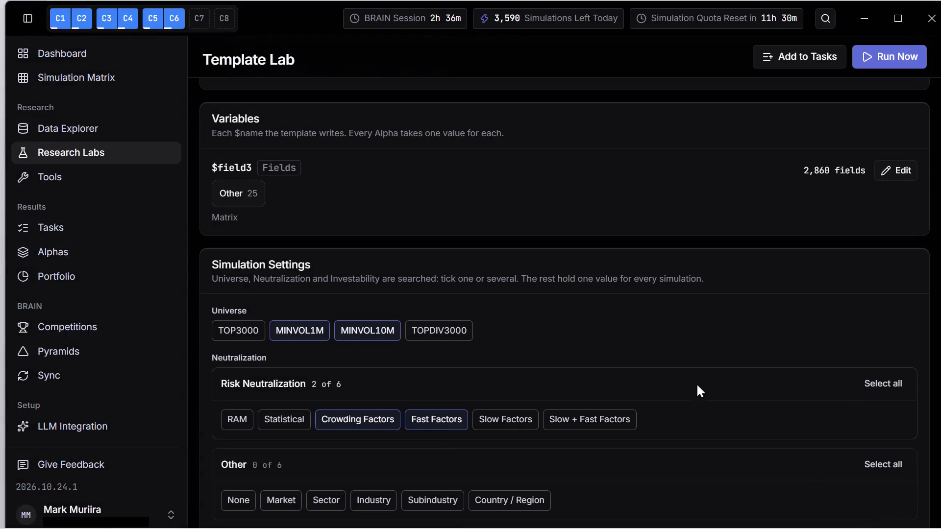
Replace the entire template code with the copied original expression containing predicted_fifth_quantile_five_day_return_4.
scroll(632, 199, up, 6)
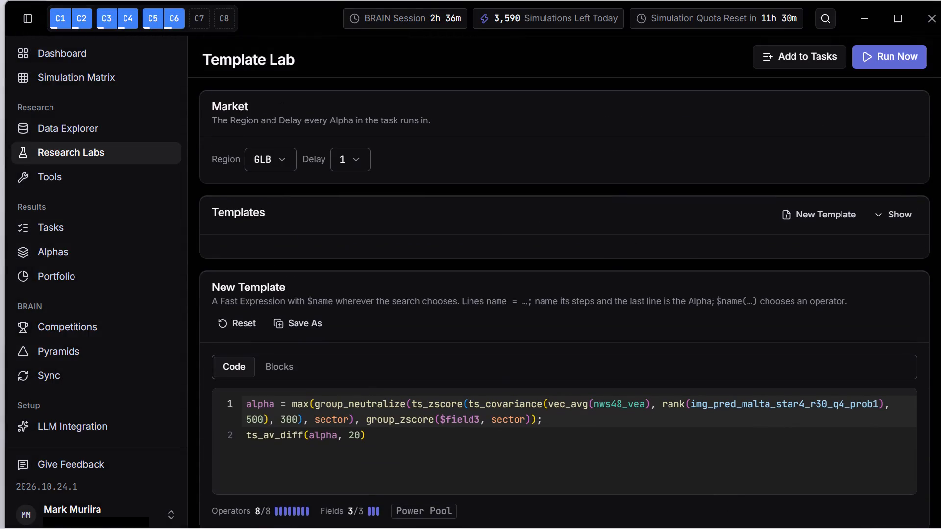
triple_click(413, 406)
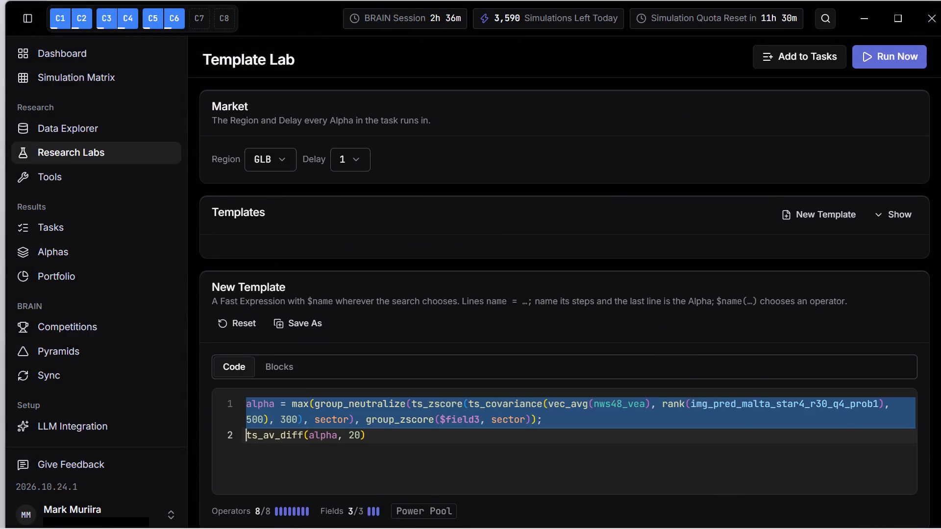
click(372, 439)
drag(371, 440, 220, 385)
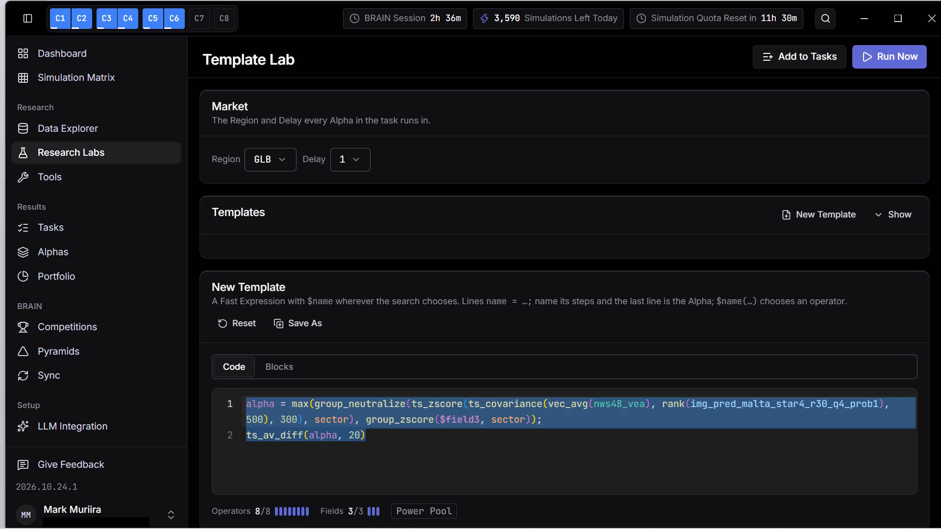
right_click(311, 416)
click(340, 307)
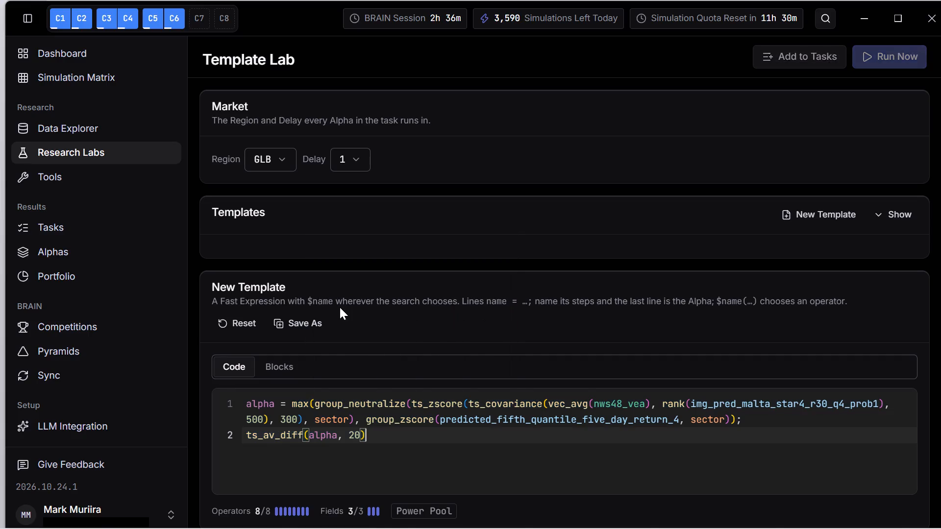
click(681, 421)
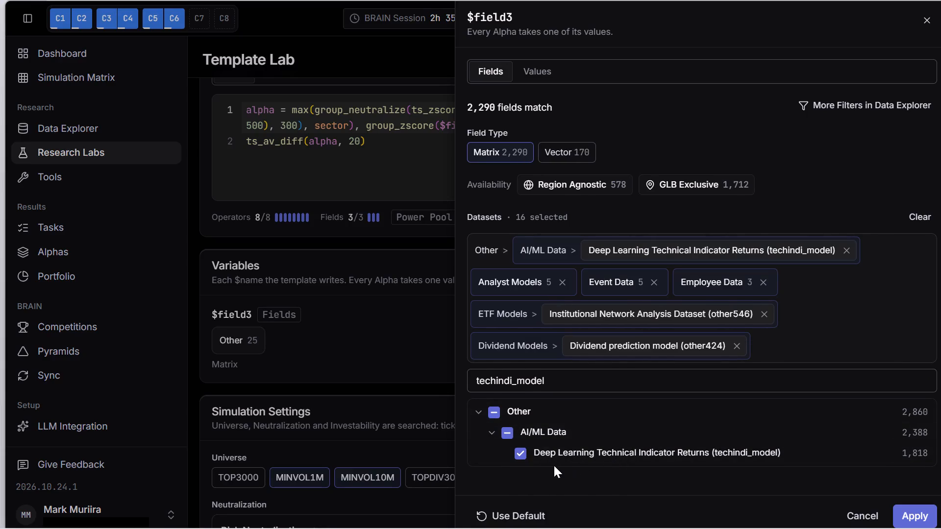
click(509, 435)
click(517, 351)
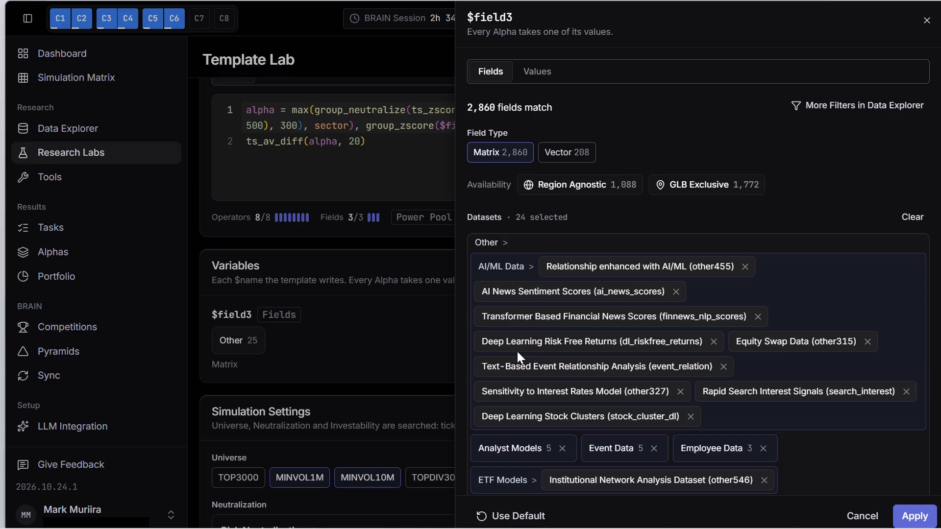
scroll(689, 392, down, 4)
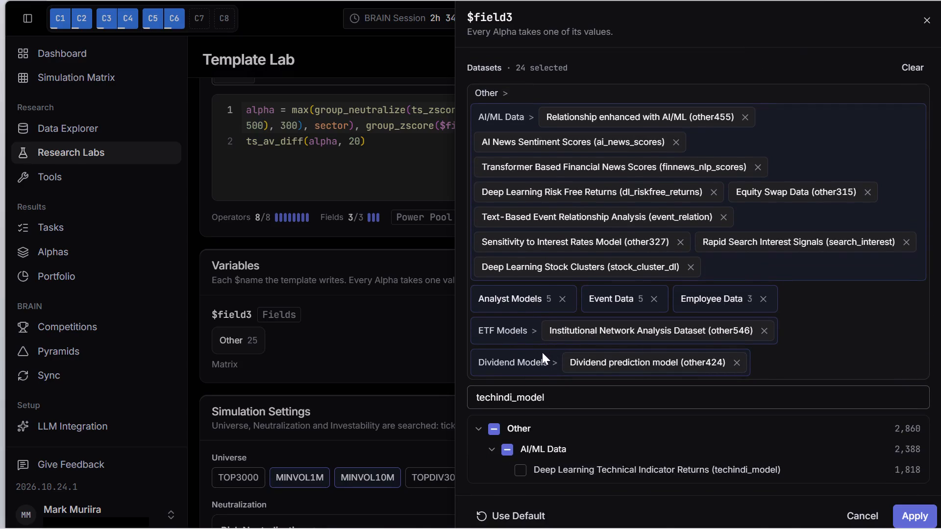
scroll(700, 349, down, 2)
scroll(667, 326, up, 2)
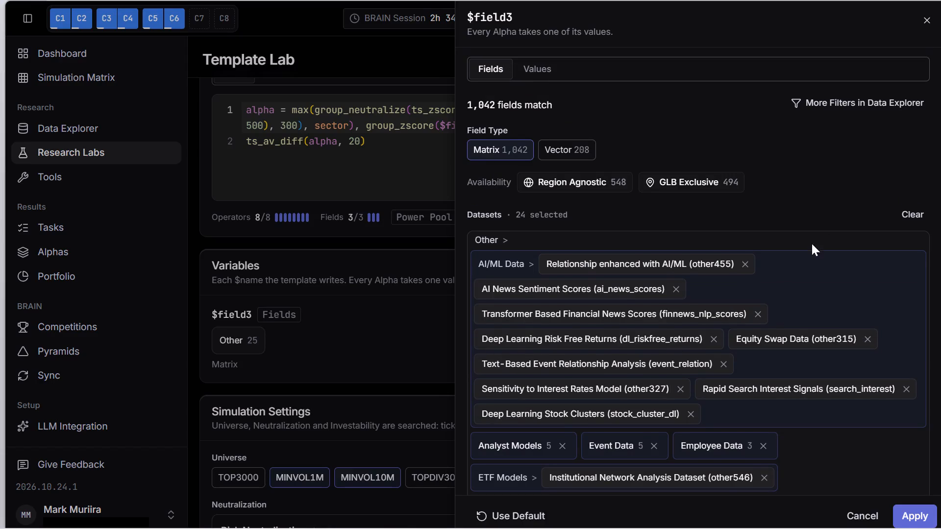
Clear $field3's dataset selection and choose all of AI/ML Data except Deep Learning Technical Indicator Returns (techindi_model).
click(909, 213)
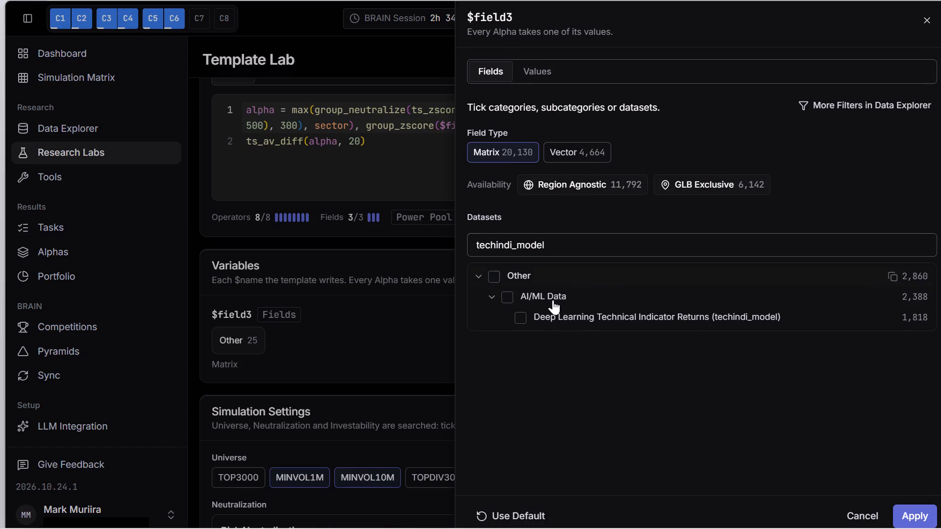
click(512, 300)
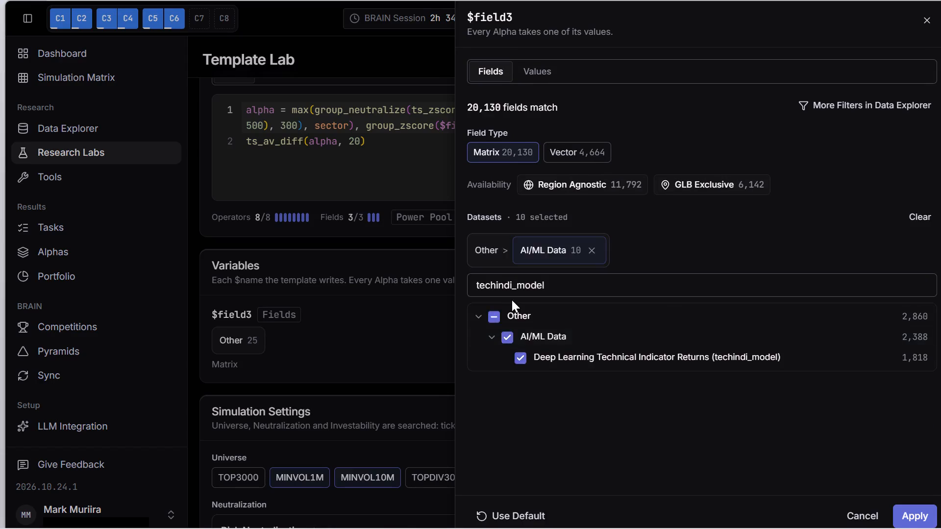
click(521, 359)
scroll(622, 425, down, 2)
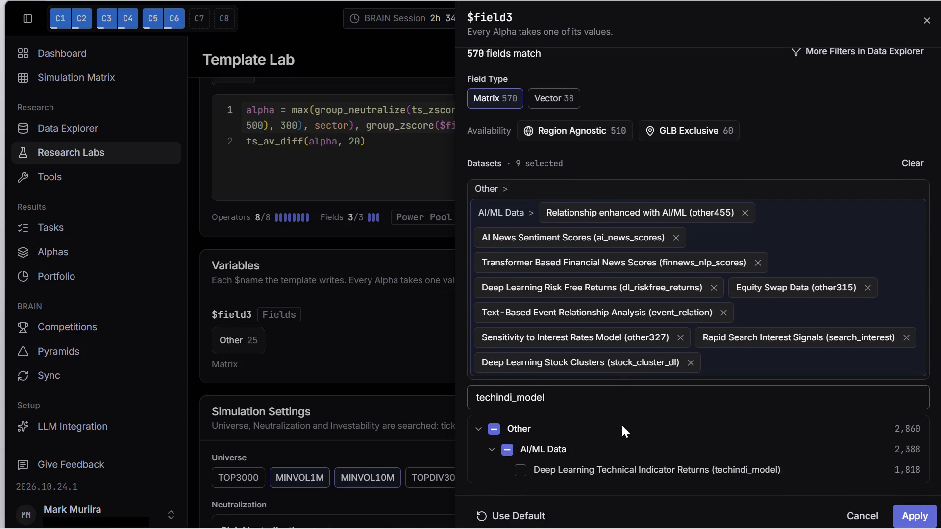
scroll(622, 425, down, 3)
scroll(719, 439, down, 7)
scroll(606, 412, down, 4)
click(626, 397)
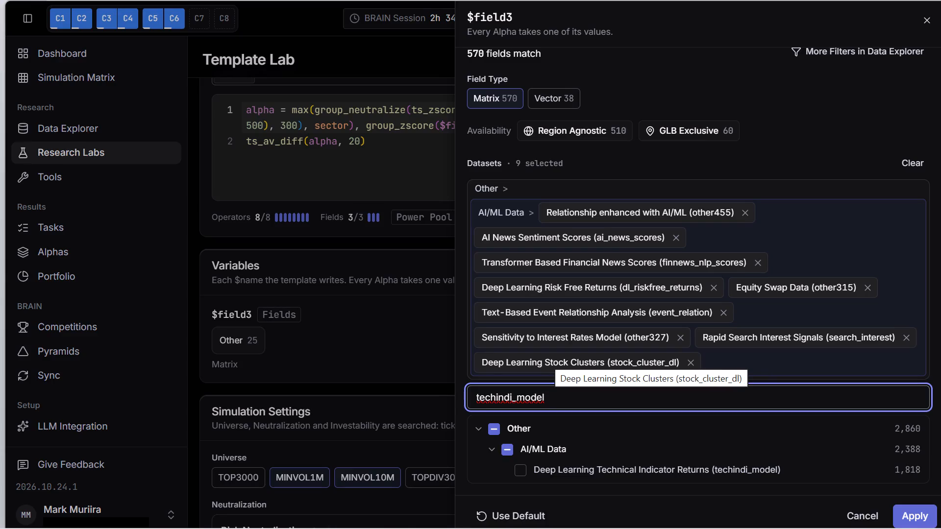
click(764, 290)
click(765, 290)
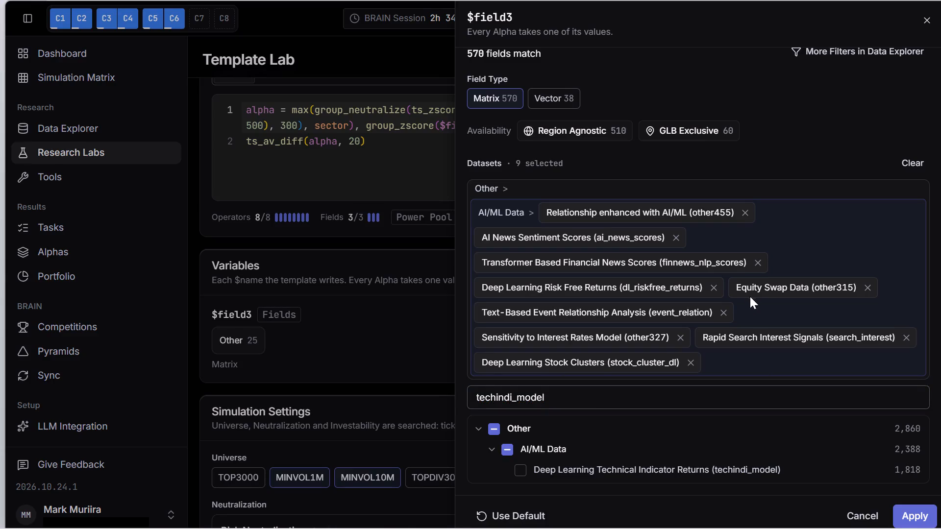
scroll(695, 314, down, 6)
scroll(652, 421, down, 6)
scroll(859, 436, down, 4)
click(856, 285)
Remove the other AI/ML datasets from $field3, keep only AI News Sentiment Scores (ai_news_scores), and apply the selection.
click(744, 213)
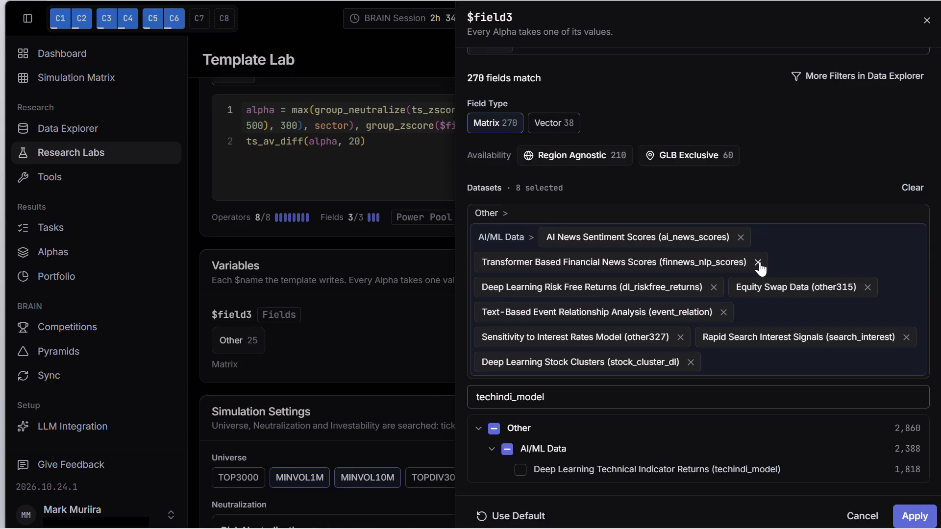
click(760, 262)
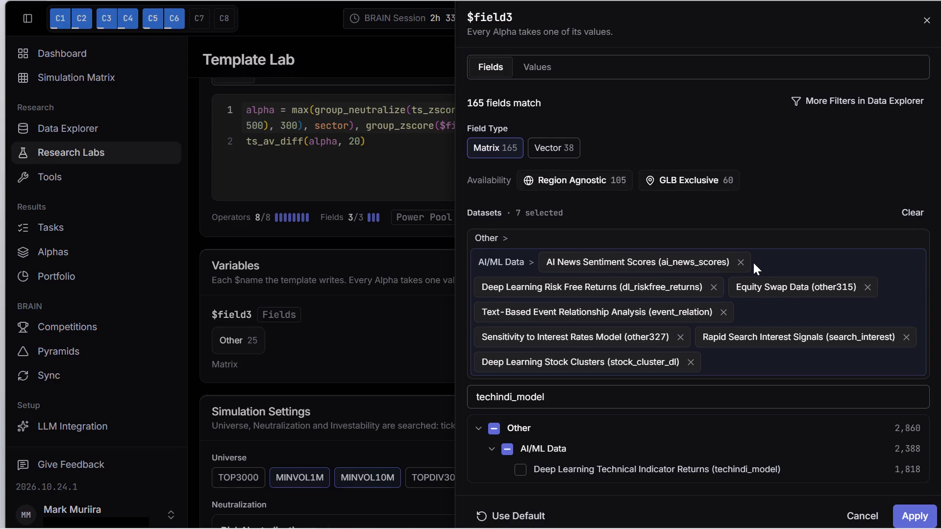
click(715, 288)
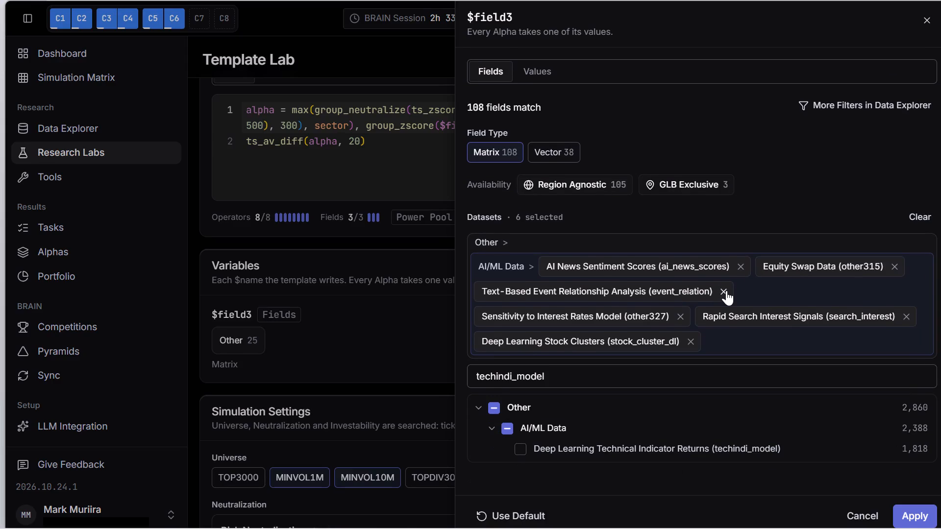
click(726, 290)
click(694, 316)
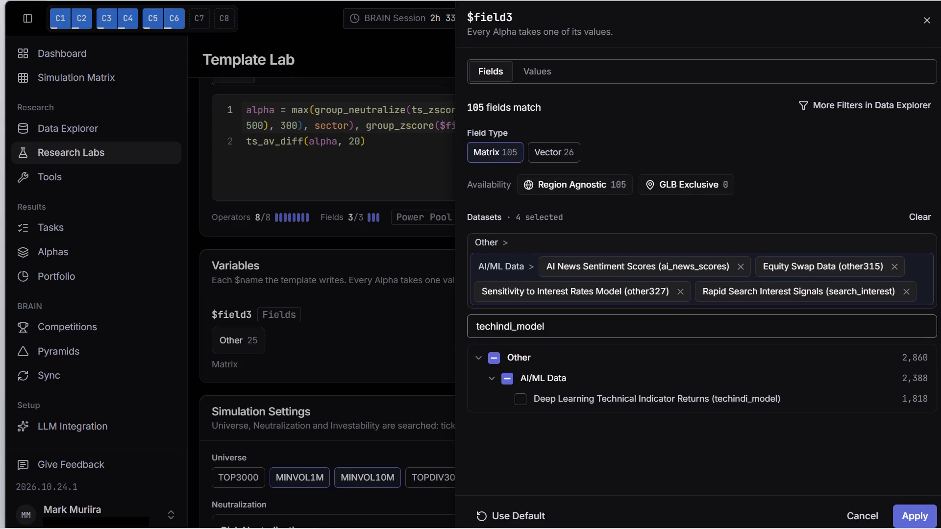
drag(691, 289, 612, 287)
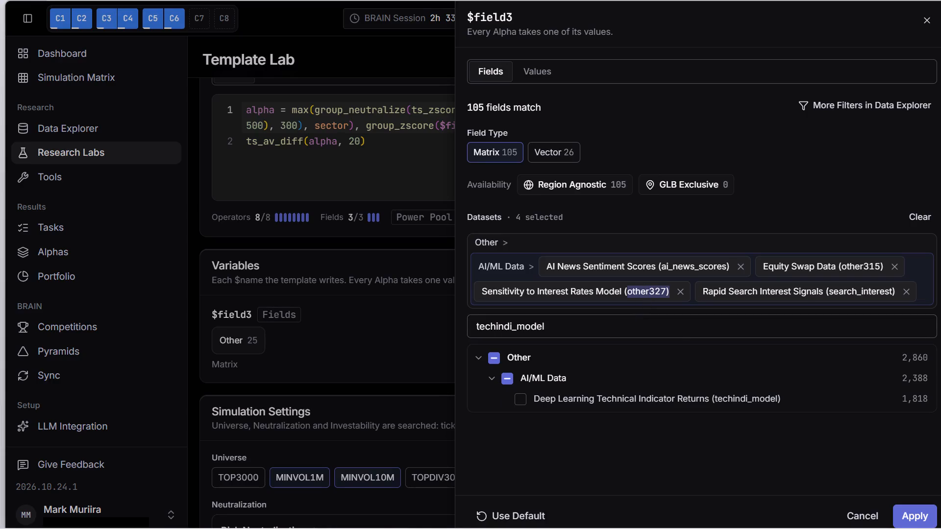
drag(612, 287, 649, 288)
click(894, 269)
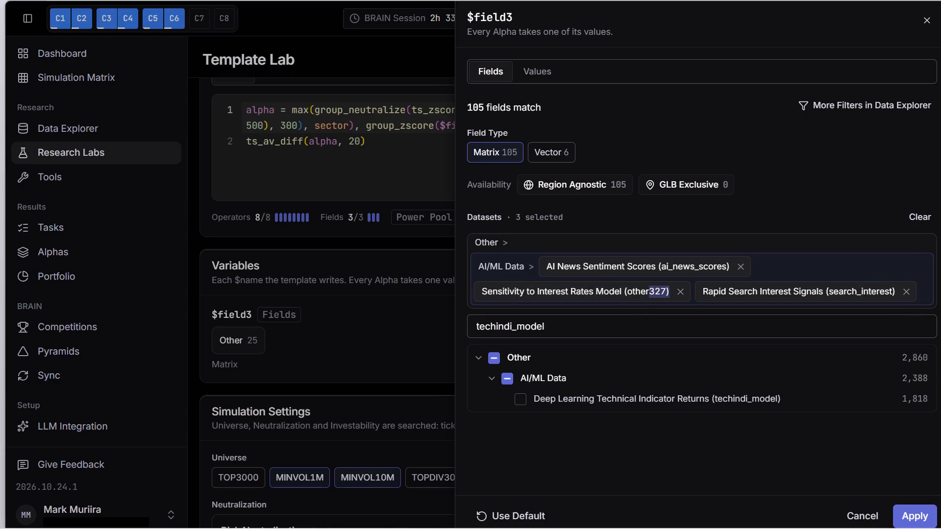
click(679, 292)
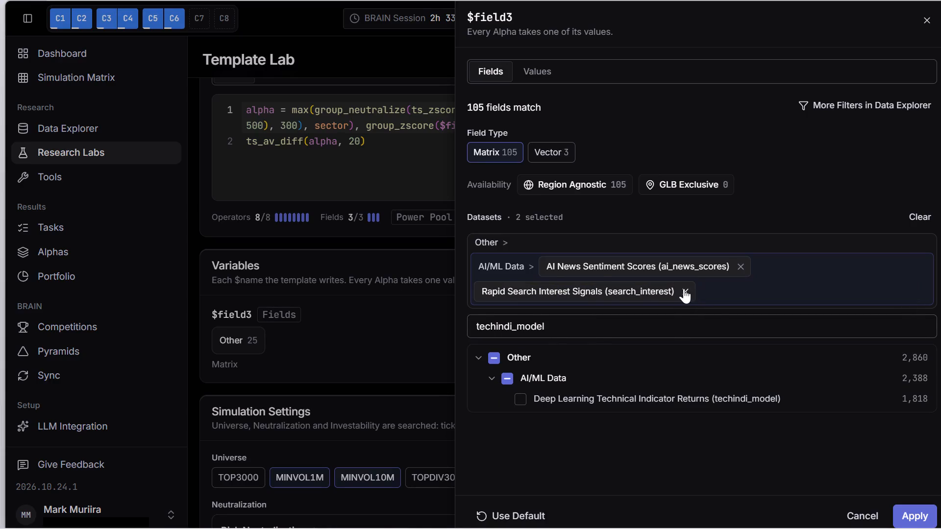
click(684, 289)
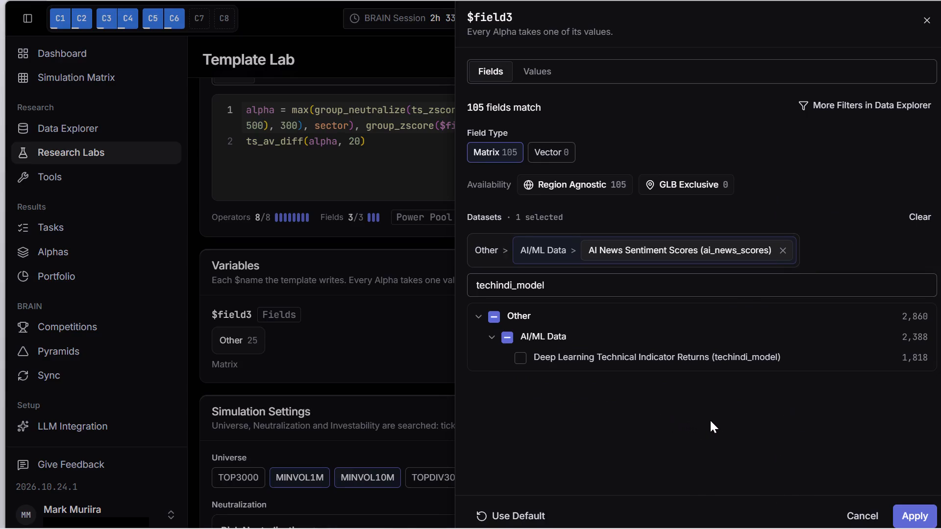
scroll(729, 421, down, 3)
scroll(889, 528, down, 1)
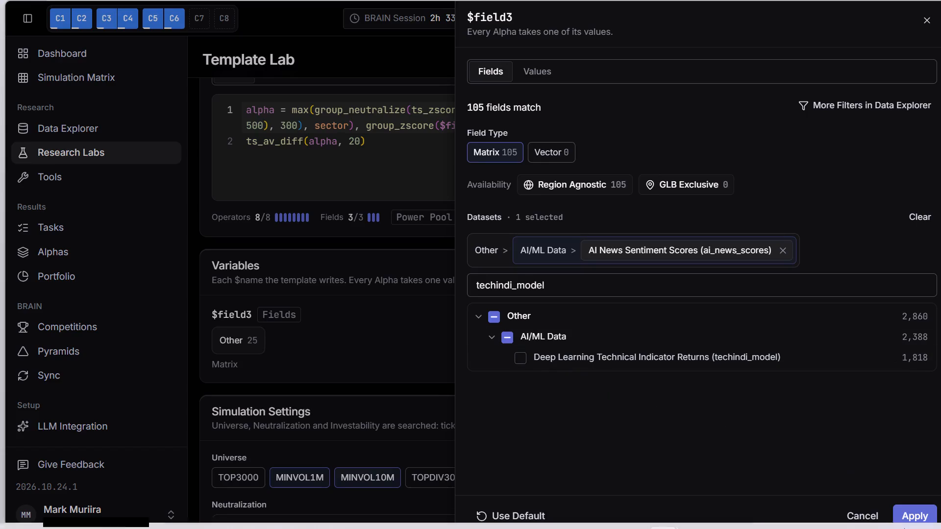
scroll(901, 411, down, 3)
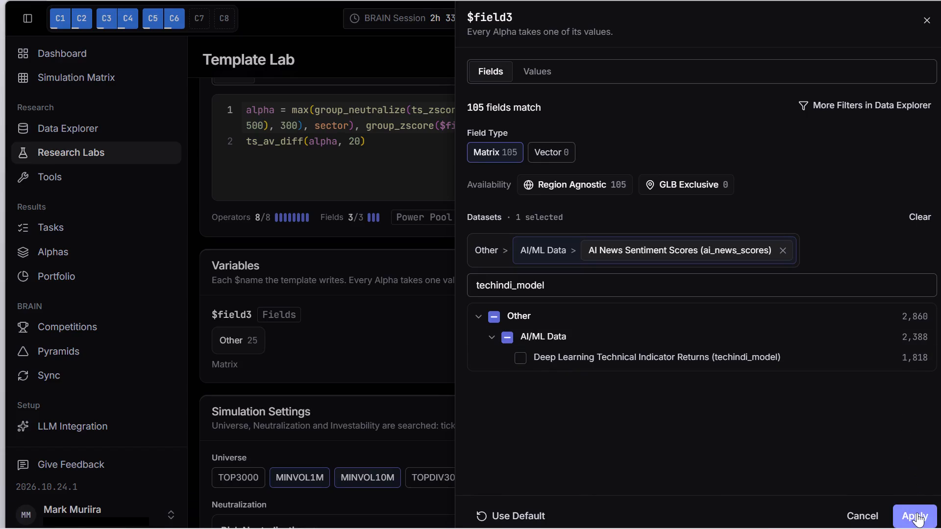
click(917, 512)
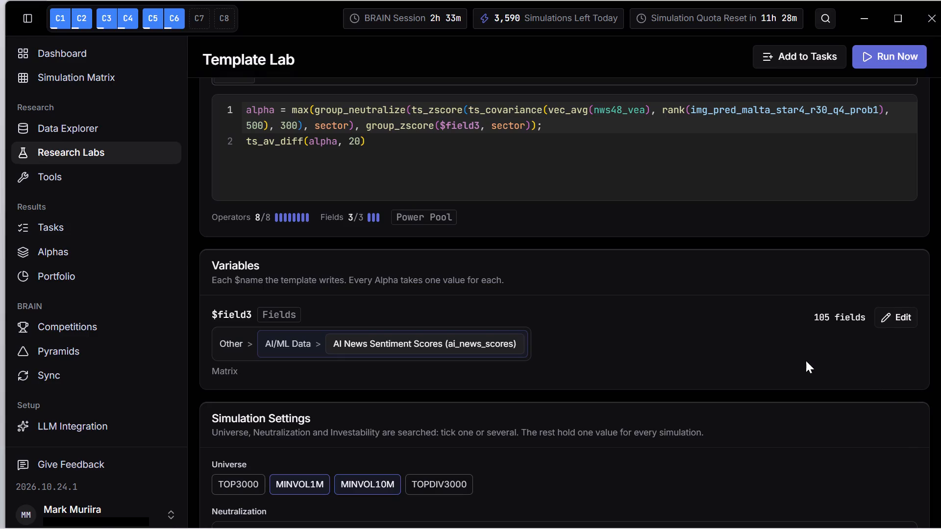
Check the simulation, core and search-space settings, and run the template immediately.
scroll(806, 361, down, 6)
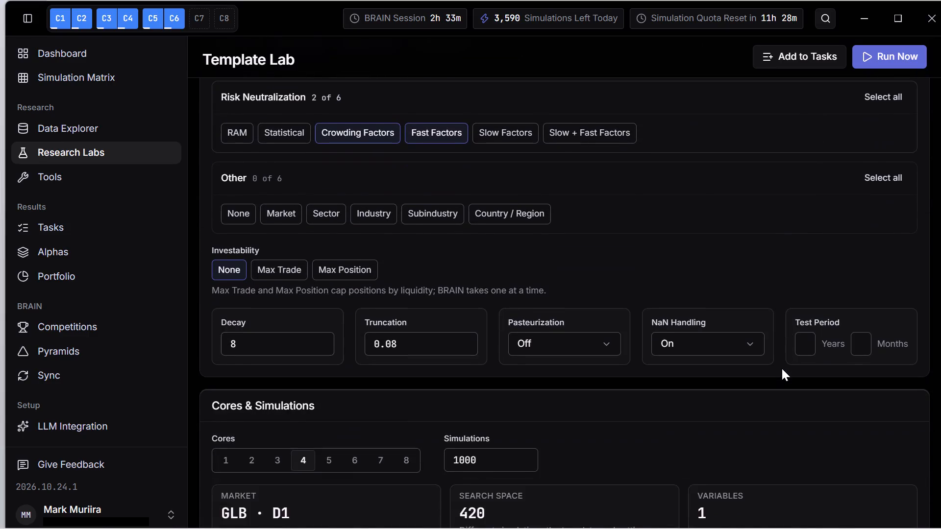
scroll(782, 368, down, 1)
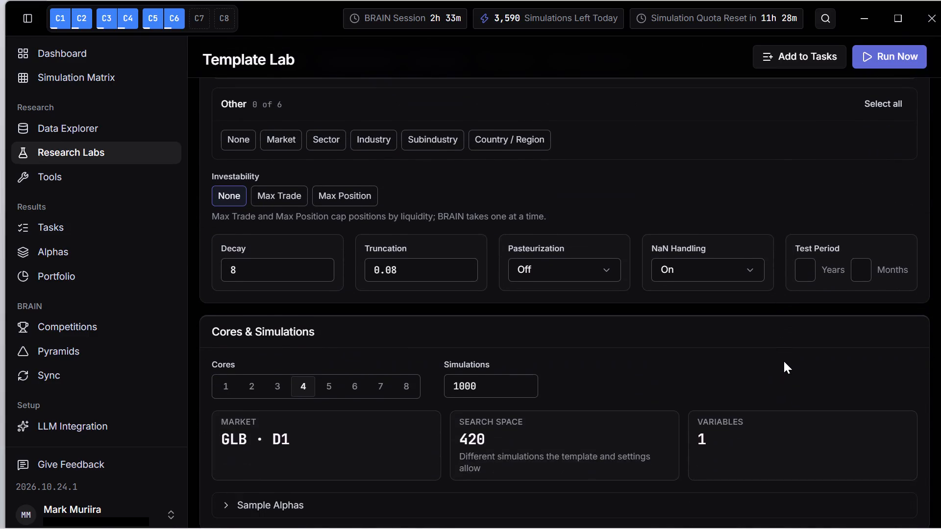
scroll(805, 359, down, 3)
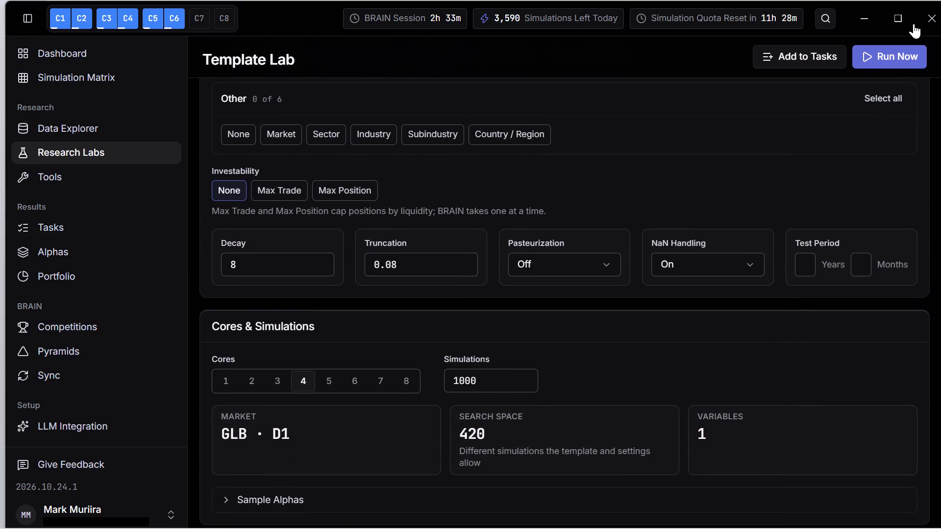
click(862, 57)
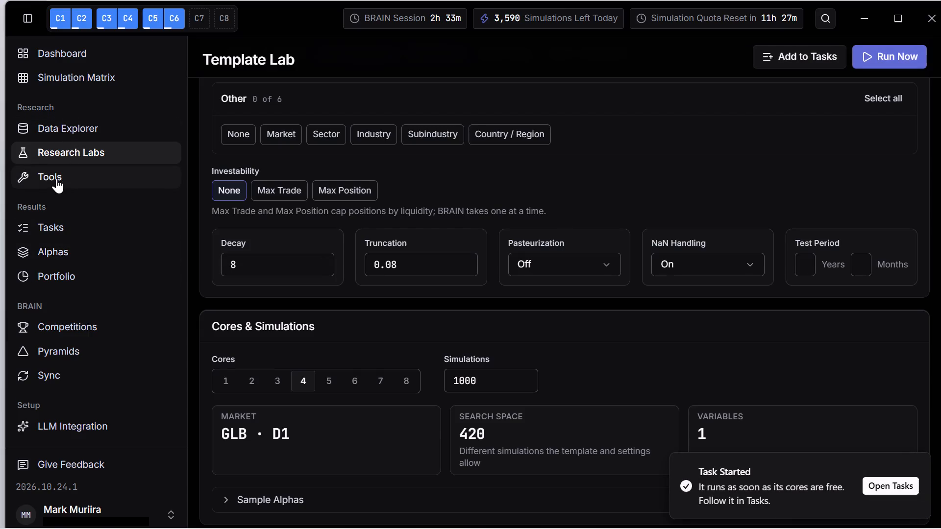
Open the task list to follow the newly started Template Lab run.
click(54, 224)
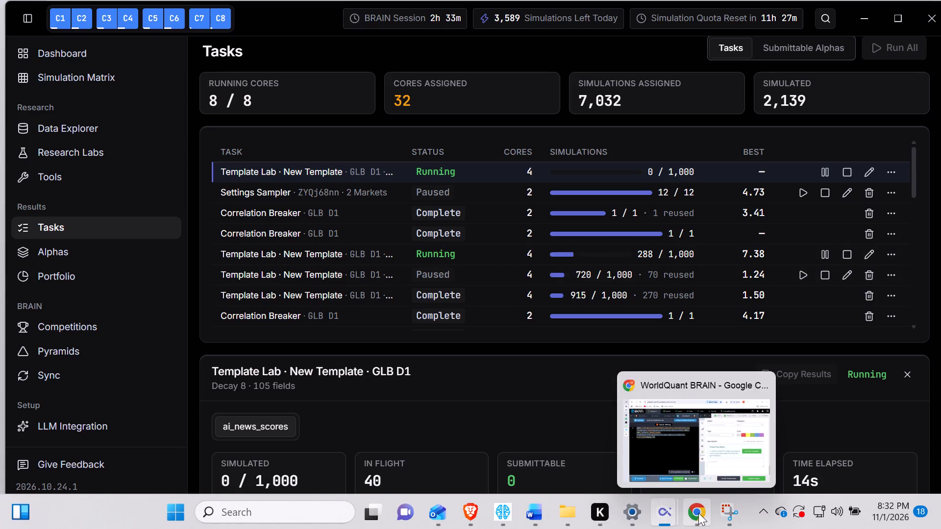
Switch to WorldQuant BRAIN in Chrome and review Simulation 7's IS summary, correlation, testing status and properties sections.
click(698, 513)
scroll(678, 266, down, 5)
scroll(679, 271, up, 5)
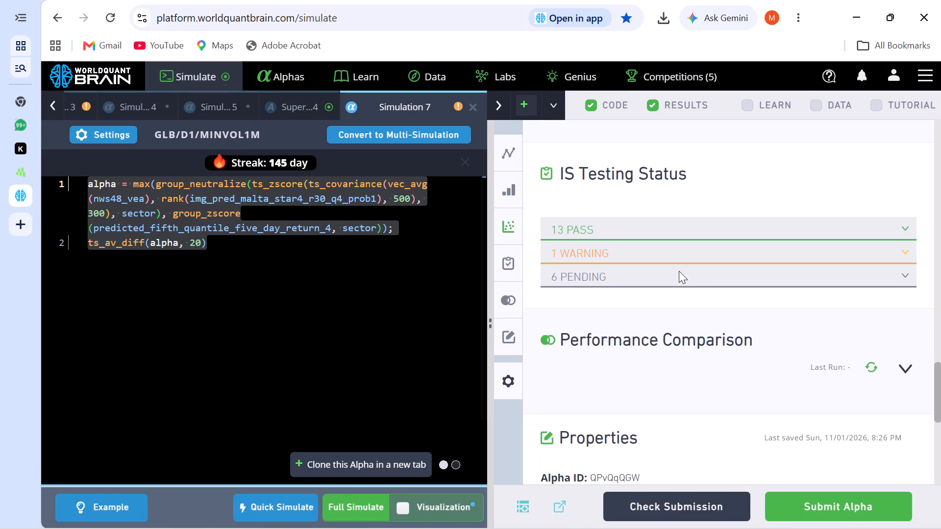
scroll(671, 284, down, 13)
scroll(651, 320, up, 11)
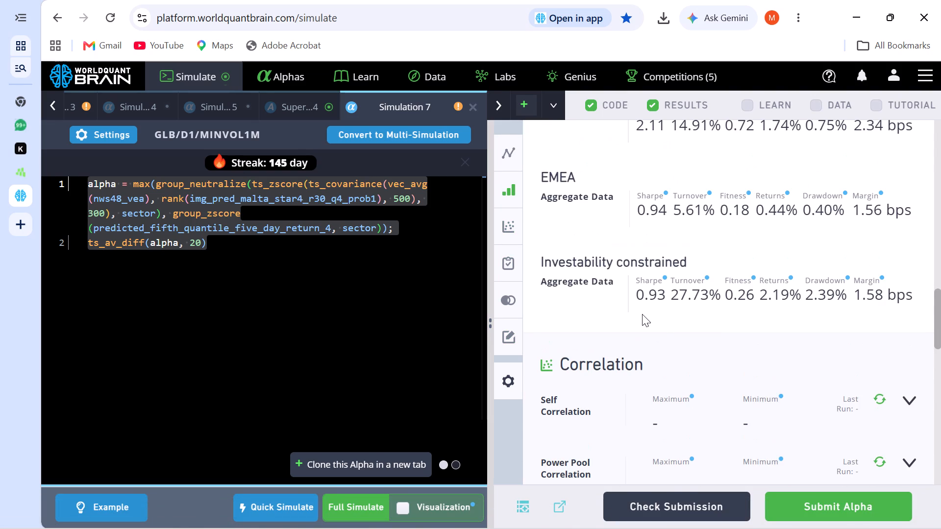
scroll(665, 330, down, 2)
scroll(661, 335, up, 14)
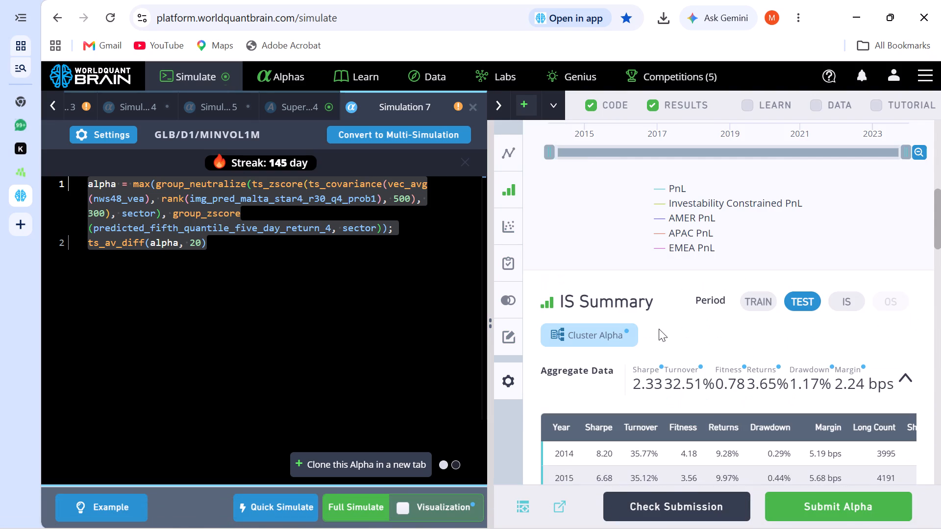
scroll(781, 377, down, 19)
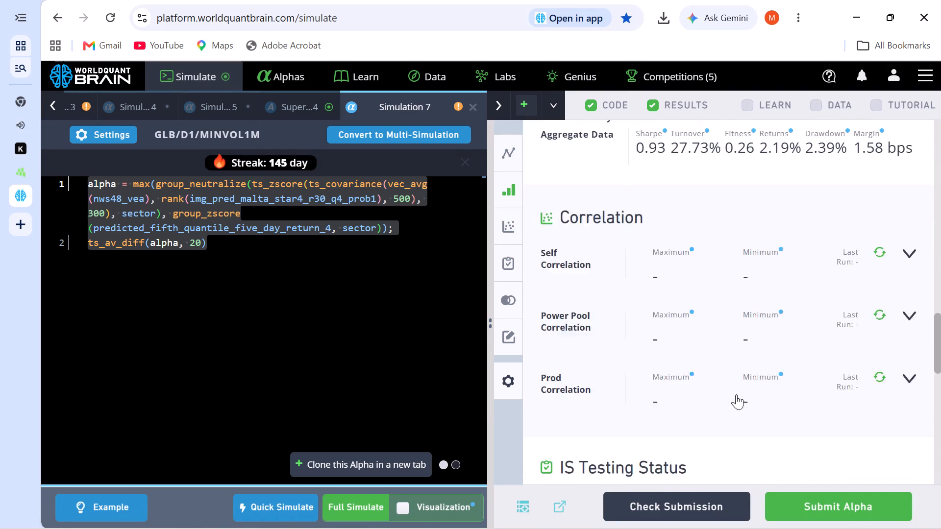
scroll(736, 394, down, 2)
scroll(687, 490, down, 6)
scroll(598, 524, down, 20)
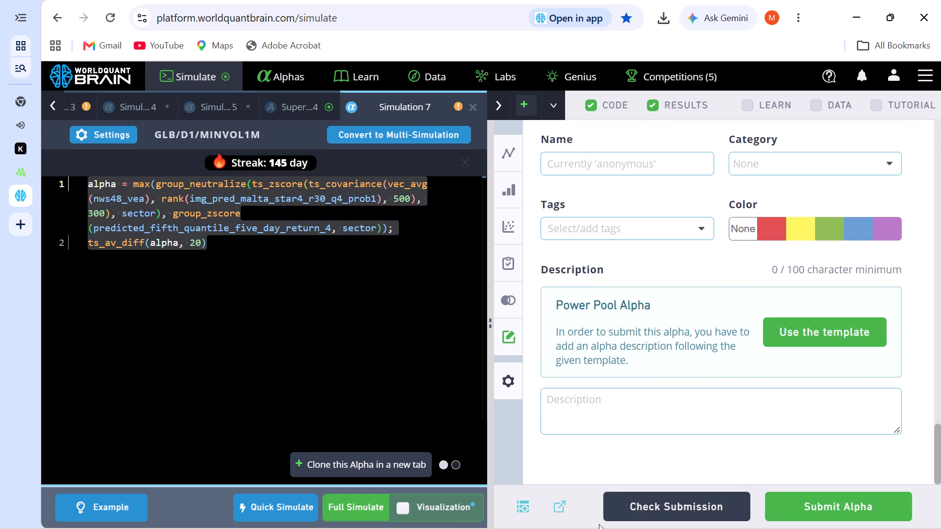
scroll(681, 497, down, 5)
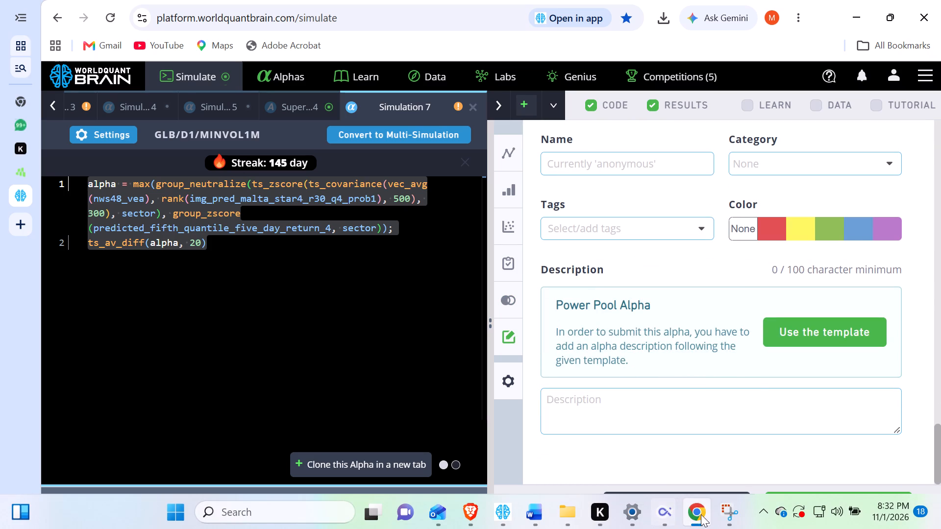
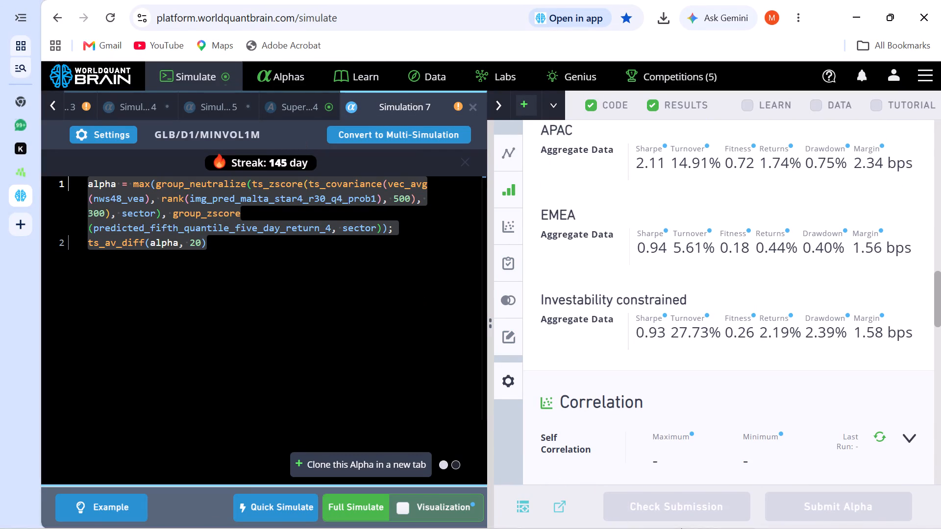
Switch to the WorldQuant BRAIN app window and review the correlation and testing results of Super Simulation 4 (IND/D1/TOP500).
click(503, 509)
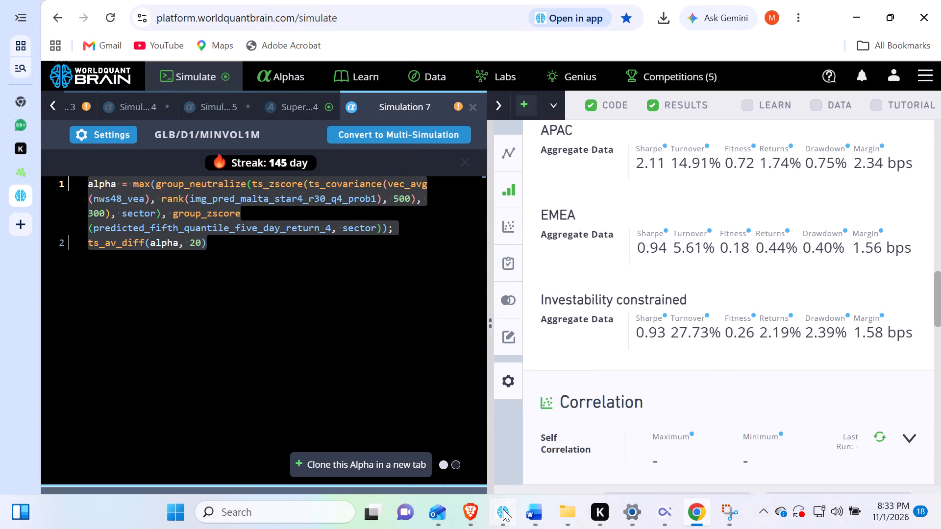
scroll(468, 265, up, 4)
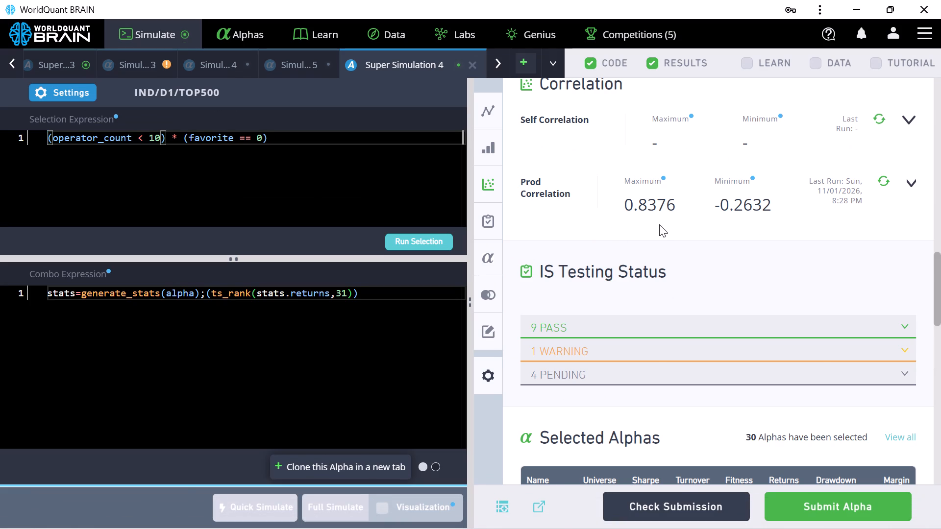
Set Super Simulation 4's truncation to 0.0008, apply the settings, and start a full simulation.
scroll(659, 224, up, 10)
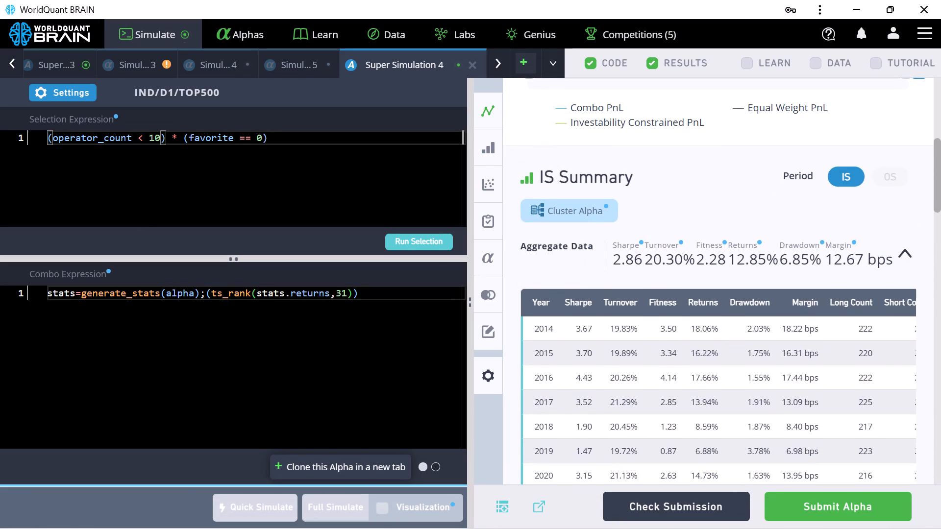
click(67, 91)
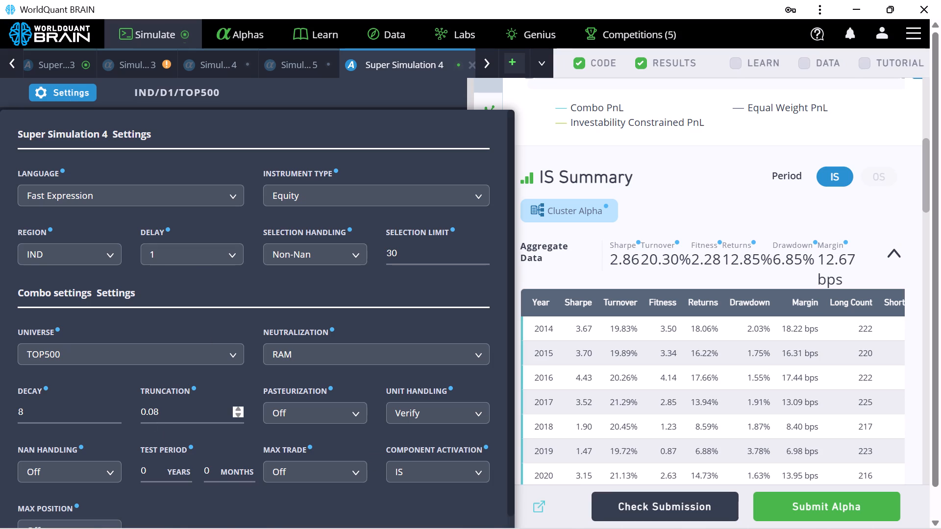
click(151, 405)
text(00)
scroll(460, 284, down, 3)
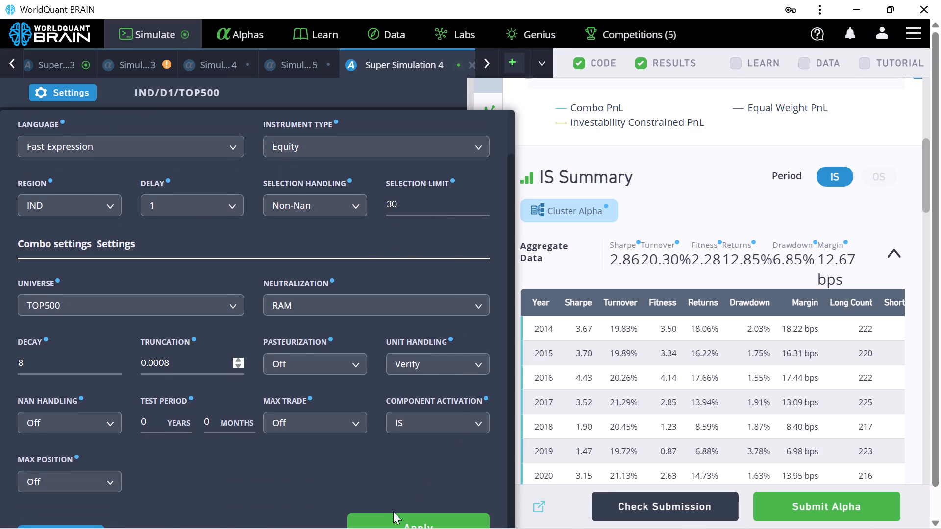
click(391, 517)
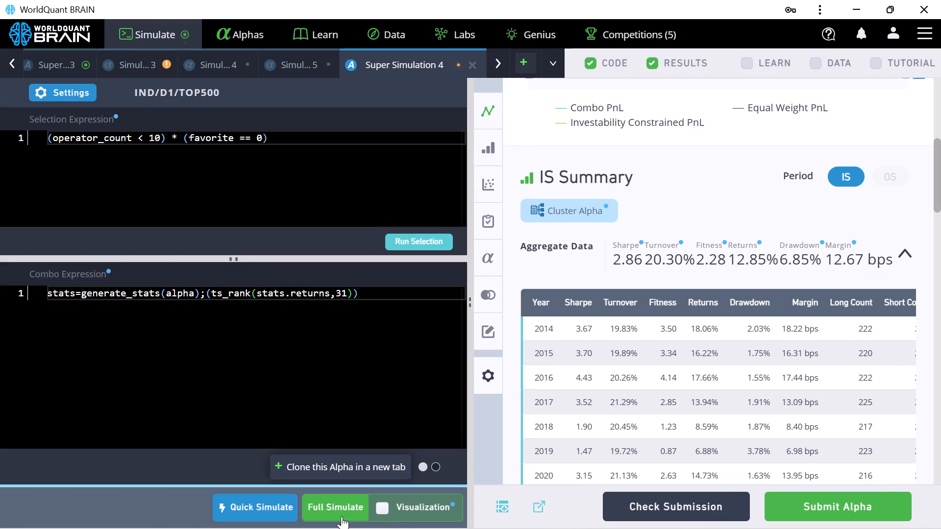
click(342, 516)
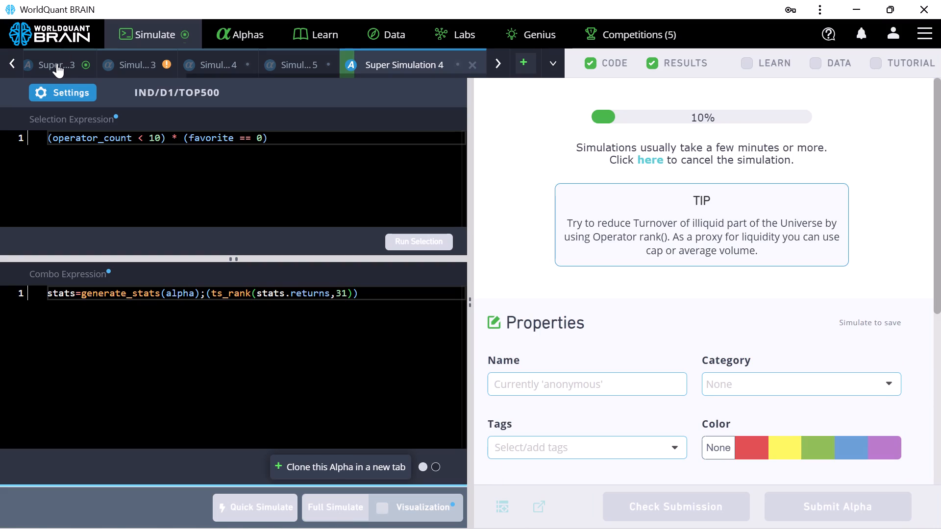
Check Super Simulation 3's IS summary, set its decay to 8, apply the settings, and start a full simulation.
click(57, 63)
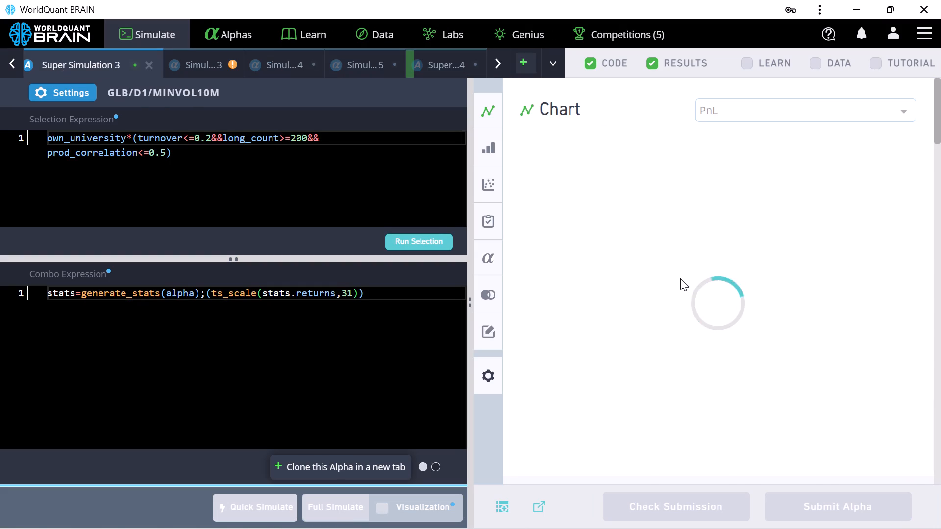
scroll(680, 278, down, 4)
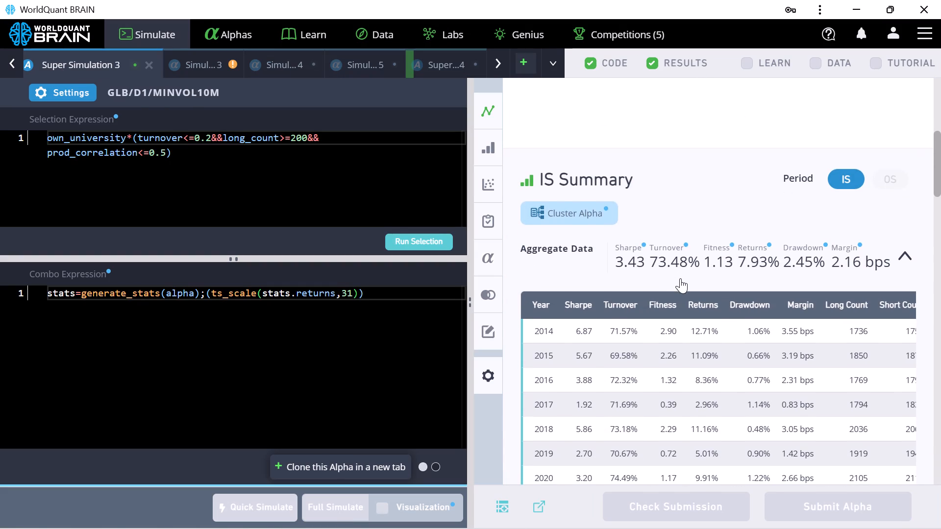
scroll(680, 278, down, 2)
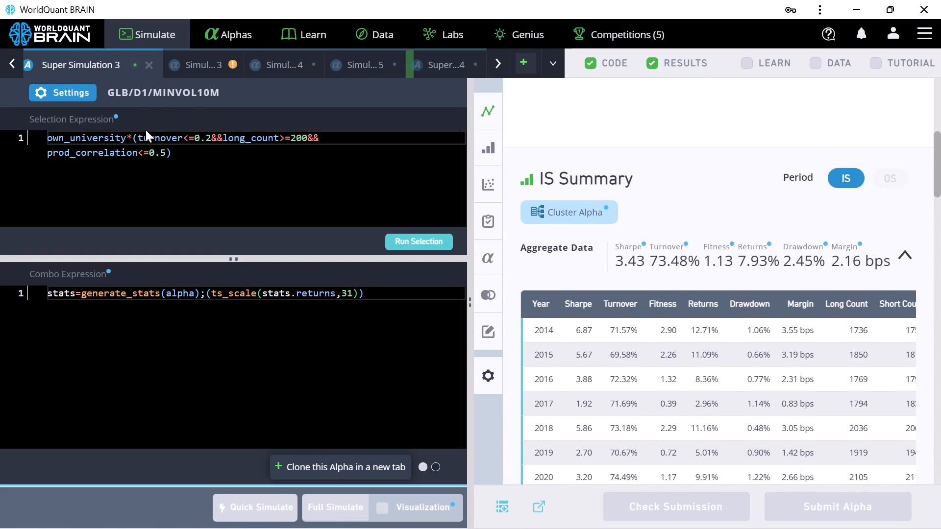
click(67, 93)
double_click(110, 412)
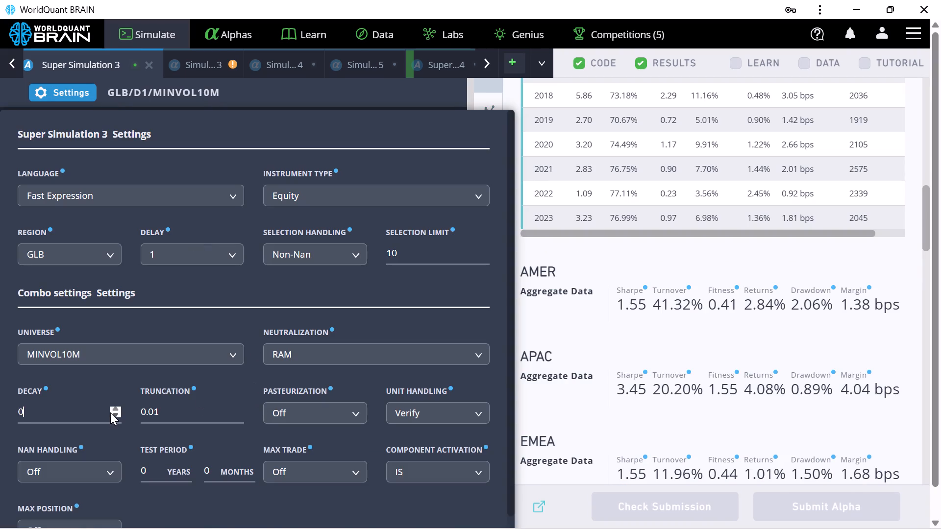
triple_click(113, 409)
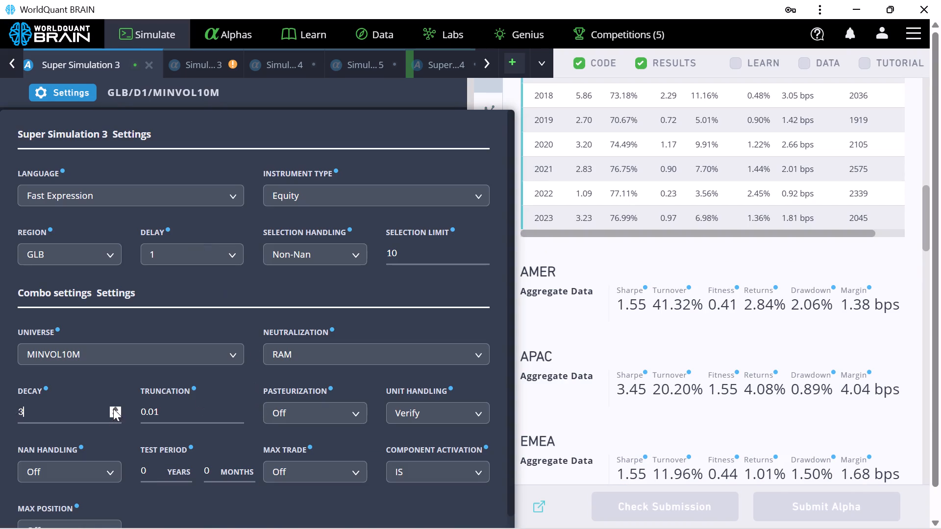
triple_click(113, 409)
click(113, 409)
click(113, 409)
scroll(440, 309, down, 4)
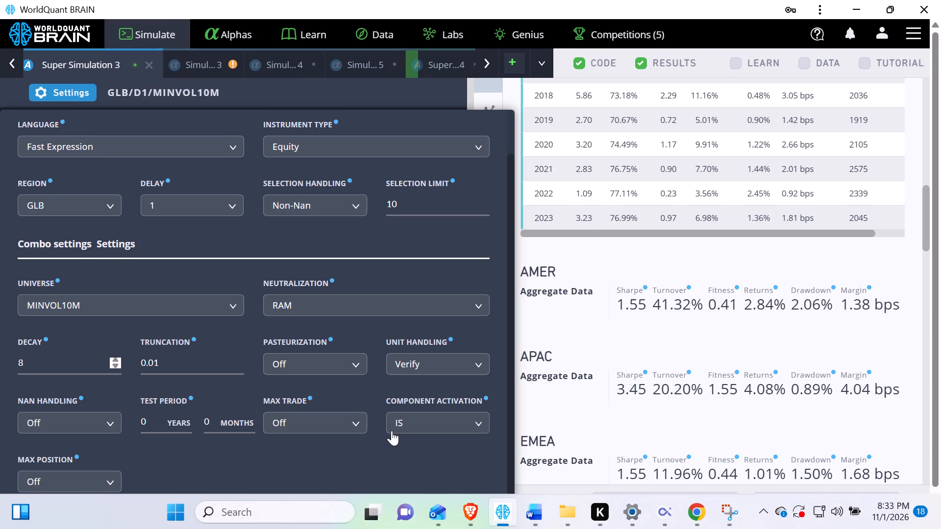
scroll(392, 431, down, 2)
click(379, 502)
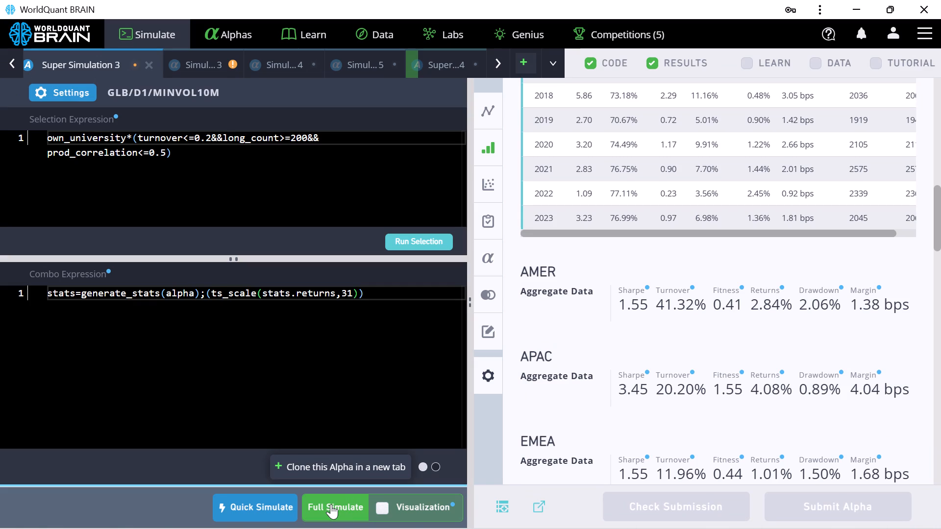
click(331, 504)
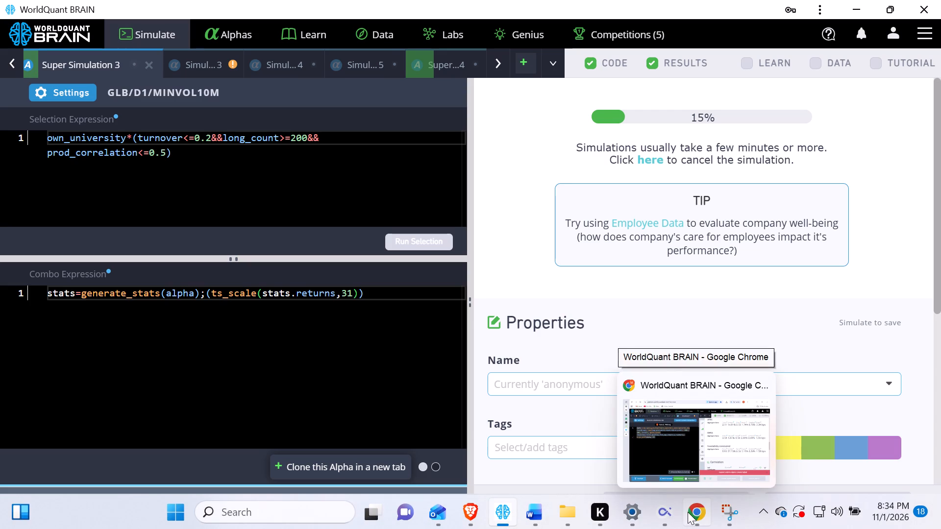
In Chrome, set Simulation 7's test period to 0 years and neutralization to Crowding Factors, apply, and start a full simulation.
click(699, 449)
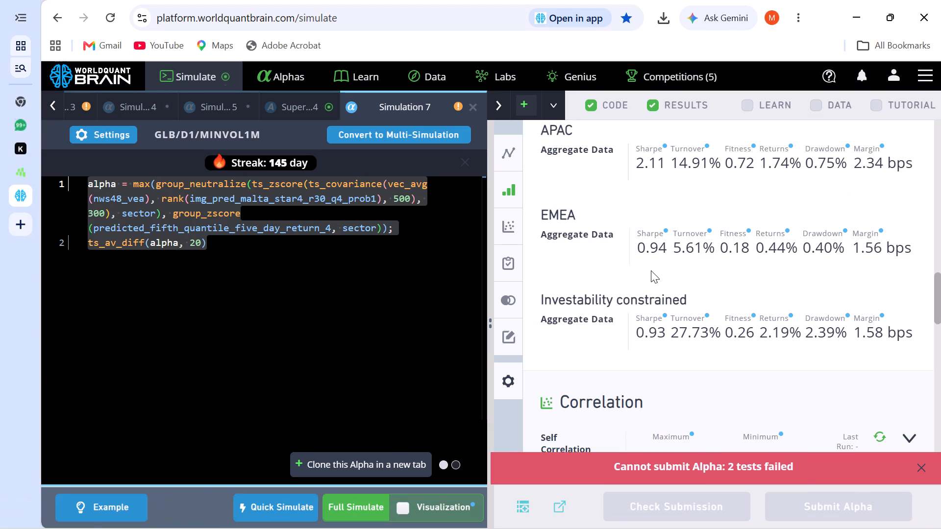
scroll(651, 270, down, 5)
click(622, 302)
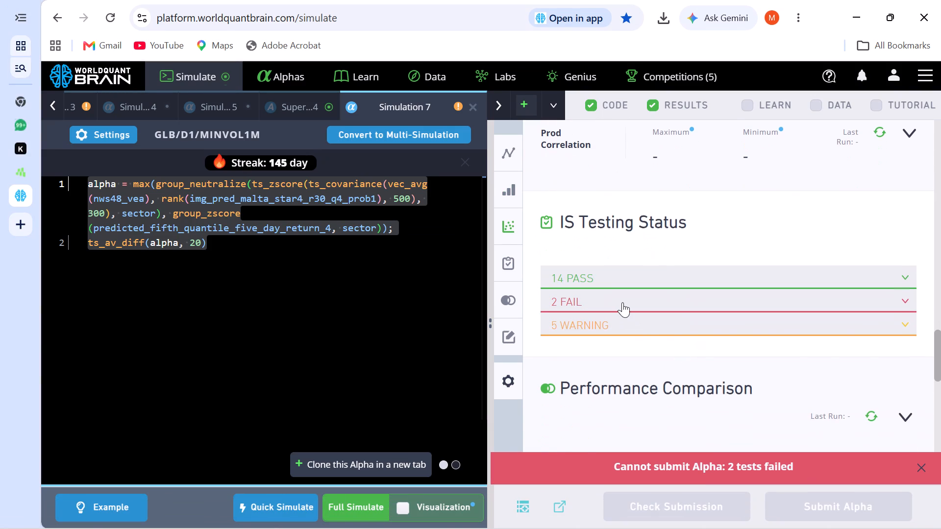
click(639, 306)
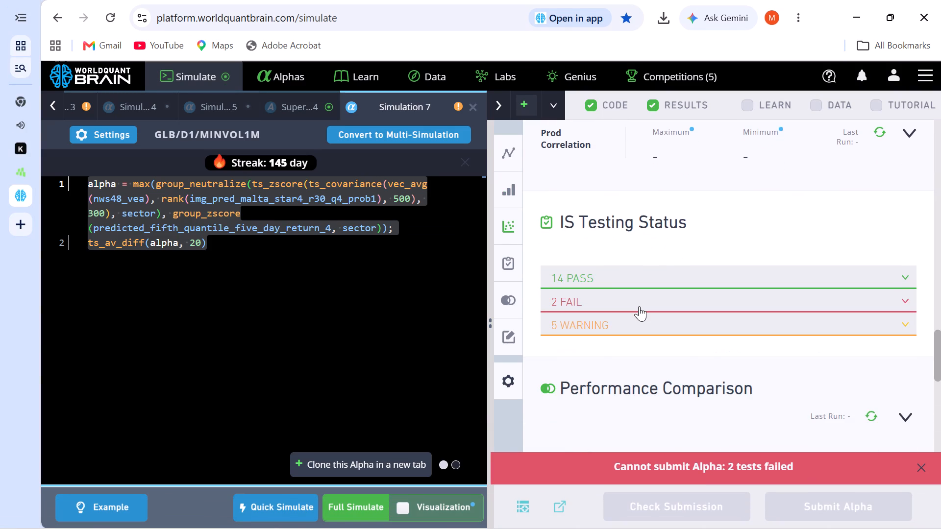
click(103, 134)
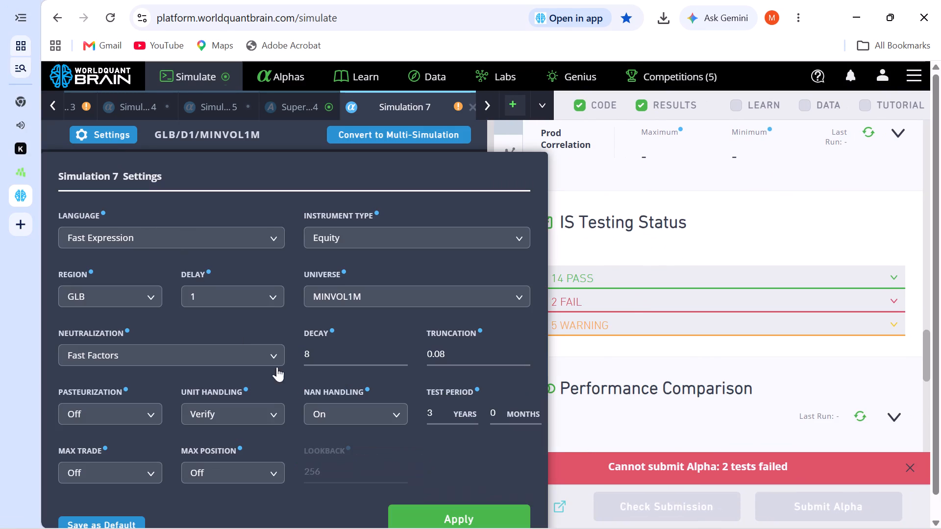
click(451, 407)
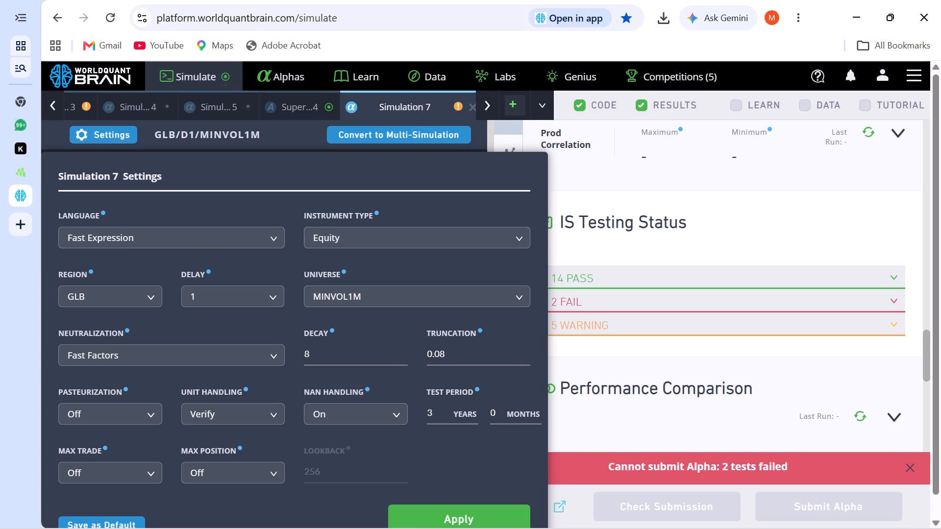
key(BackSpace)
key(0)
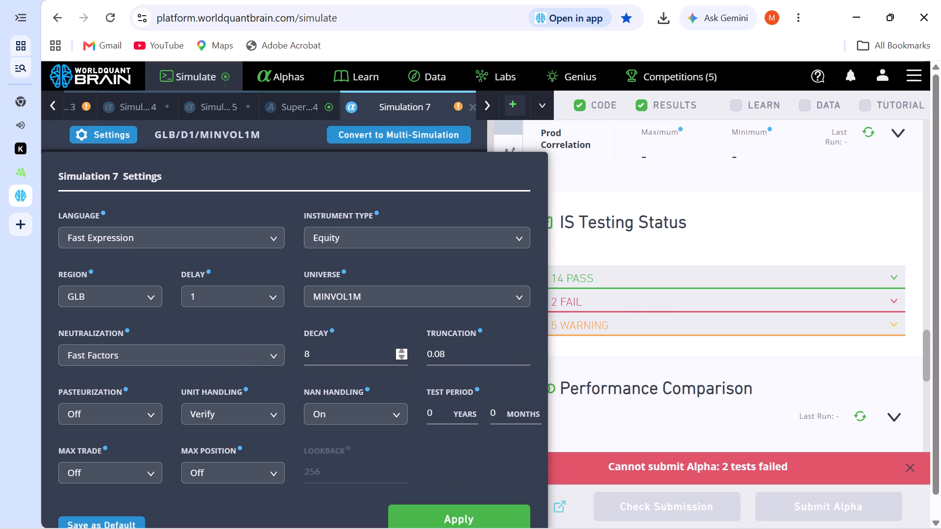
click(245, 355)
click(107, 442)
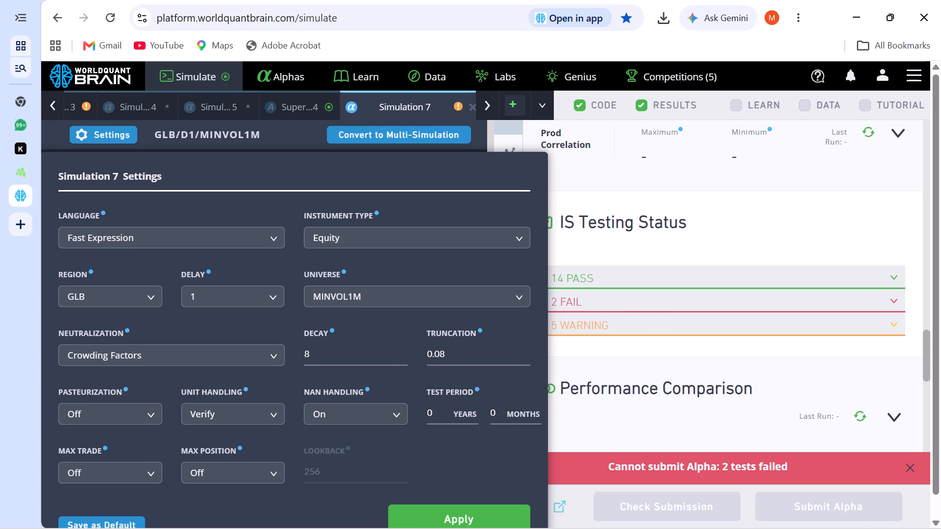
click(428, 508)
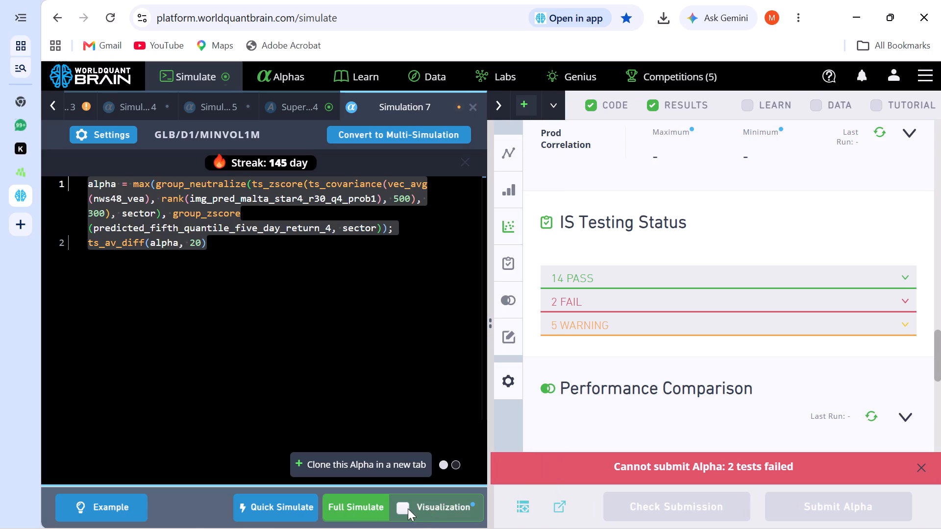
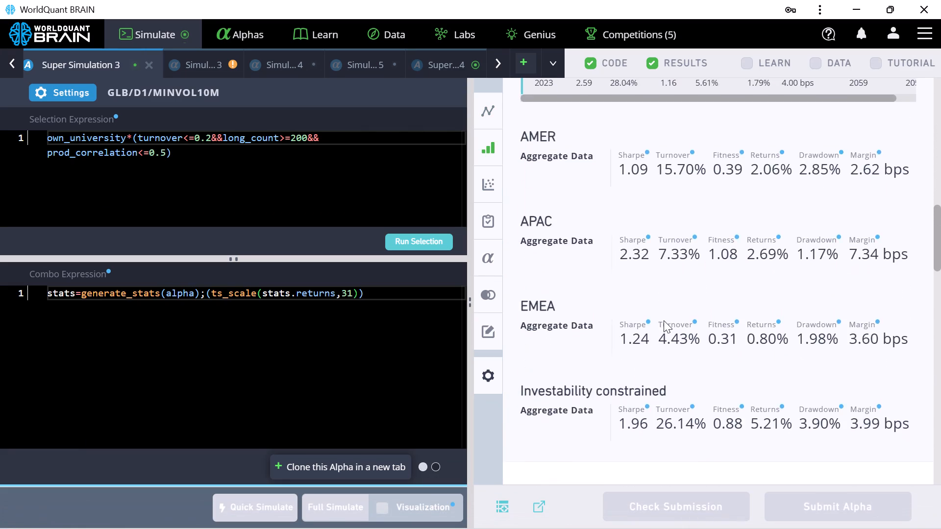
Check Super Simulation 3's yearly and regional results, set its combo decay to 15, and run the full simulation again.
scroll(664, 320, right, 2)
scroll(664, 320, up, 7)
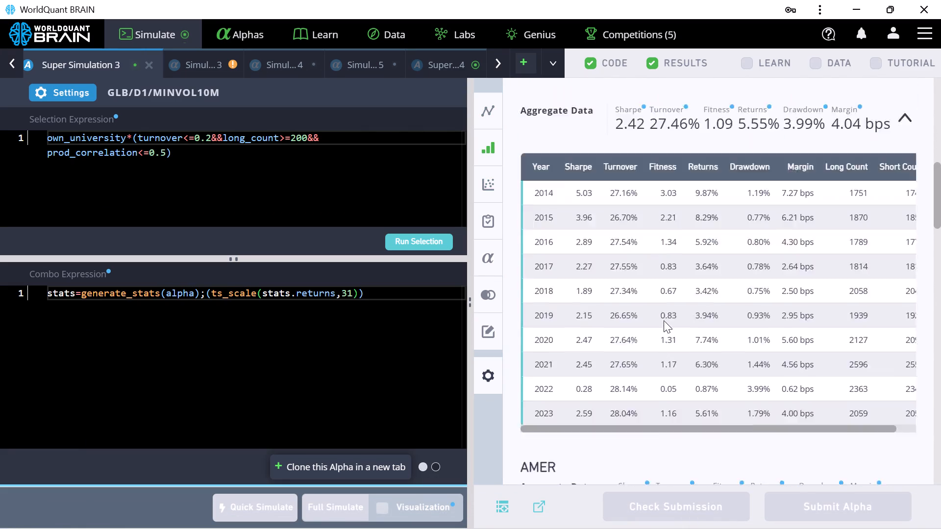
scroll(664, 320, down, 6)
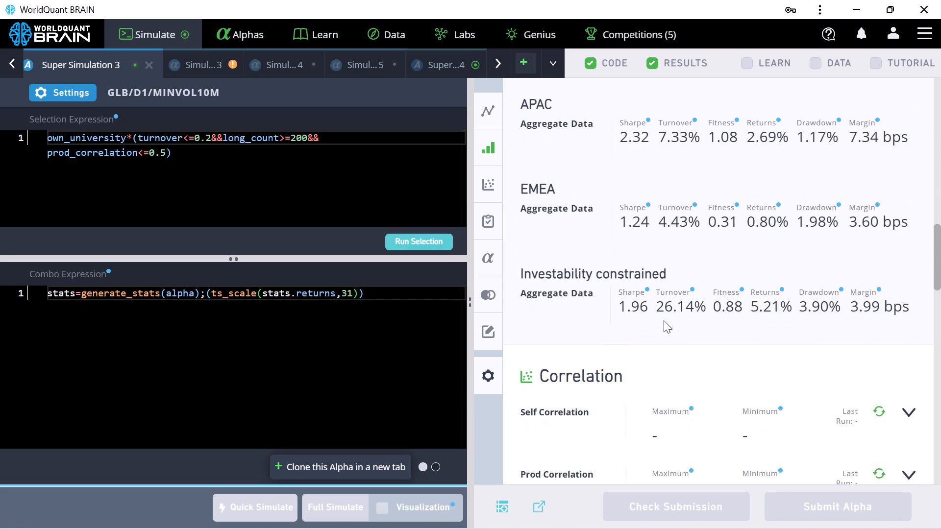
scroll(664, 320, up, 1)
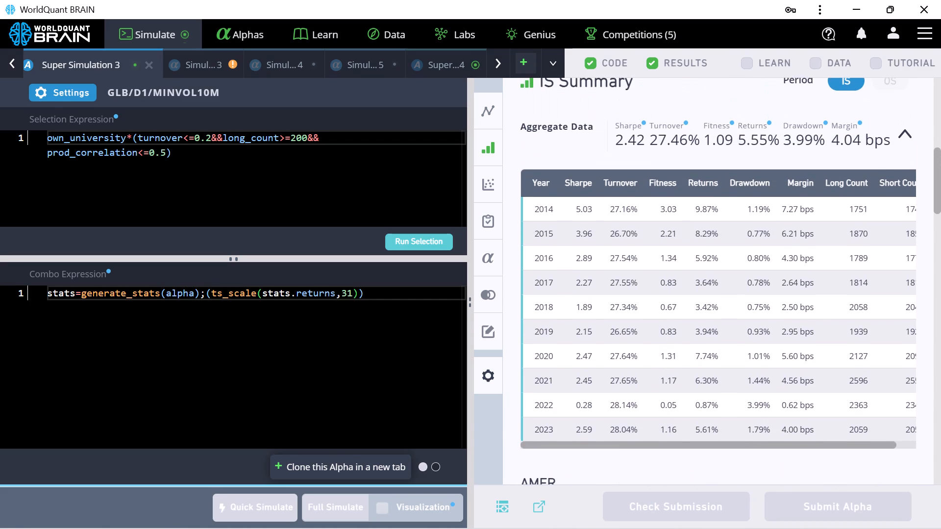
click(37, 92)
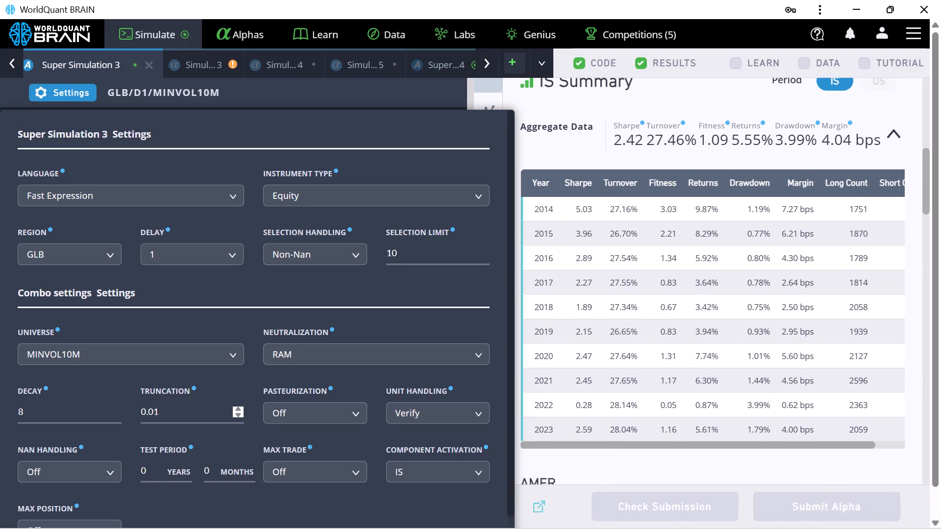
click(114, 409)
scroll(409, 309, down, 5)
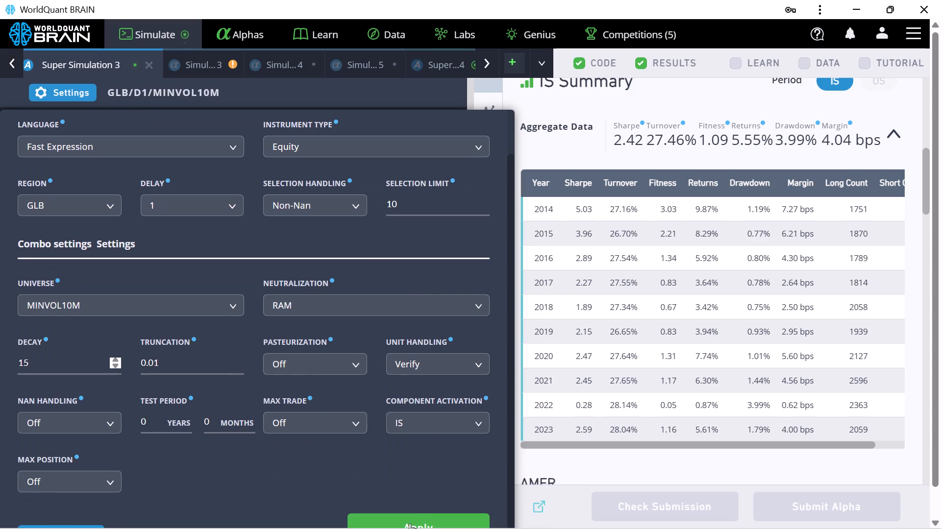
click(371, 516)
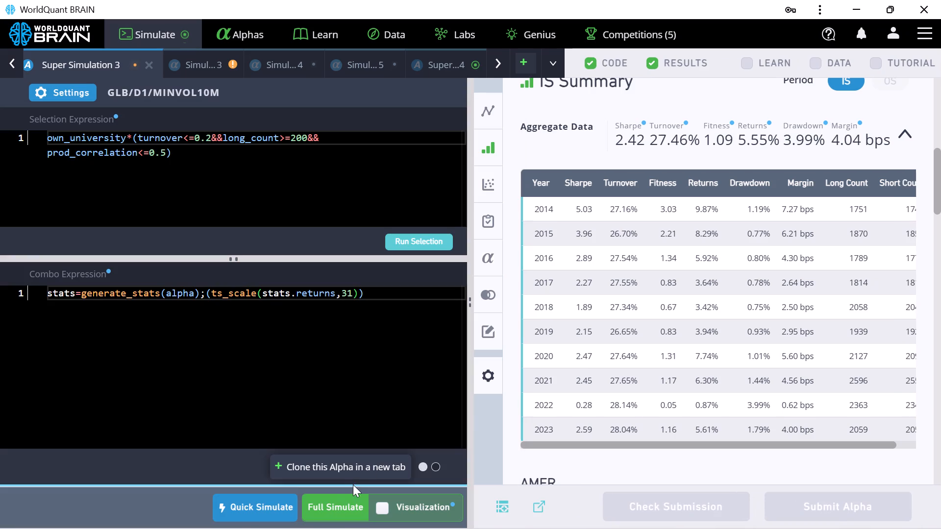
click(336, 502)
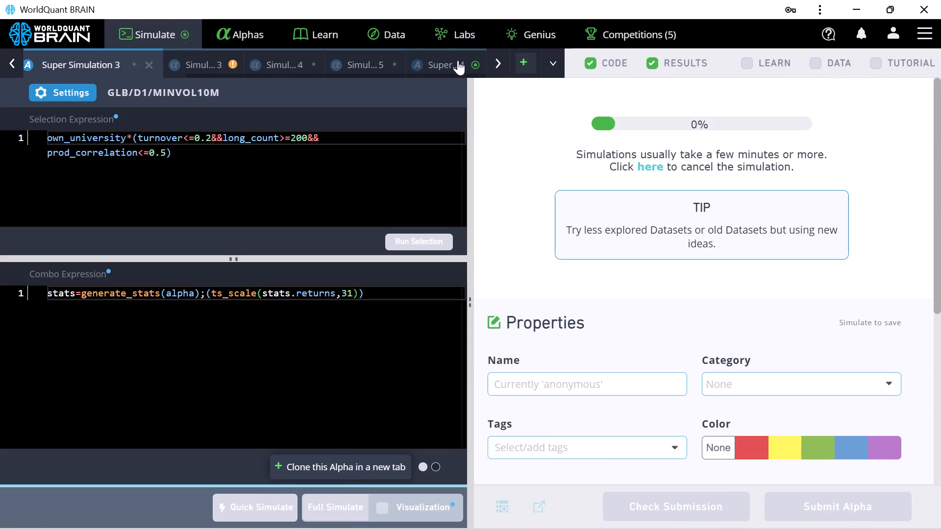
Open Super Simulation 4, check its IS summary and selected alphas, and set its combo decay to 15.
click(458, 61)
scroll(767, 367, down, 1)
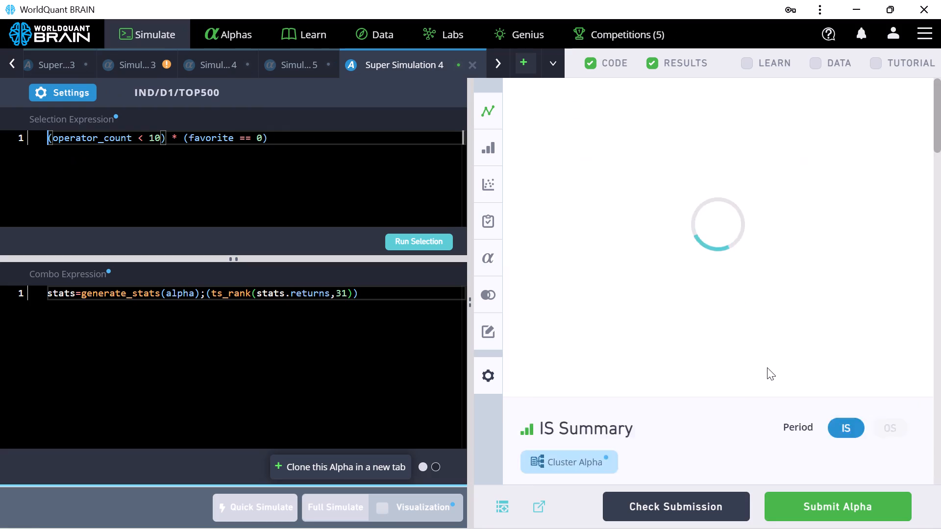
scroll(767, 367, down, 6)
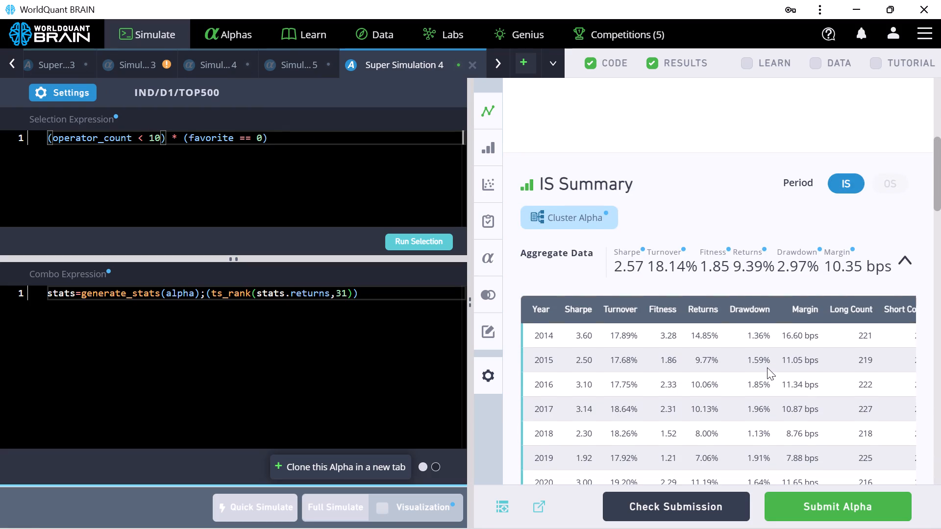
scroll(767, 367, up, 2)
scroll(767, 359, down, 1)
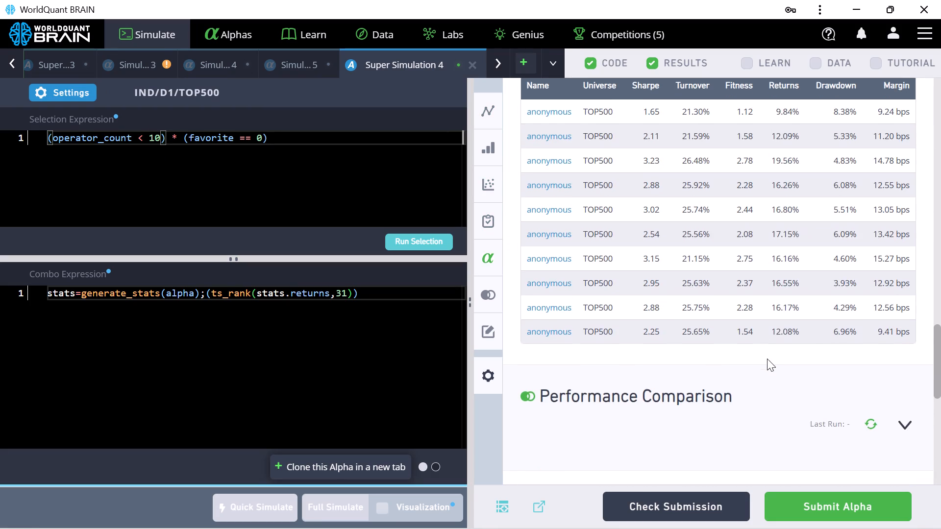
scroll(767, 359, down, 1)
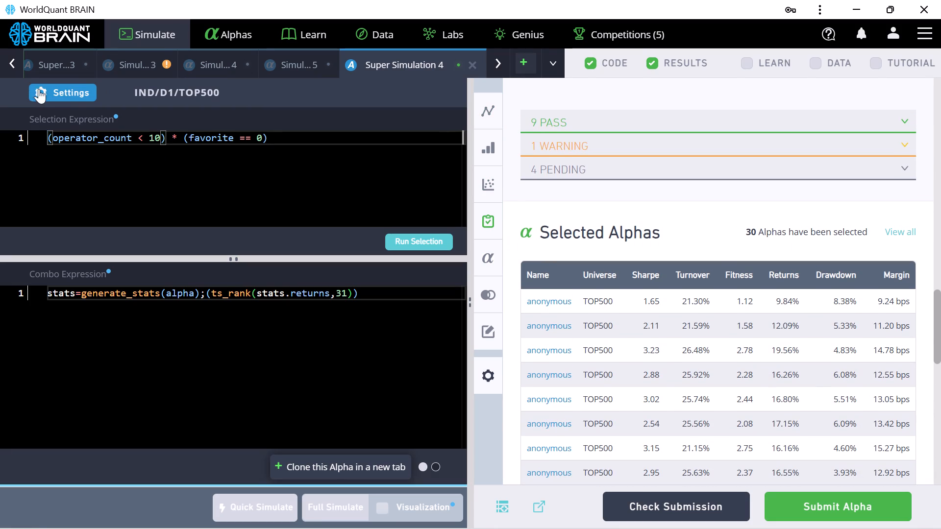
click(46, 90)
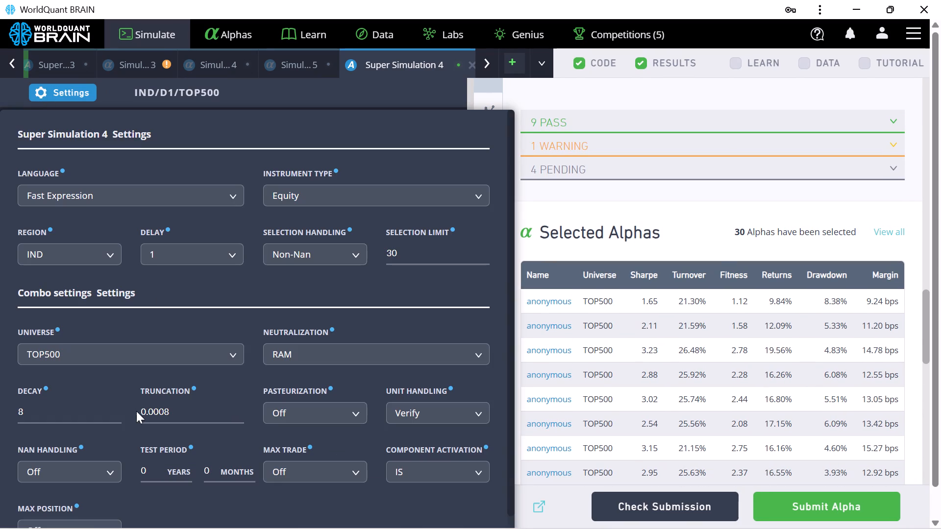
triple_click(114, 410)
drag(114, 410, 417, 319)
scroll(417, 319, down, 4)
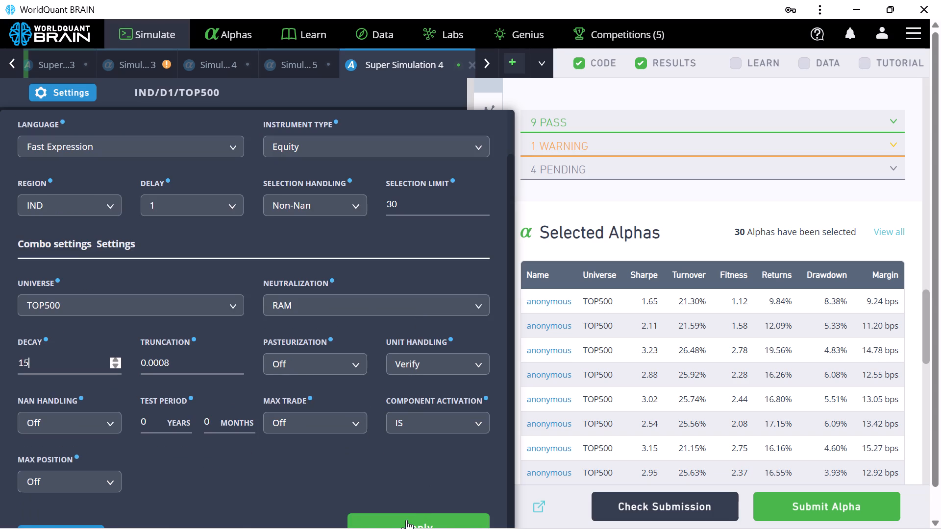
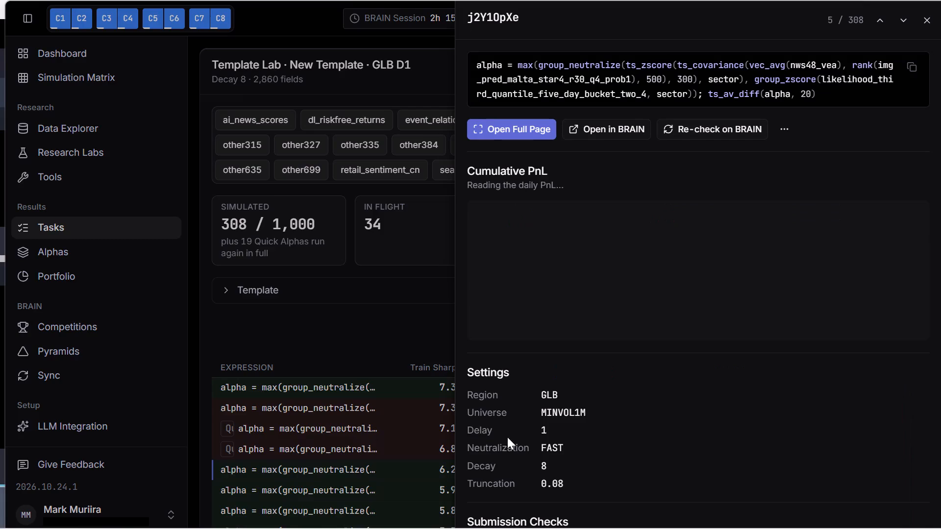
click(714, 128)
Examine the alpha's settings and submission checks, including the pending correlation and theme checks.
scroll(742, 274, down, 5)
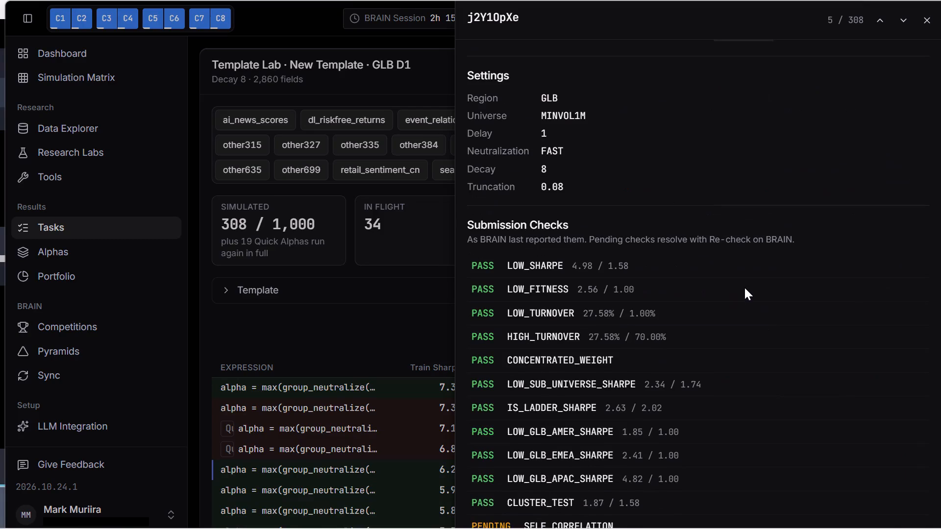
scroll(744, 288, down, 2)
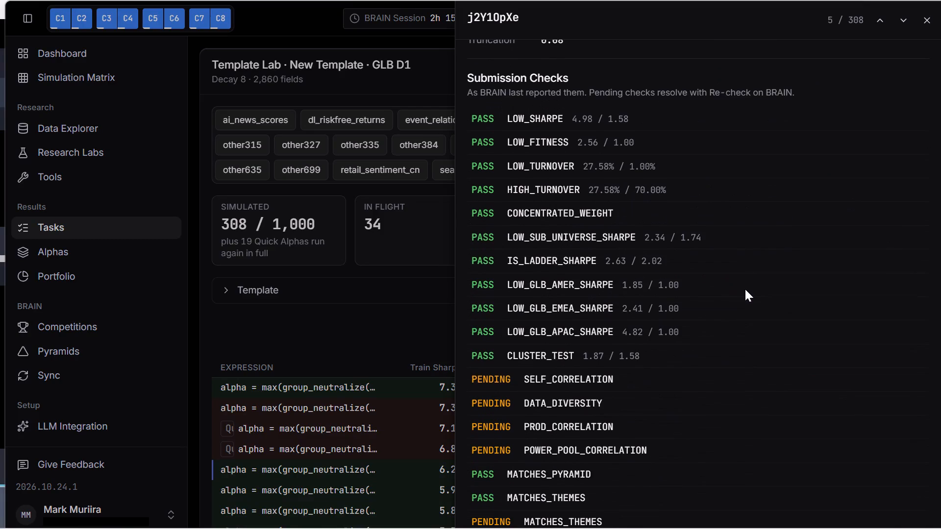
scroll(745, 289, down, 7)
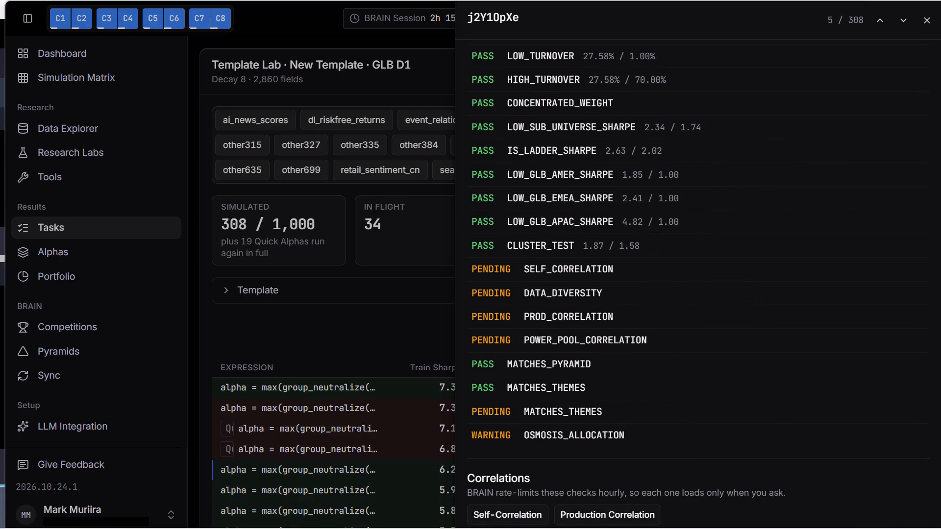
scroll(686, 410, down, 6)
scroll(693, 362, up, 4)
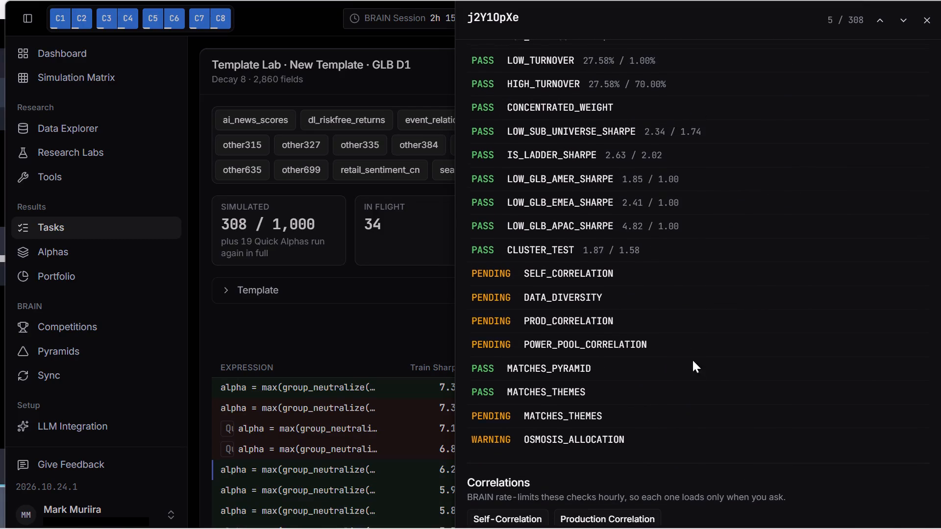
scroll(693, 360, up, 8)
scroll(690, 351, down, 13)
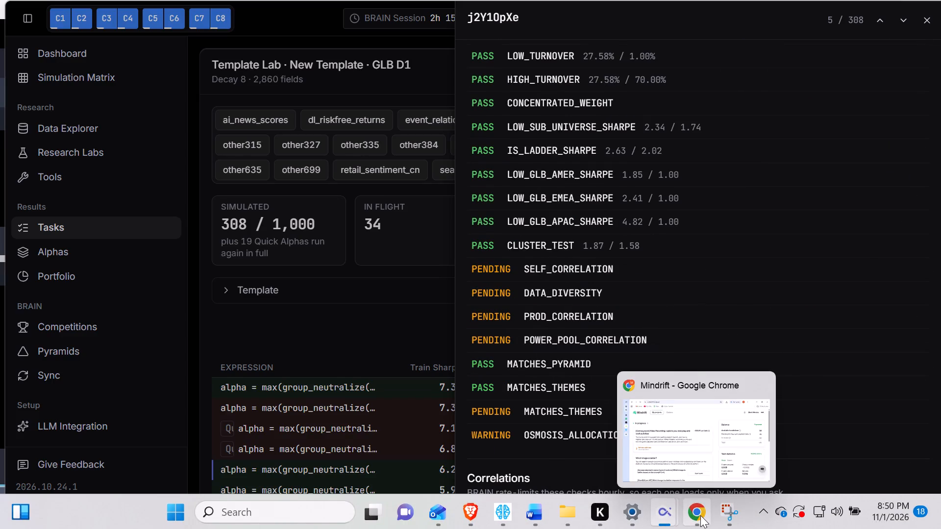
scroll(689, 344, up, 3)
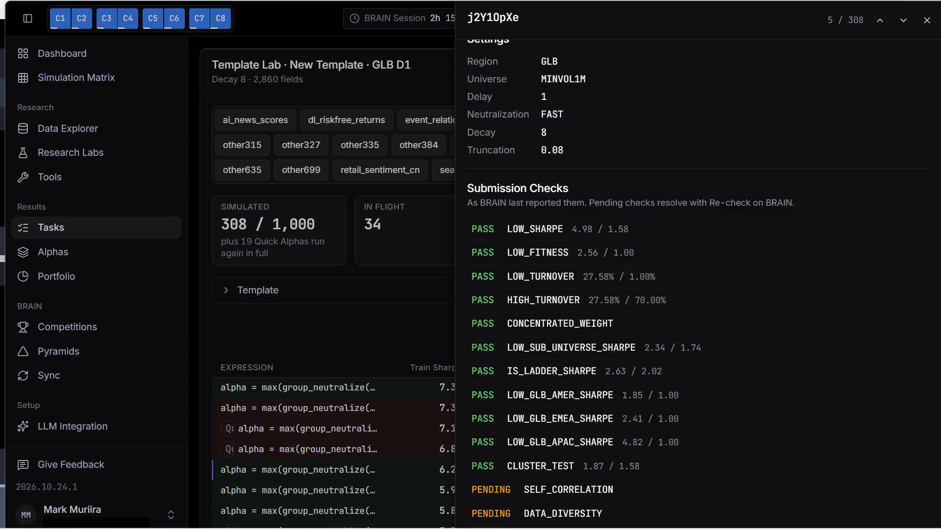
scroll(693, 342, up, 12)
scroll(693, 341, down, 9)
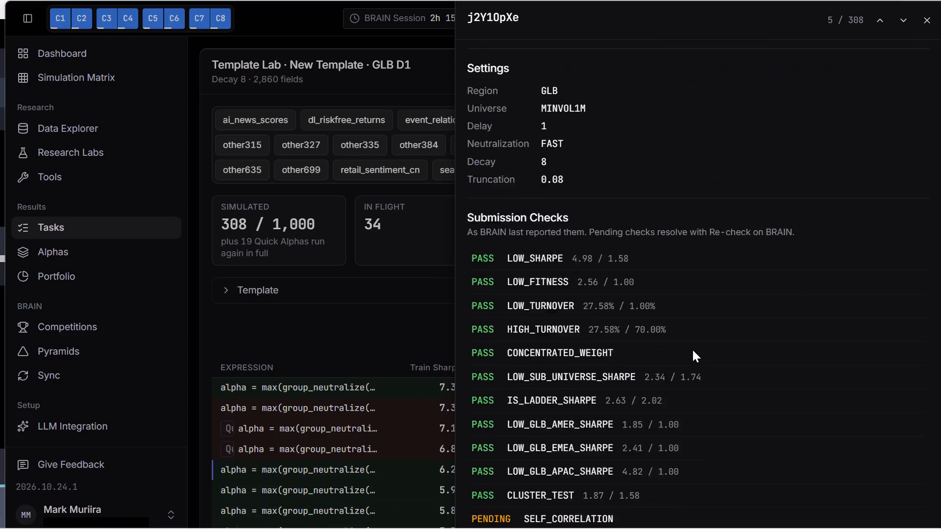
scroll(693, 350, down, 9)
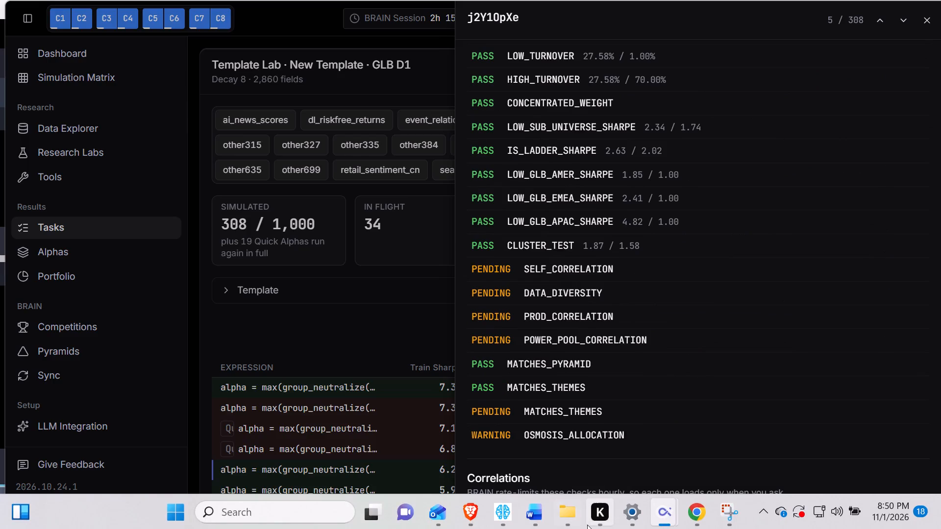
Switch to WorldQuant BRAIN and review Super Simulation 4's yearly IS summary and PnL chart.
click(506, 516)
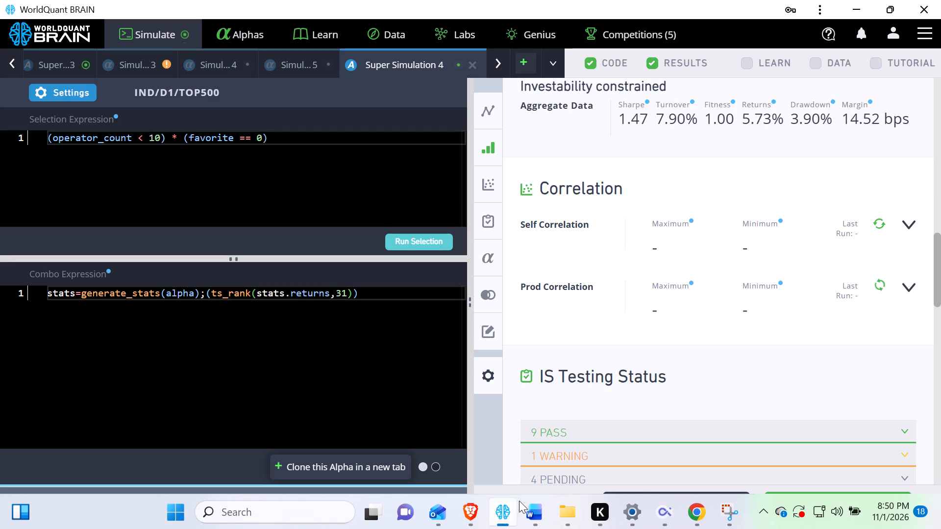
scroll(762, 287, up, 5)
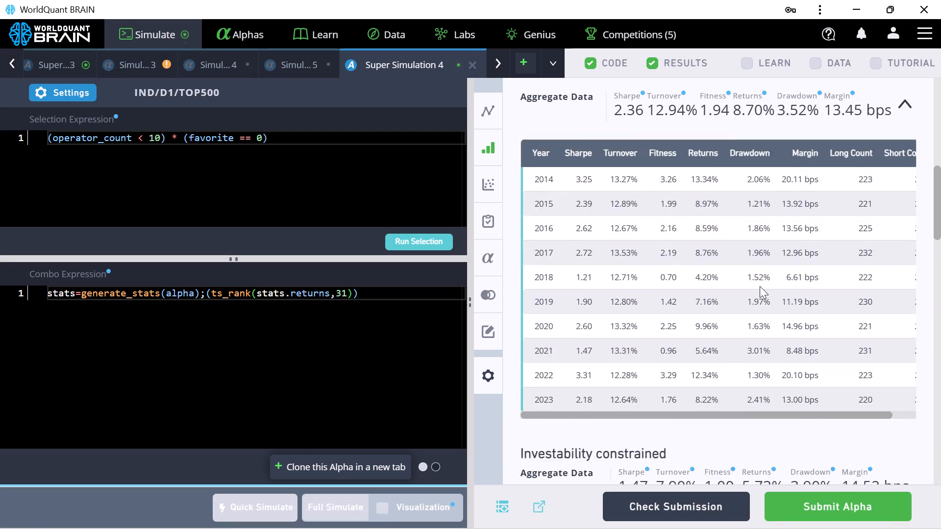
scroll(762, 285, up, 4)
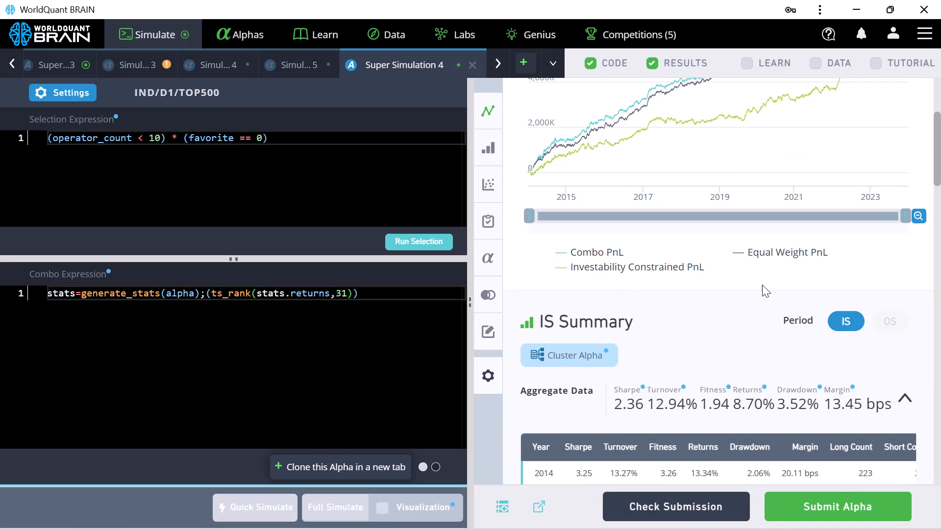
scroll(764, 283, up, 10)
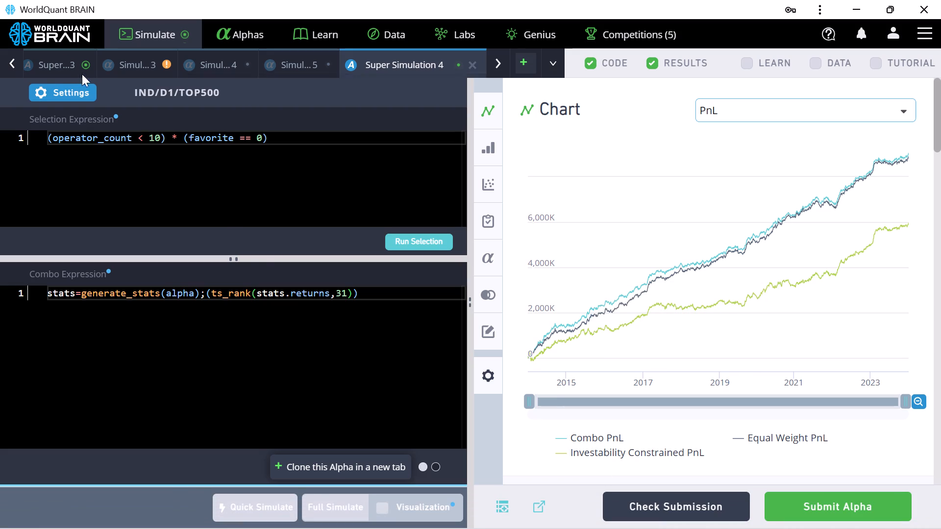
Set Super Simulation 3's universe to MINVOL1M, apply the settings and run the full simulation.
click(75, 64)
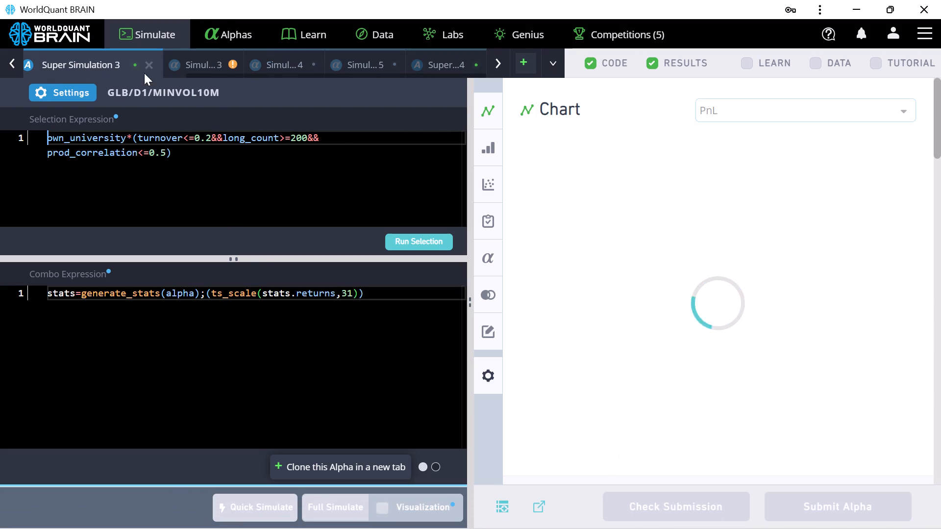
scroll(816, 282, down, 10)
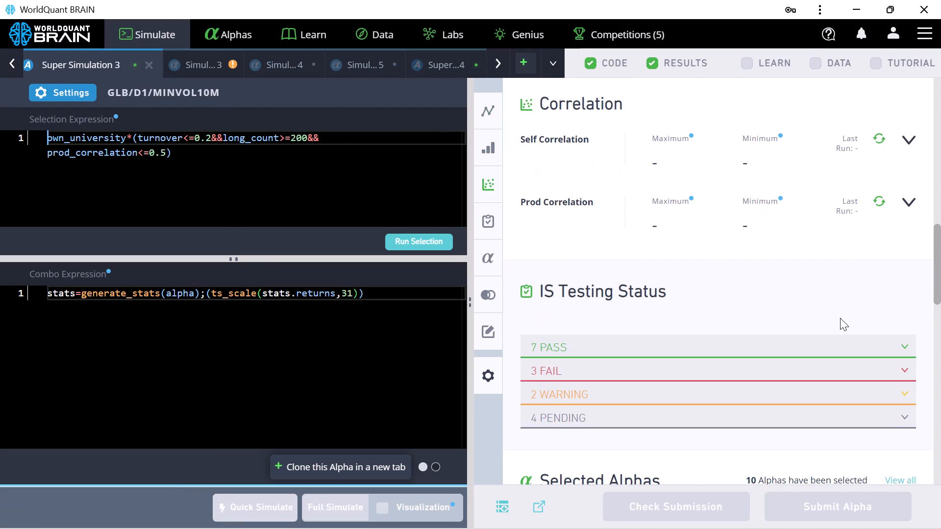
scroll(840, 319, up, 5)
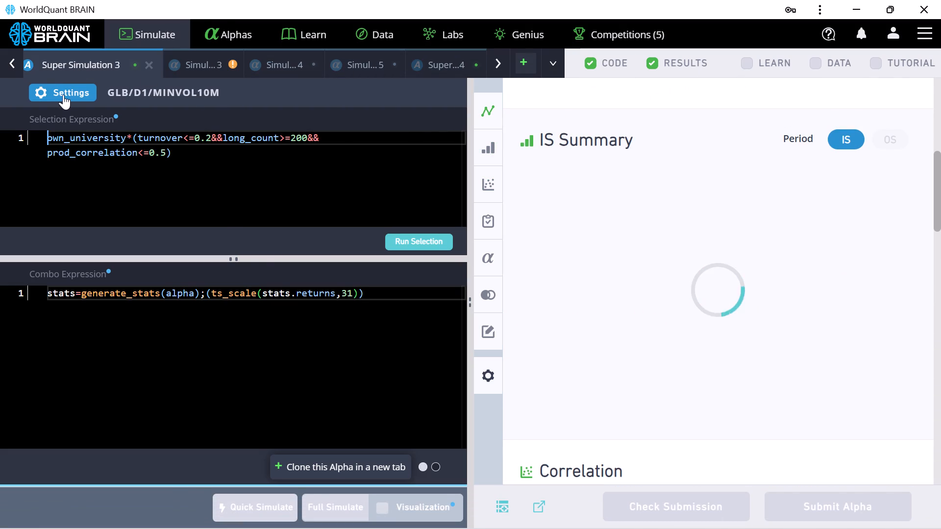
click(63, 88)
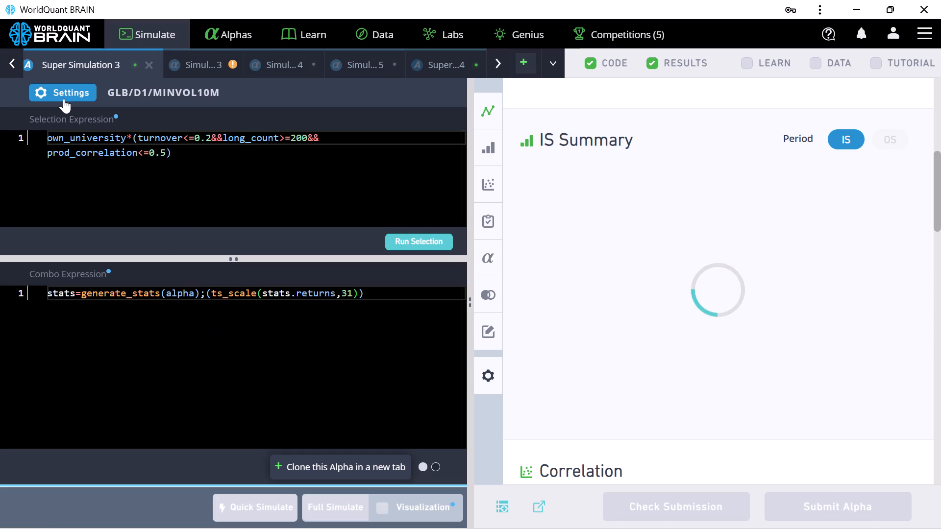
click(65, 90)
click(65, 90)
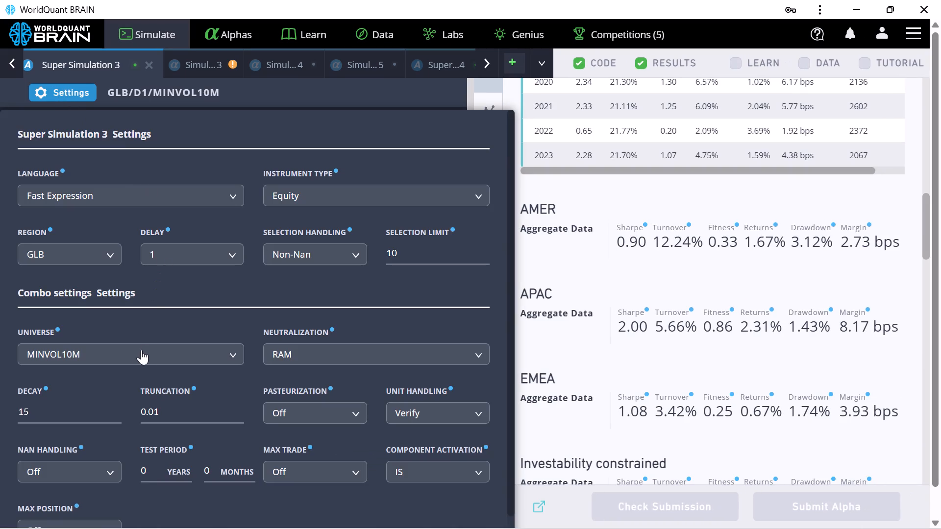
click(141, 350)
click(70, 395)
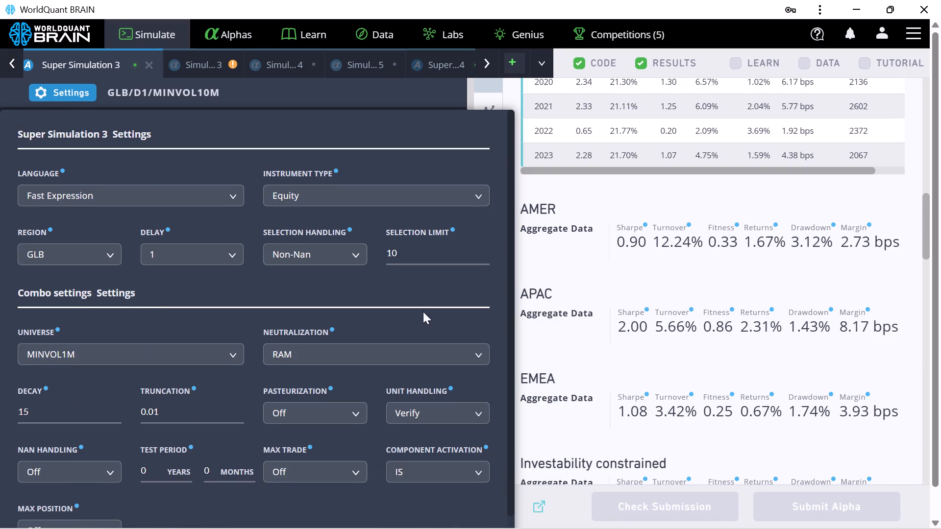
scroll(494, 292, down, 6)
scroll(496, 380, down, 5)
click(393, 509)
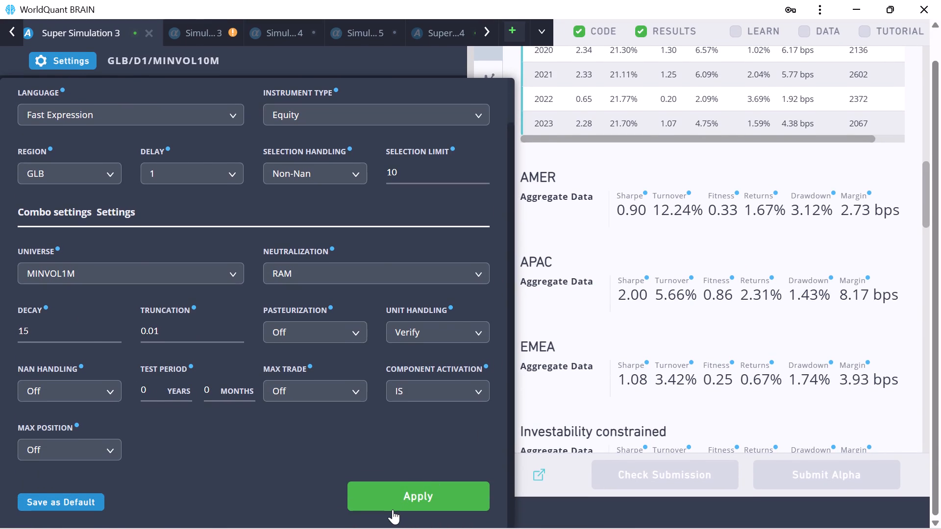
click(345, 502)
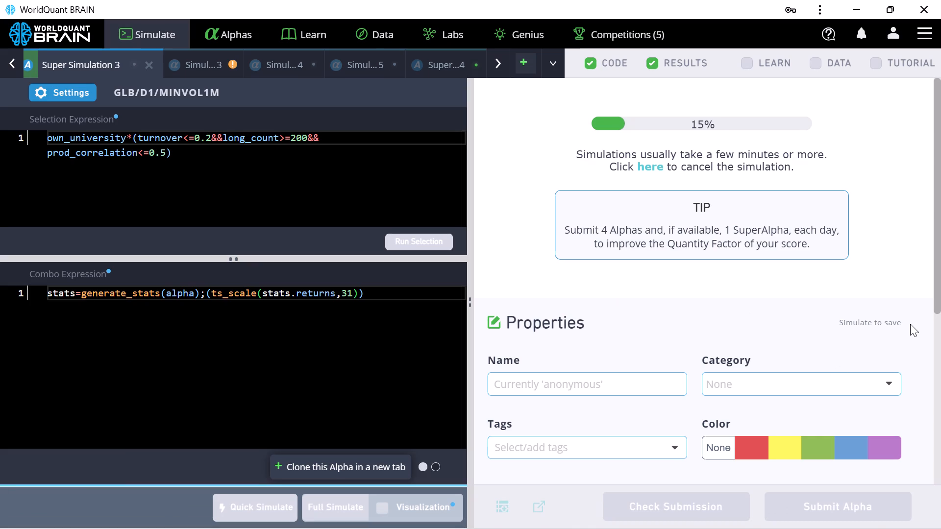
Review the IND Super Simulation 4 chart, investability-constrained data and correlation section.
click(452, 66)
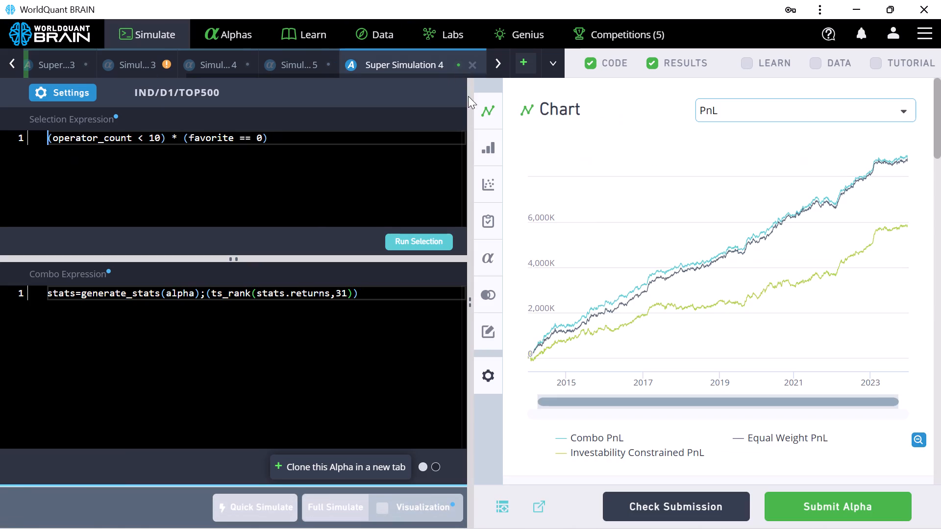
scroll(807, 324, down, 11)
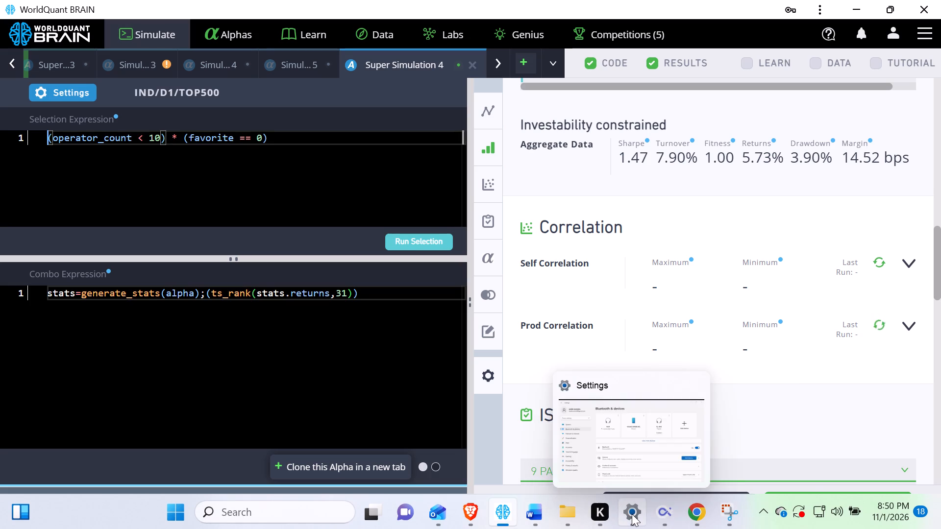
Switch back to Alpha Harness, review the re-checked alpha's cumulative PnL, settings and submission checks, and close its details.
click(666, 513)
click(642, 458)
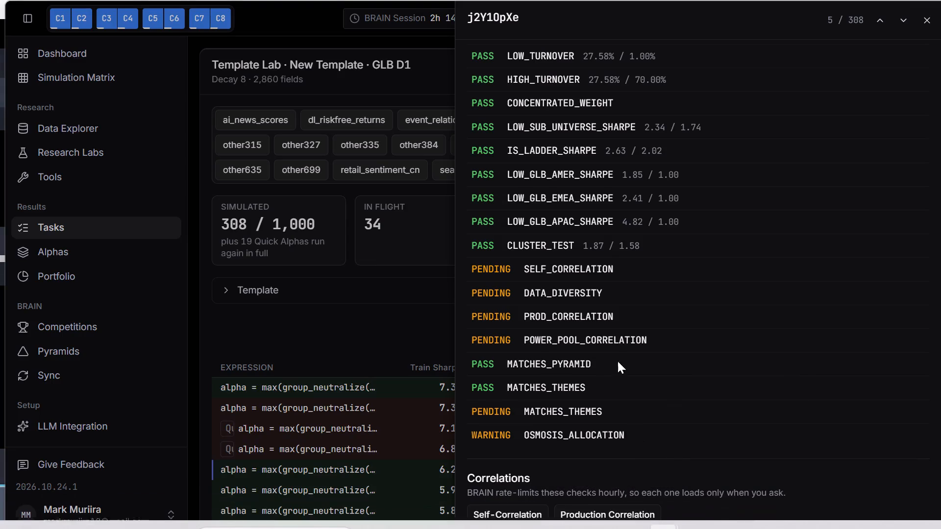
scroll(702, 342, up, 8)
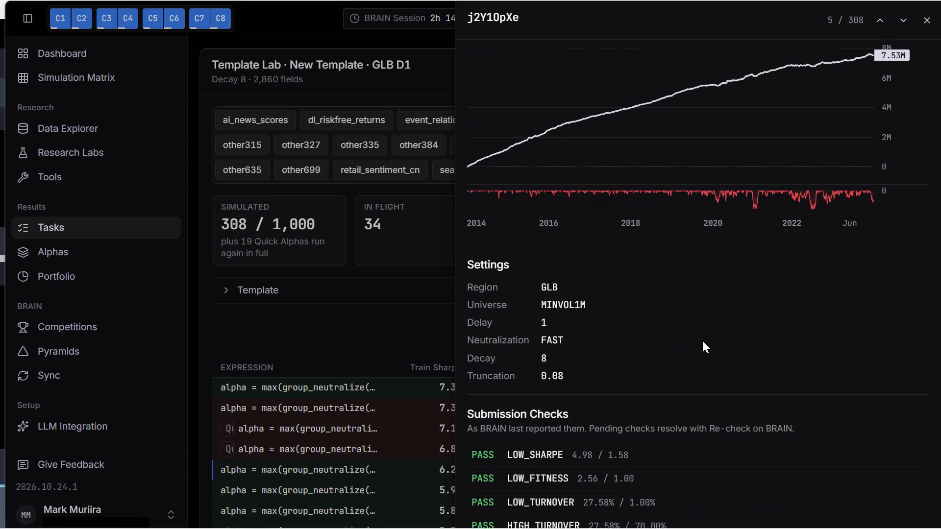
scroll(702, 340, up, 11)
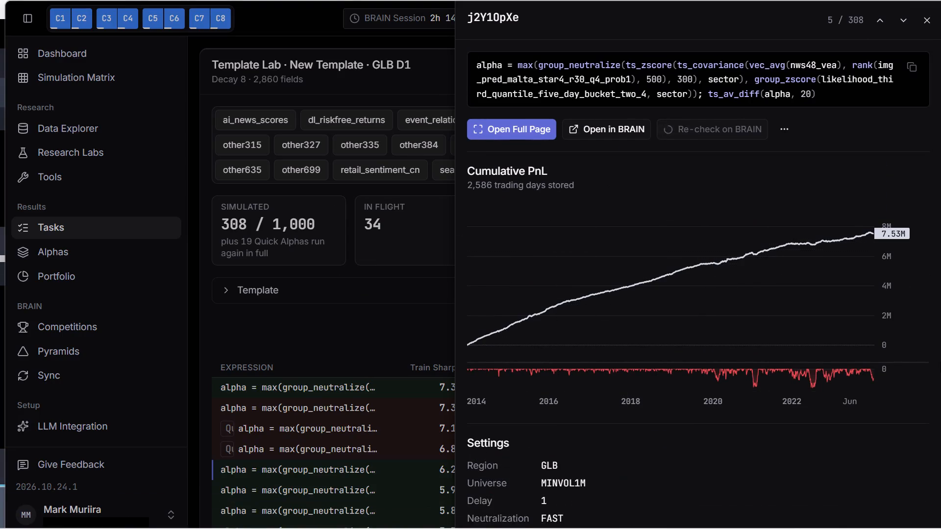
scroll(940, 363, down, 10)
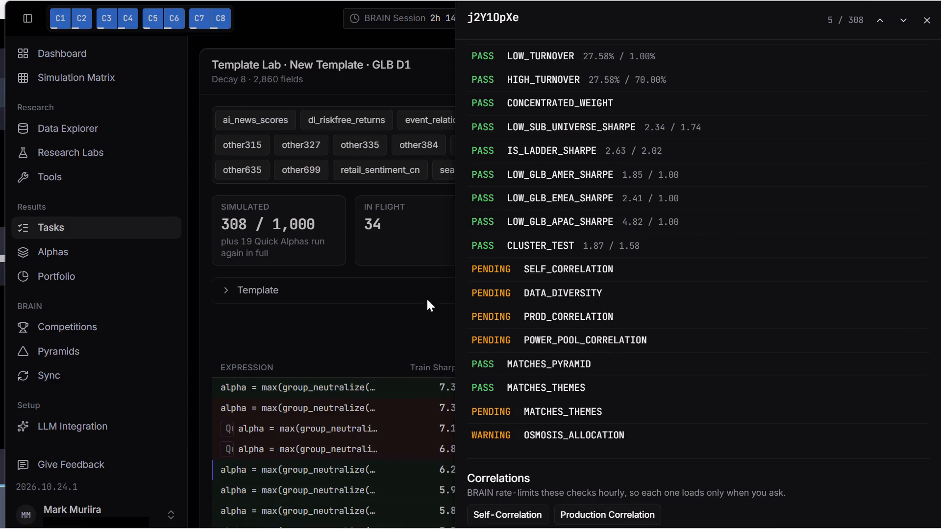
click(358, 325)
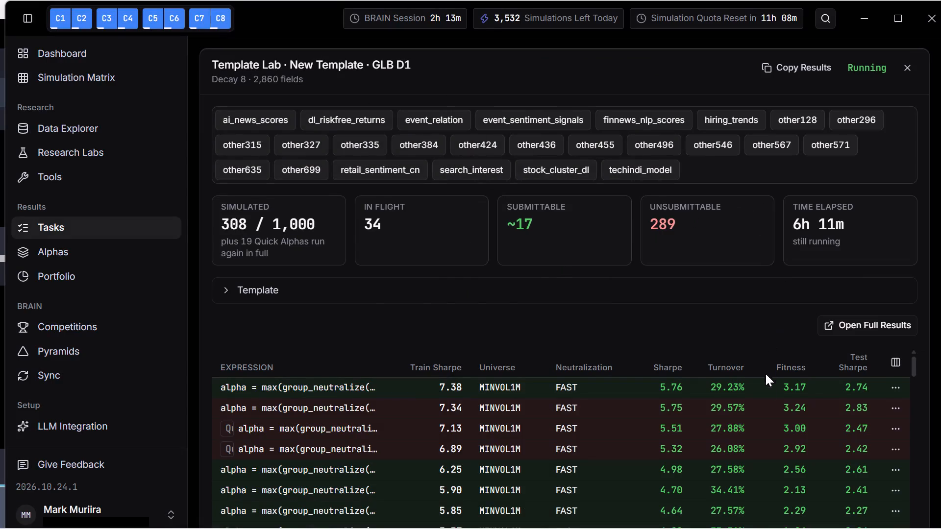
Open the task's top-listed alpha, Train Sharpe 7.38, in Correlation Breaker.
scroll(715, 365, up, 1)
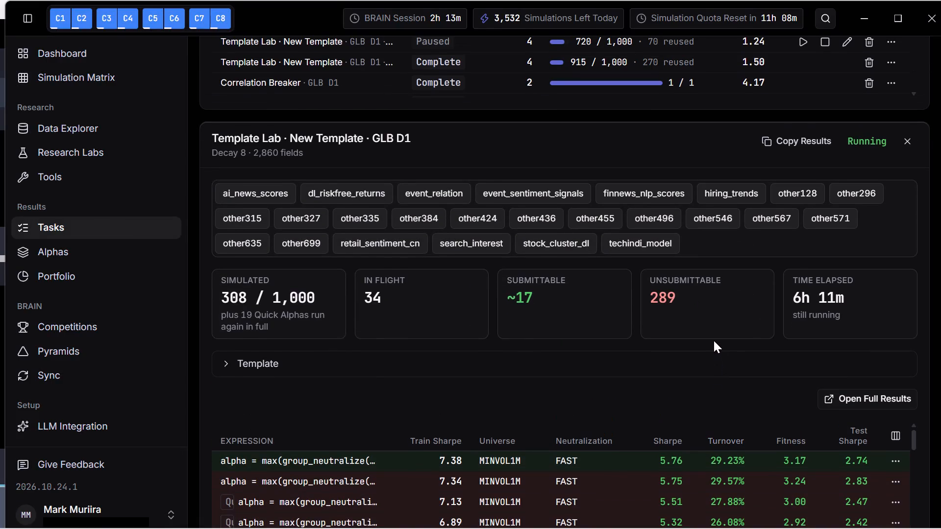
scroll(713, 338, down, 1)
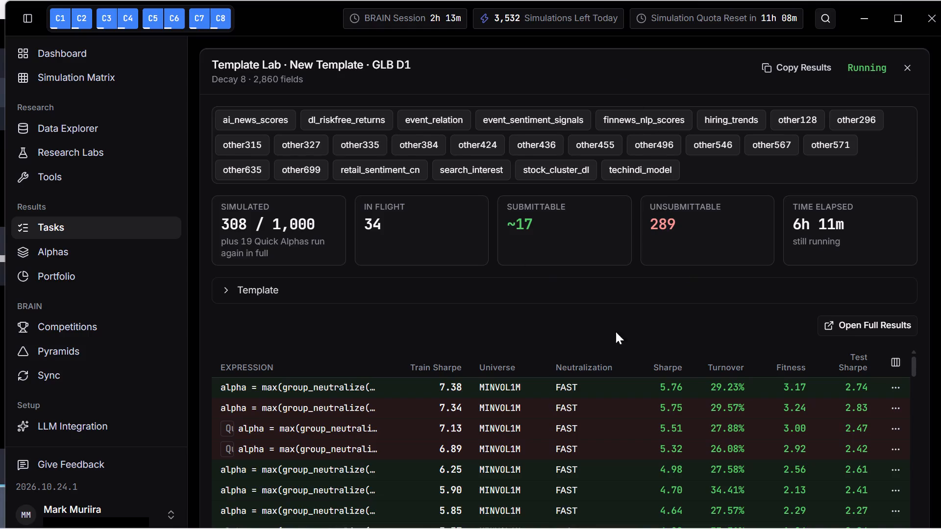
click(897, 387)
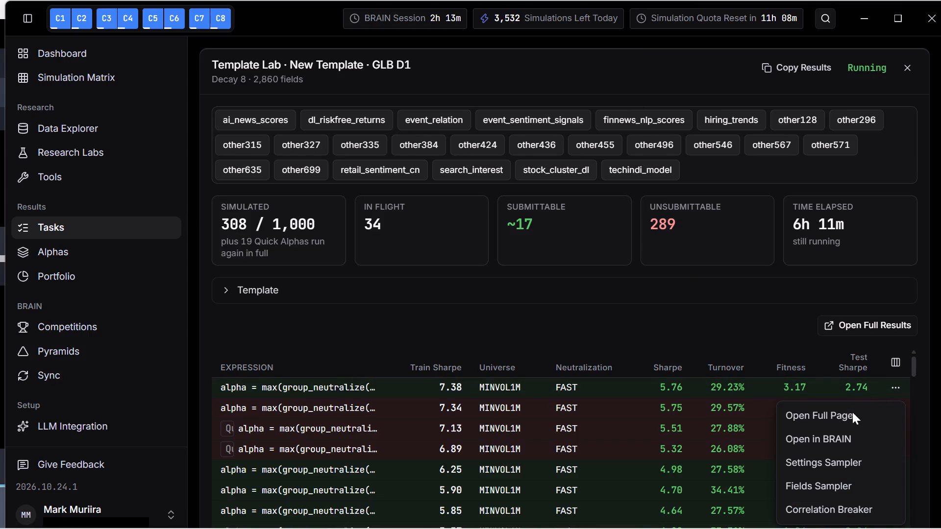
click(831, 513)
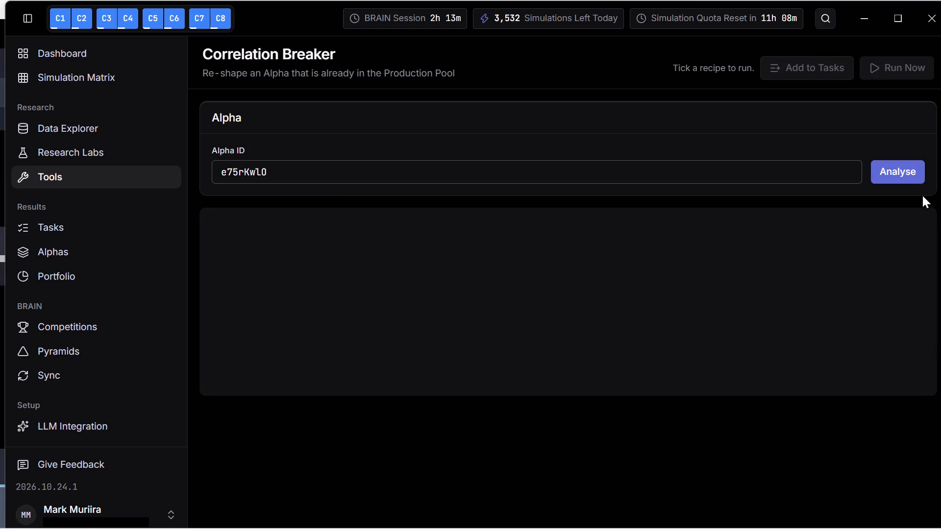
Analyse the loaded alpha e75rKwlO in Correlation Breaker and review its held-fixed settings and re-shapes section.
click(889, 163)
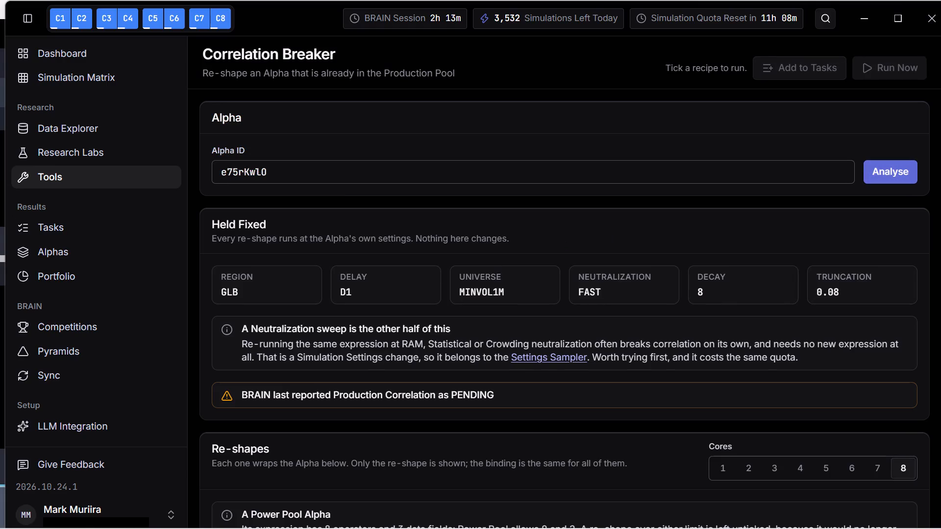
scroll(863, 288, down, 4)
scroll(814, 306, up, 3)
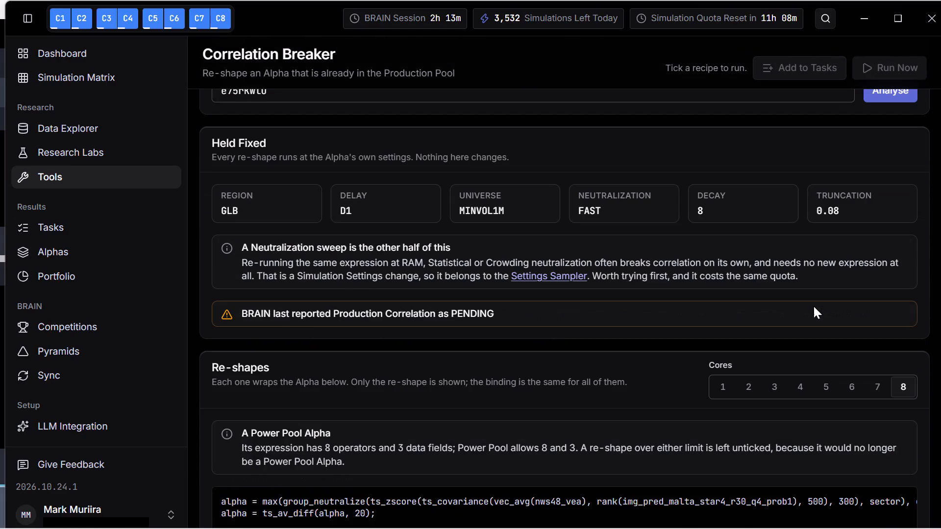
scroll(814, 306, up, 6)
scroll(830, 241, up, 5)
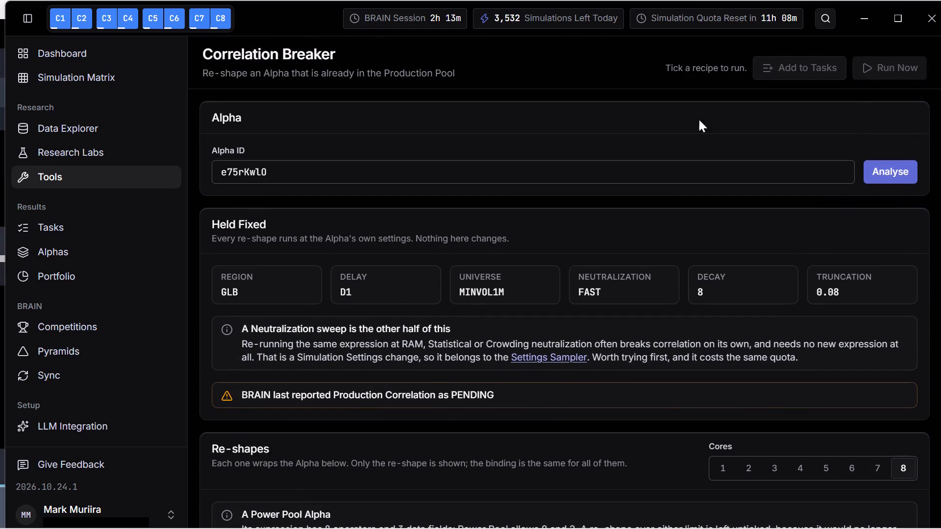
Return to the task list and open the paused Template Lab GLB D1 task whose best is 8.29.
right_click(555, 72)
click(585, 91)
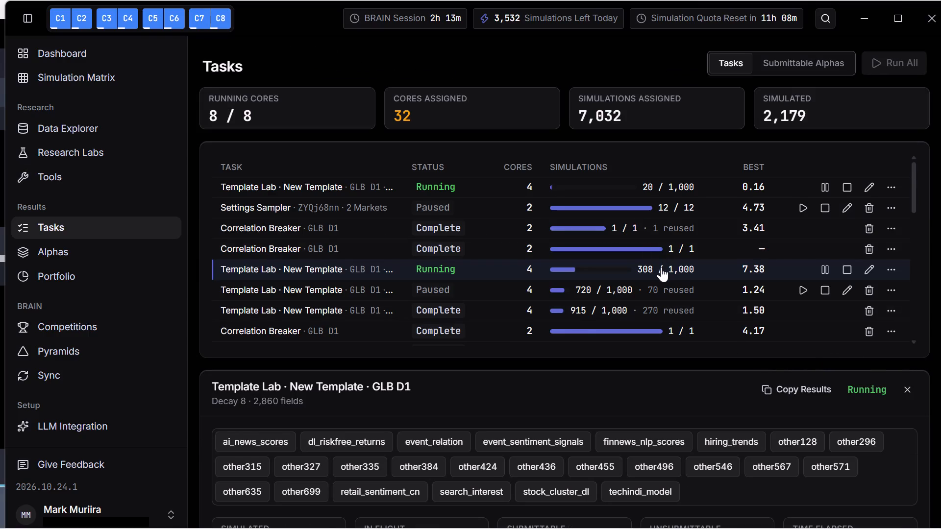
scroll(579, 291, down, 2)
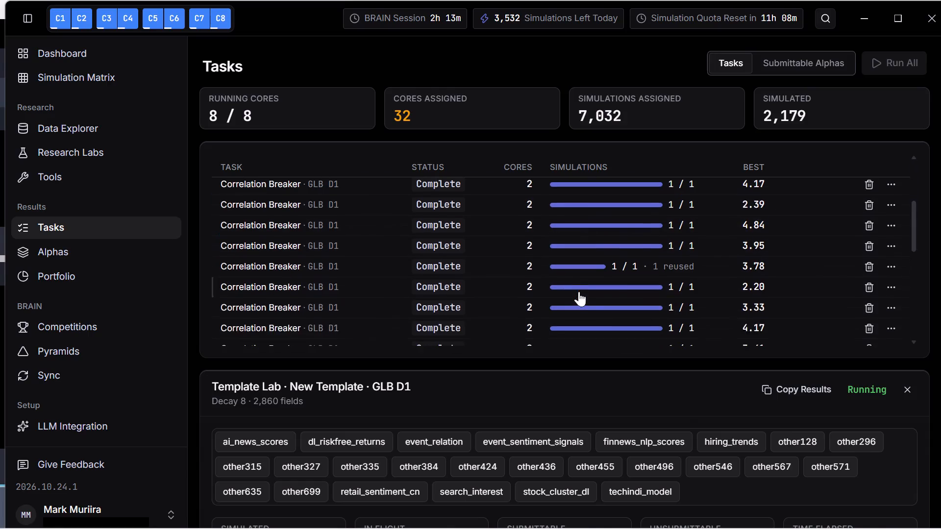
scroll(623, 319, down, 7)
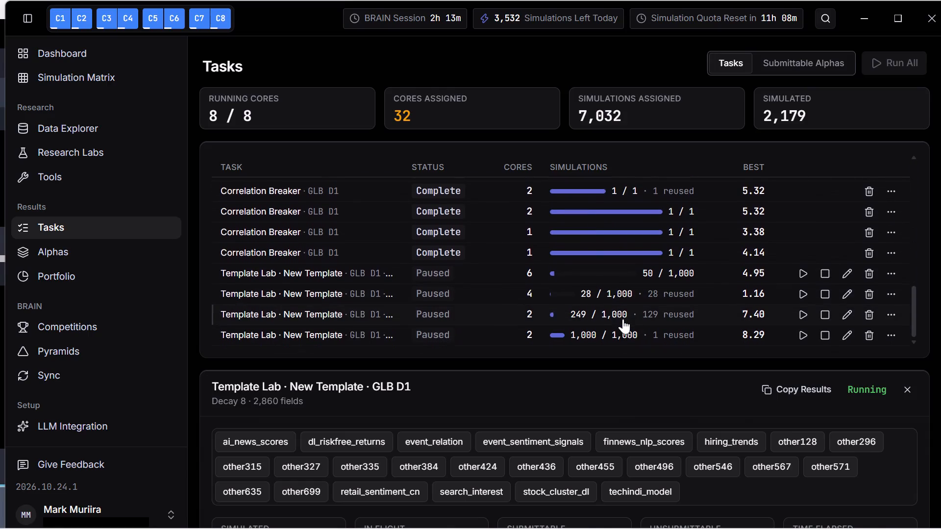
click(631, 337)
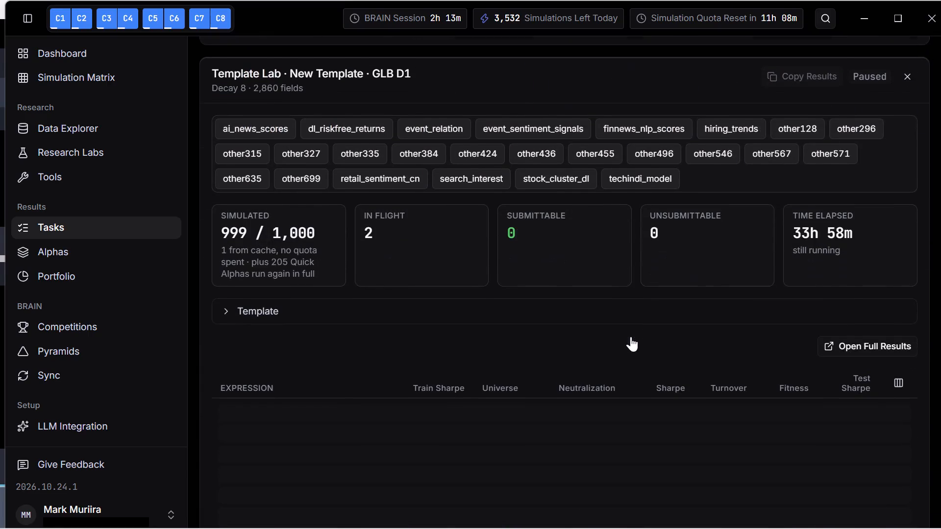
Examine the opened task's simulation statistics and its results table of top-ranked alpha expressions.
scroll(717, 408, down, 7)
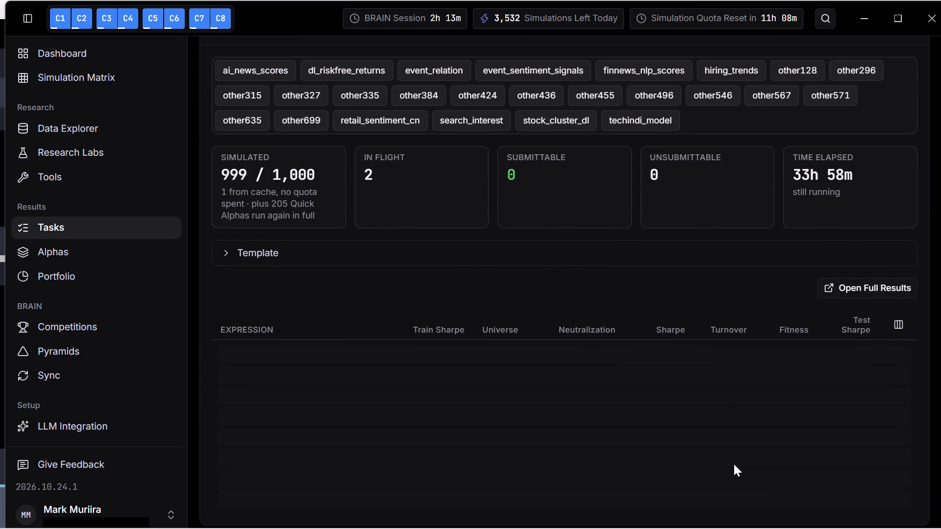
scroll(854, 475, up, 7)
scroll(913, 469, down, 5)
scroll(913, 469, up, 3)
scroll(913, 469, down, 4)
scroll(913, 469, up, 6)
scroll(913, 469, down, 8)
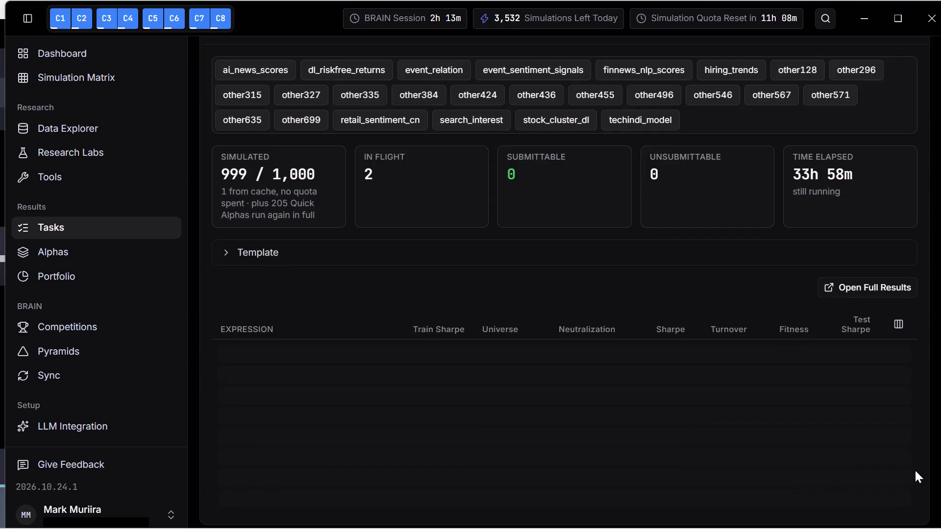
scroll(915, 470, up, 17)
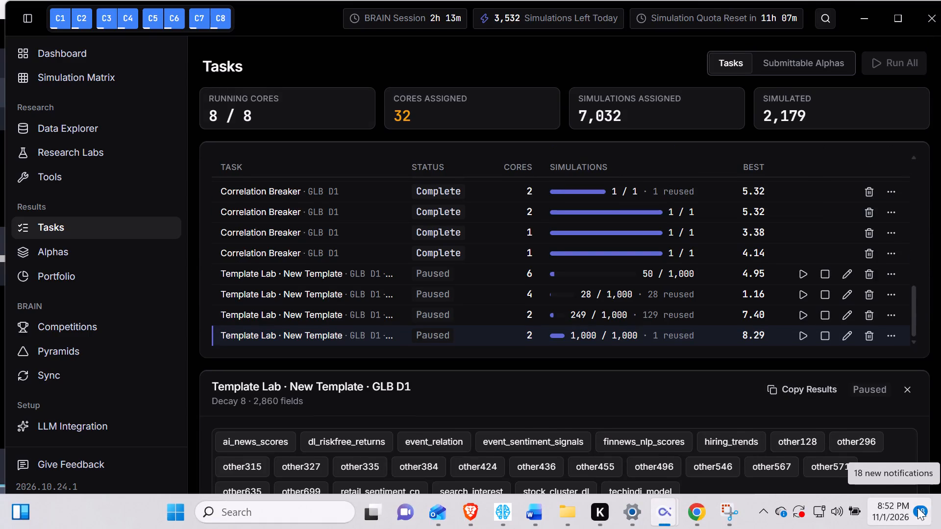
scroll(842, 526, down, 6)
scroll(544, 310, down, 9)
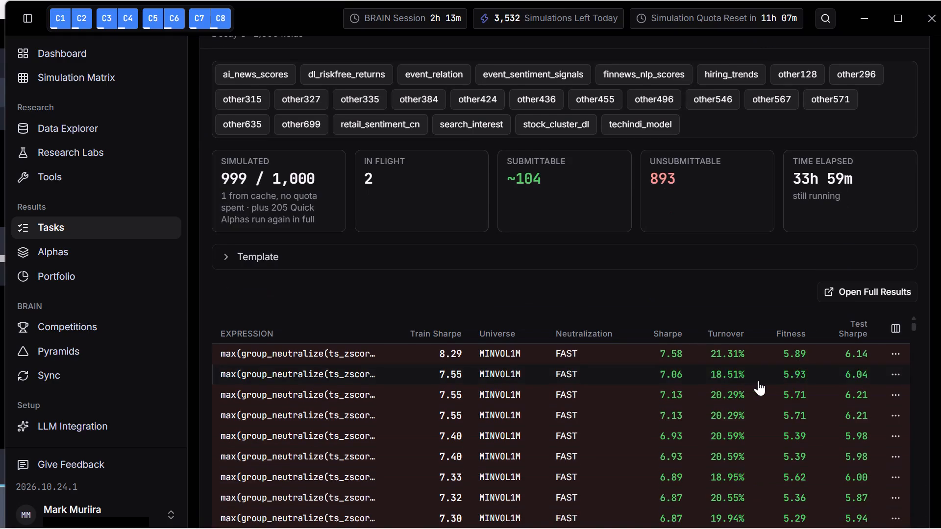
scroll(762, 381, down, 5)
scroll(606, 484, up, 6)
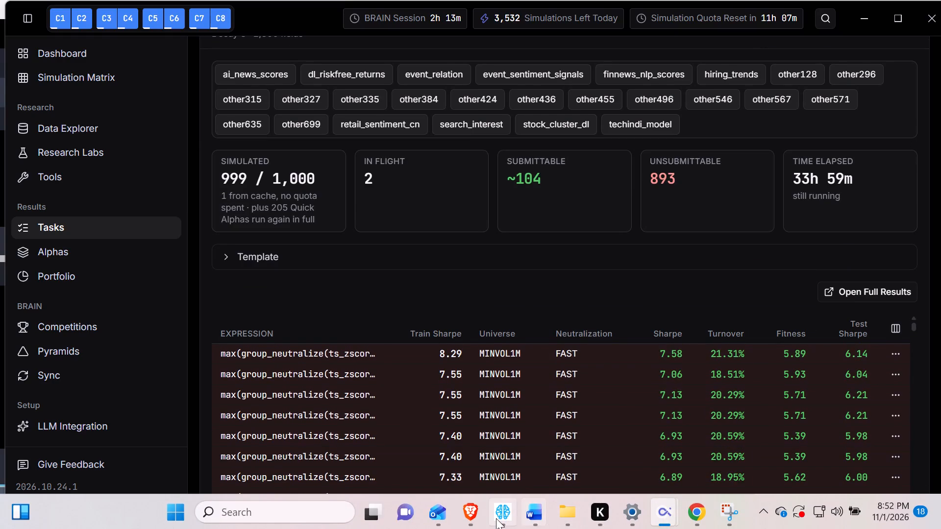
Switch to WorldQuant BRAIN, review Super Simulation 4's correlation and IS testing status, and run its submission check.
click(506, 460)
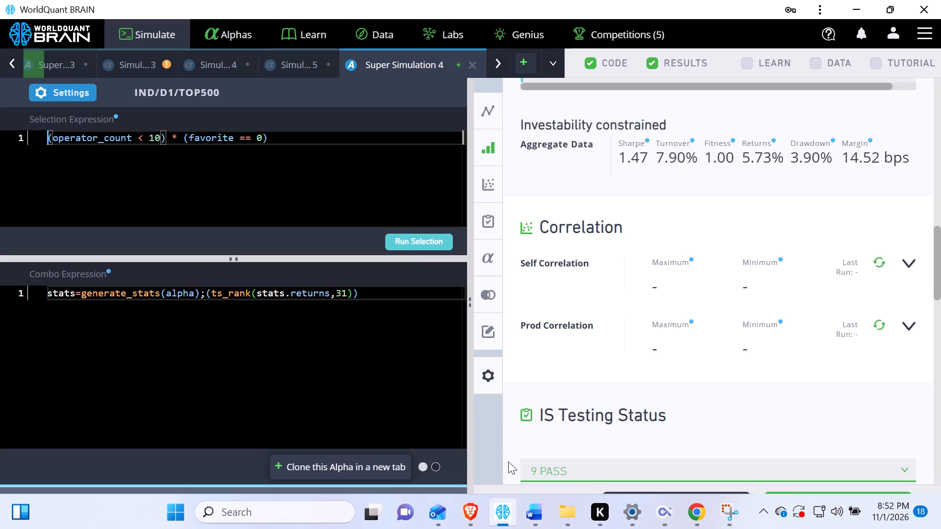
scroll(817, 363, down, 4)
scroll(819, 364, up, 3)
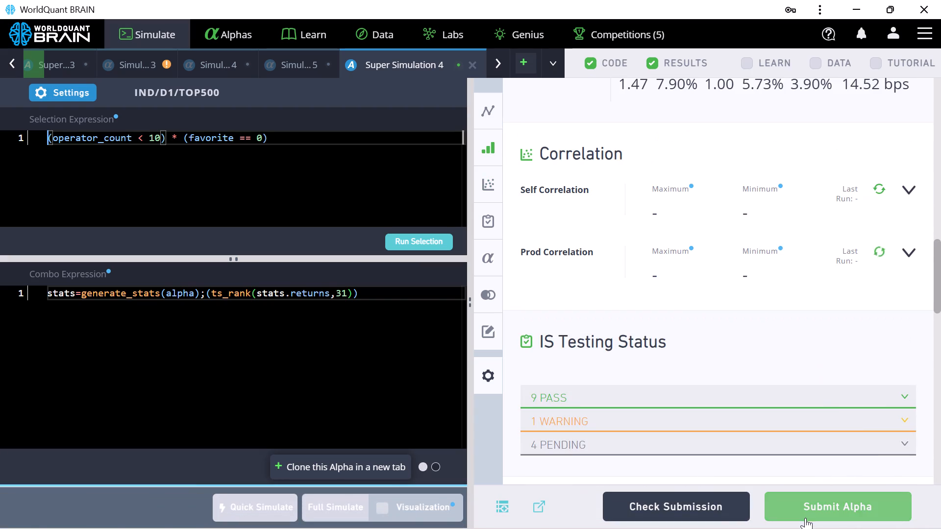
click(686, 507)
Try to paste the copied text into Super Simulation 4's Description of Selection Expression field.
scroll(711, 383, down, 6)
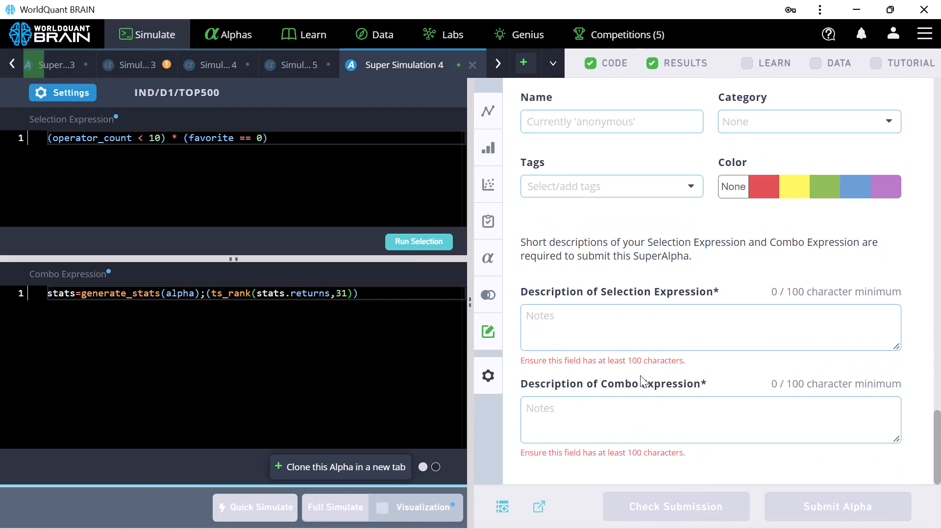
click(578, 339)
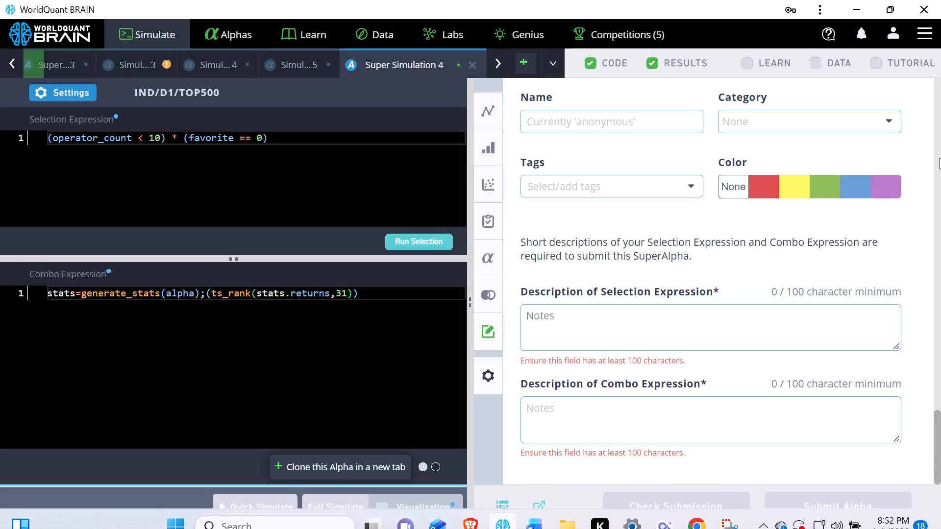
key(ctrl+v)
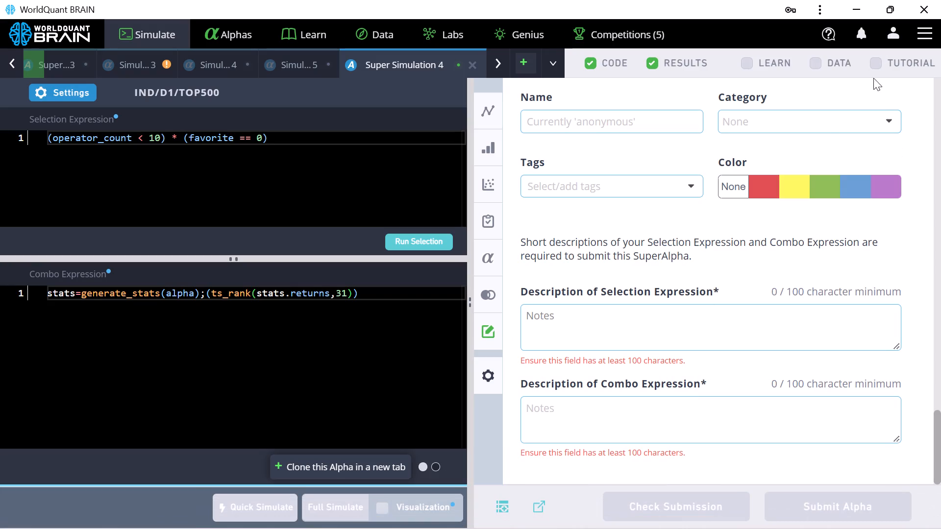
click(693, 327)
key(ctrl+v)
key(ctrl+v)
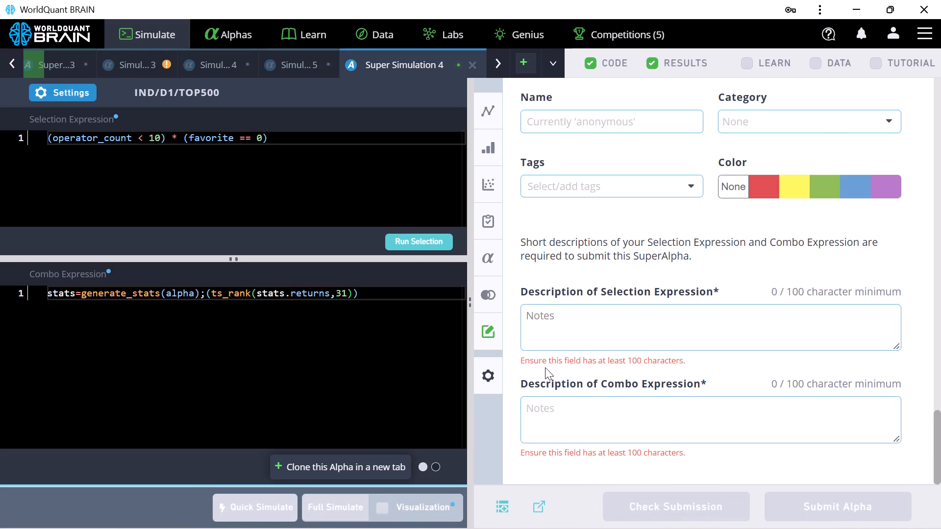
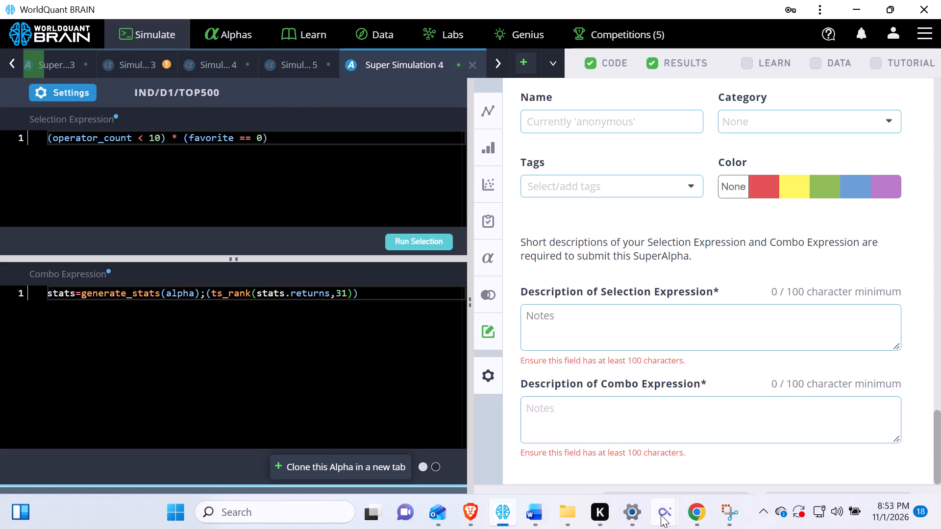
Review Super Simulation 4's results again, from the component alphas table up to the correlation section.
scroll(785, 295, up, 4)
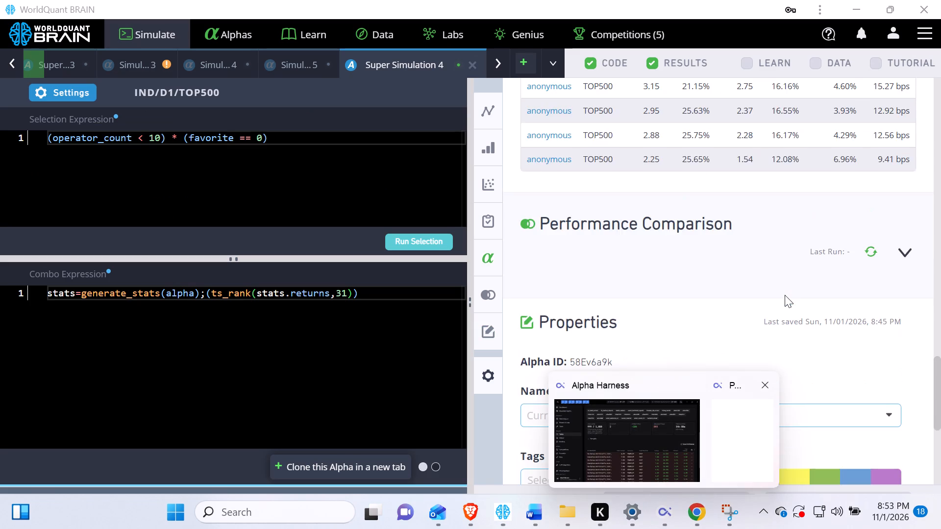
scroll(785, 295, up, 15)
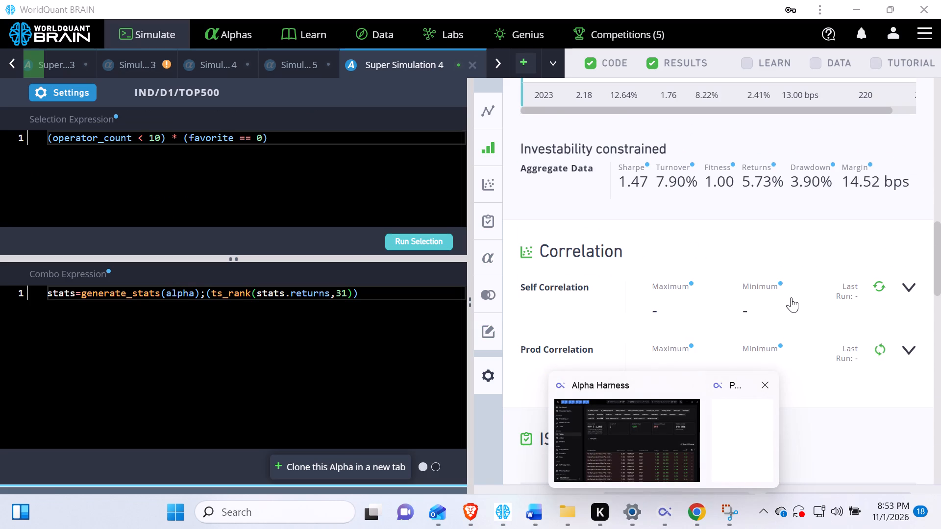
scroll(792, 298, down, 13)
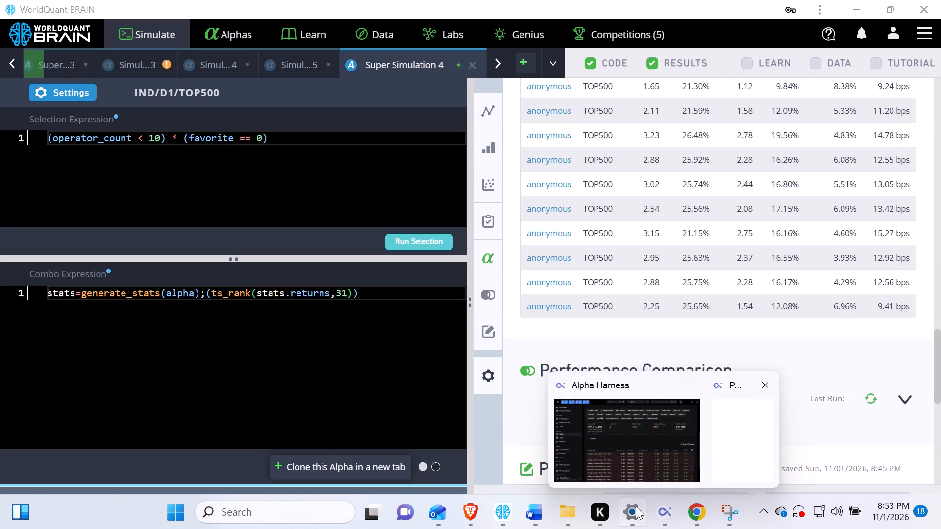
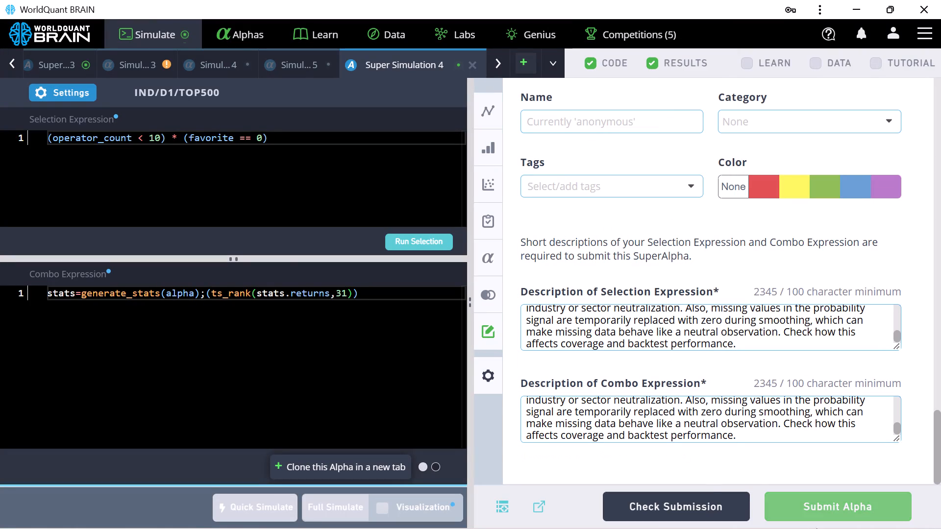
Run the submission check on Super Simulation 4 and look over its results page.
scroll(777, 386, down, 2)
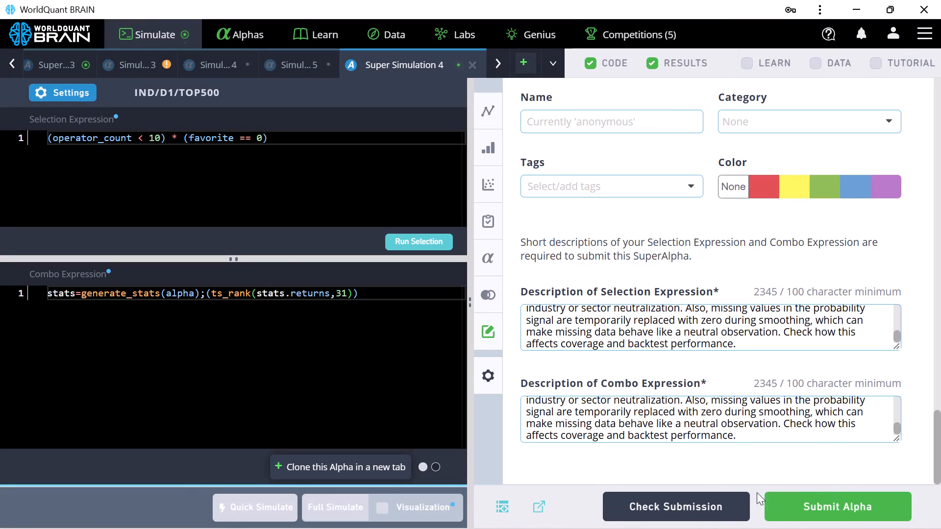
click(704, 505)
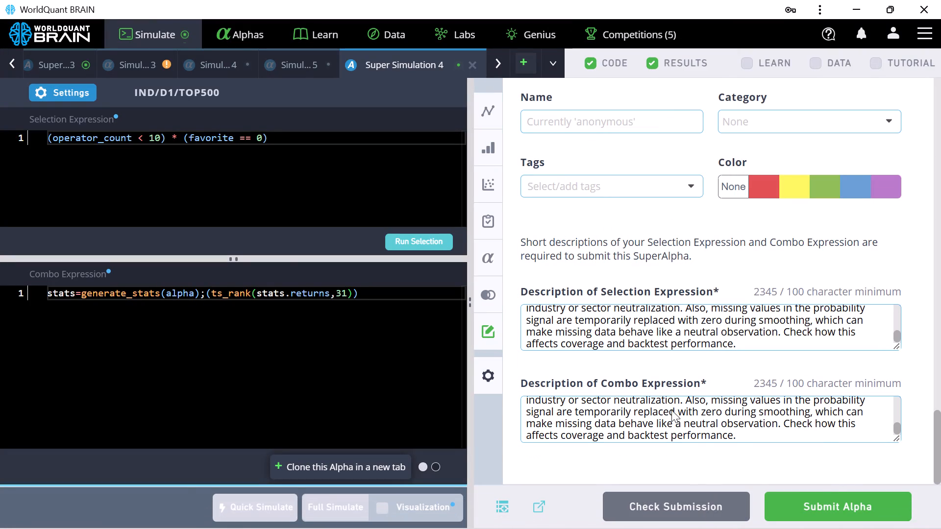
scroll(624, 234, up, 6)
scroll(624, 234, down, 5)
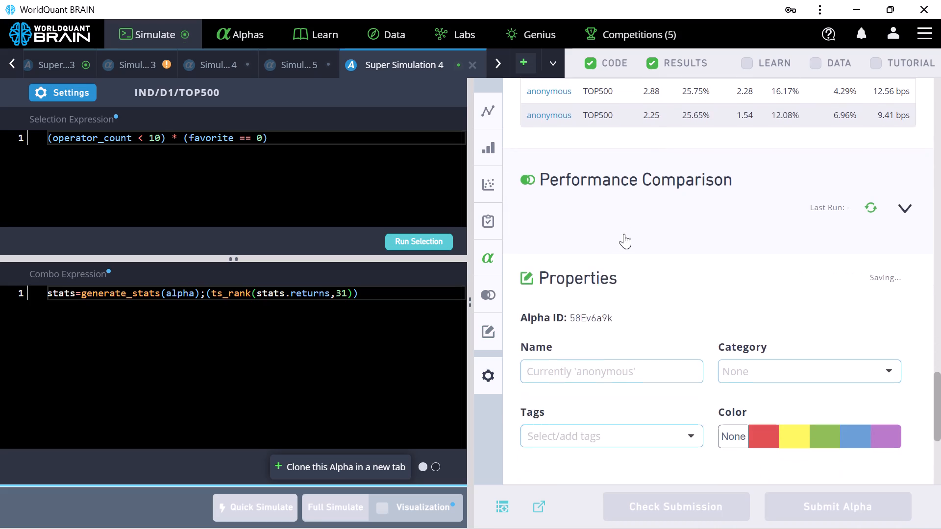
scroll(624, 234, down, 8)
scroll(624, 234, up, 7)
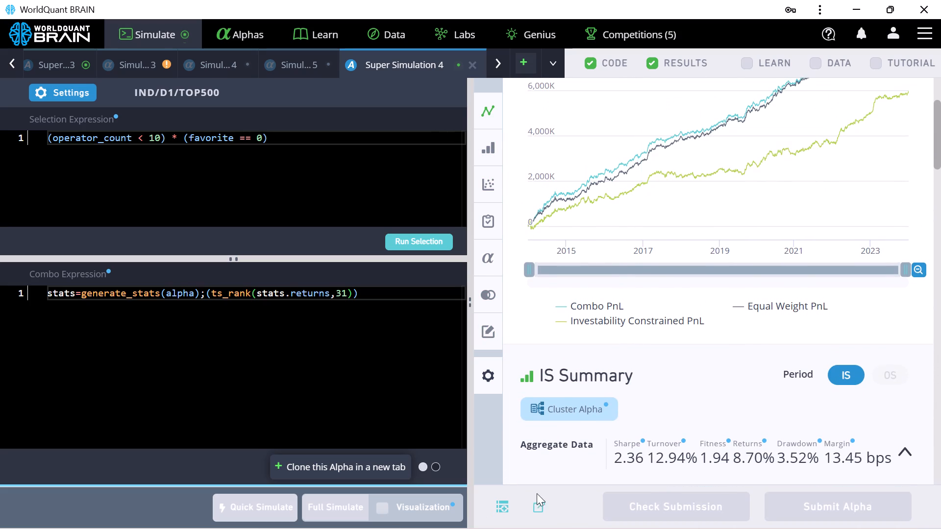
Open Super Simulation 3 and run its Prod Correlation check.
click(65, 65)
scroll(731, 316, down, 2)
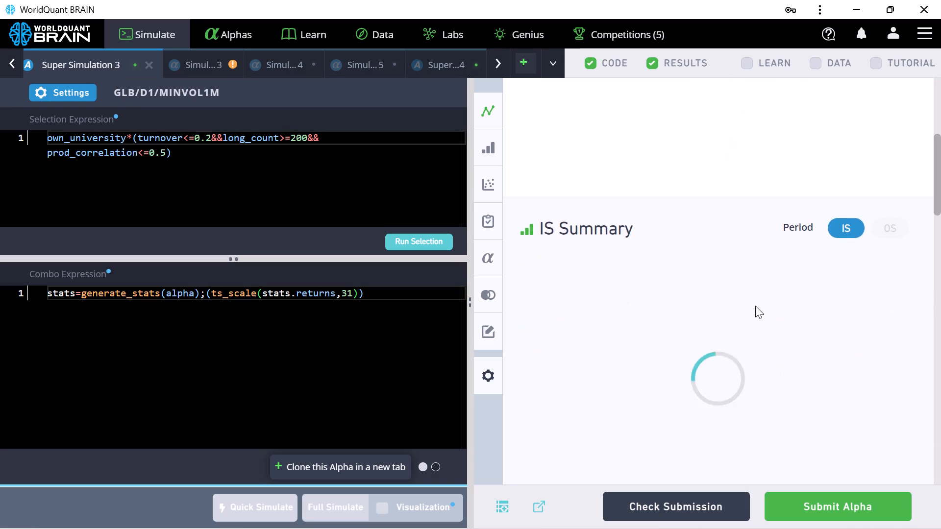
scroll(767, 313, down, 6)
scroll(815, 323, down, 2)
scroll(817, 322, up, 3)
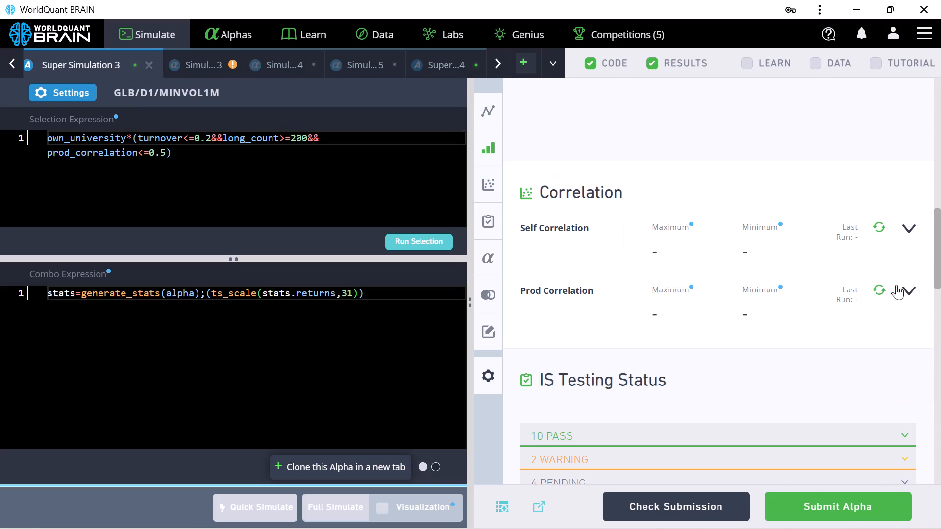
click(878, 293)
Review Super Simulation 3's selected alphas and the details of its IS Testing Status warnings.
scroll(866, 324, down, 6)
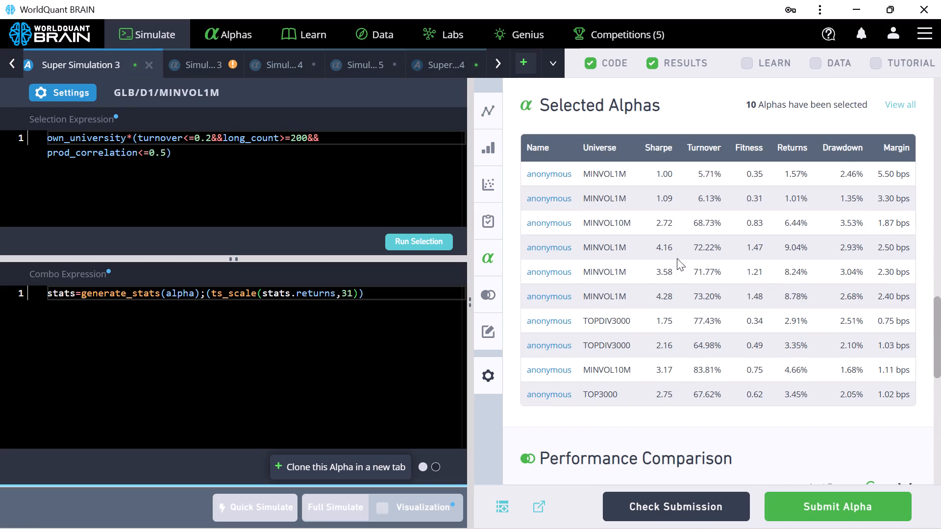
scroll(786, 260, up, 5)
scroll(881, 282, up, 10)
scroll(891, 279, down, 13)
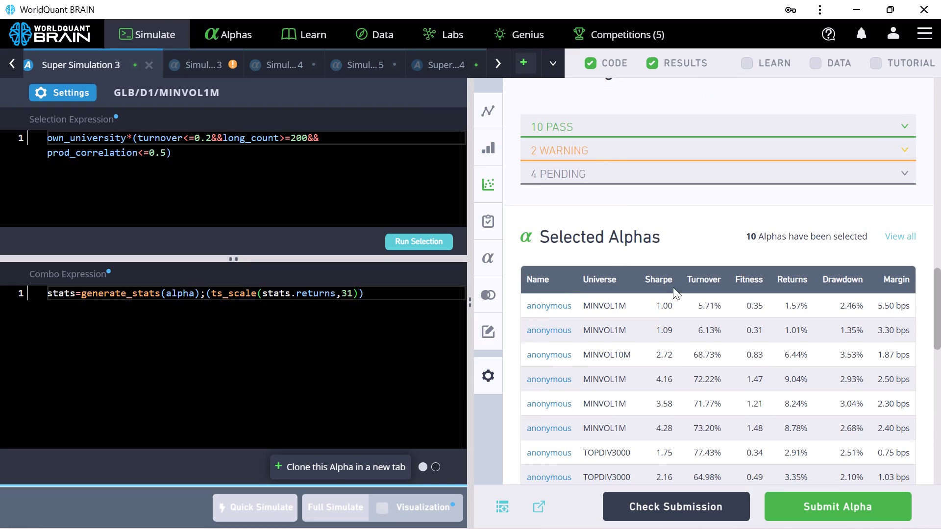
click(612, 152)
click(612, 152)
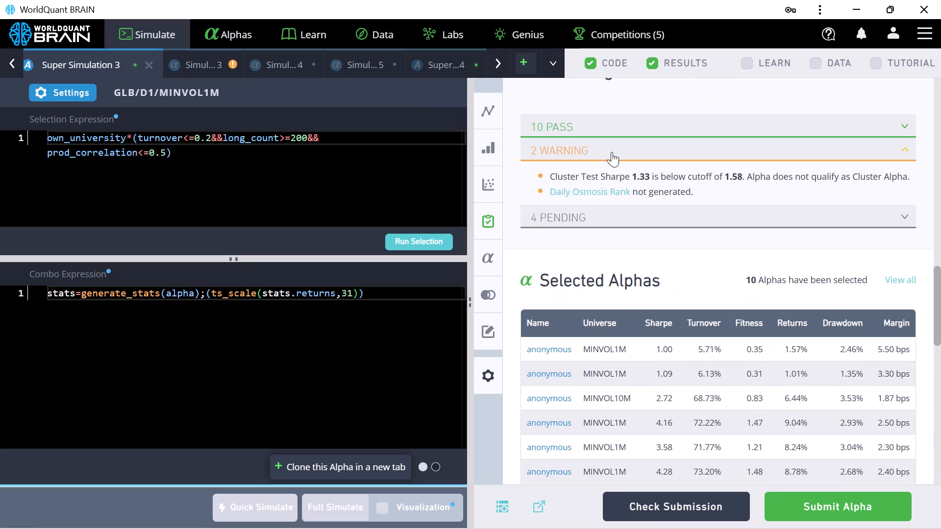
scroll(847, 276, down, 8)
scroll(888, 307, up, 12)
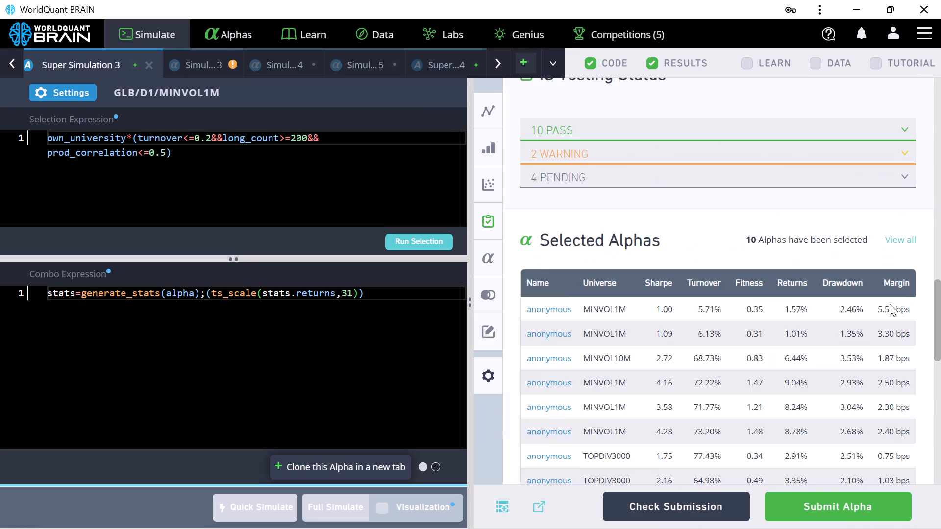
Review Super Simulation 3's PnL chart, yearly IS Summary, and AMER, APAC, EMEA and investability-constrained aggregates.
scroll(890, 304, up, 14)
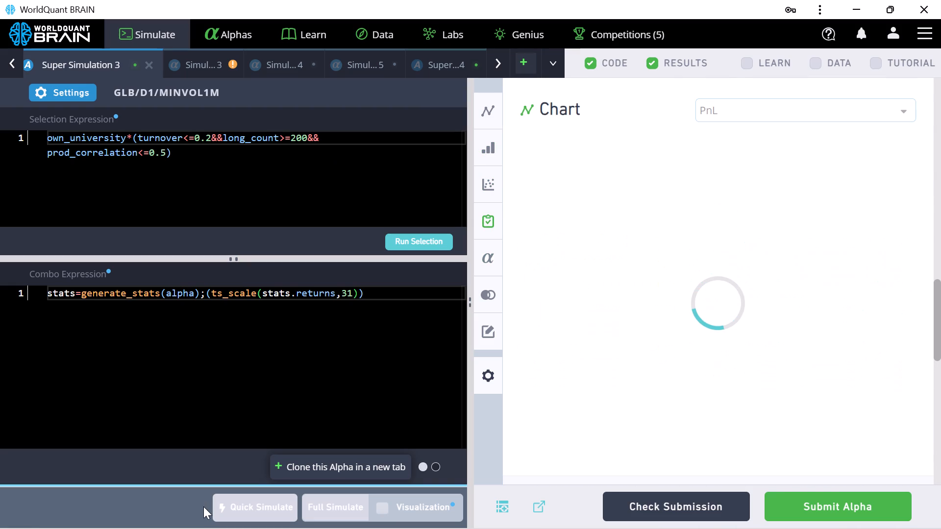
scroll(586, 273, down, 4)
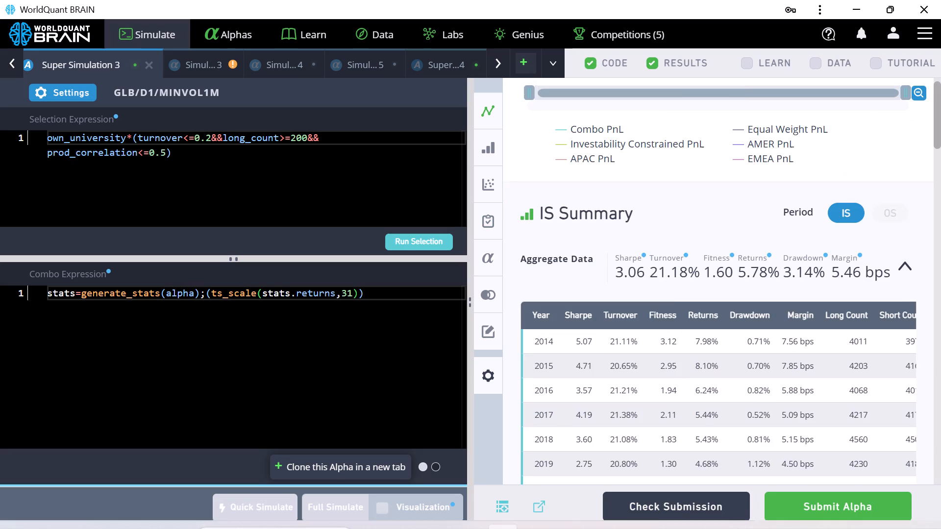
scroll(589, 273, up, 1)
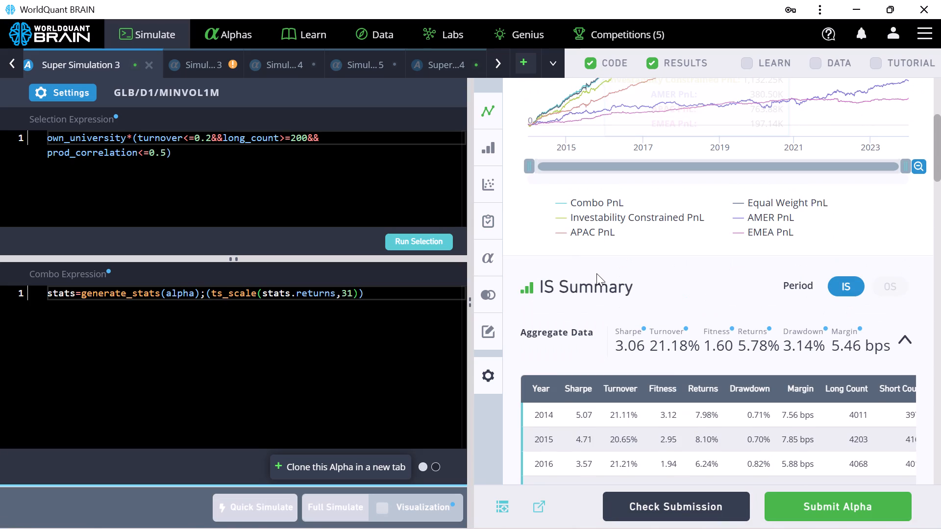
scroll(596, 273, down, 8)
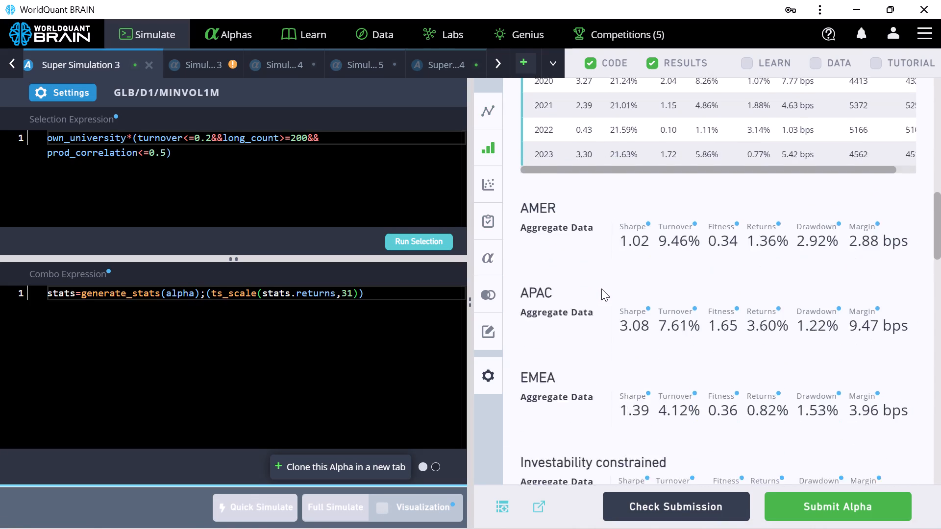
scroll(601, 289, down, 3)
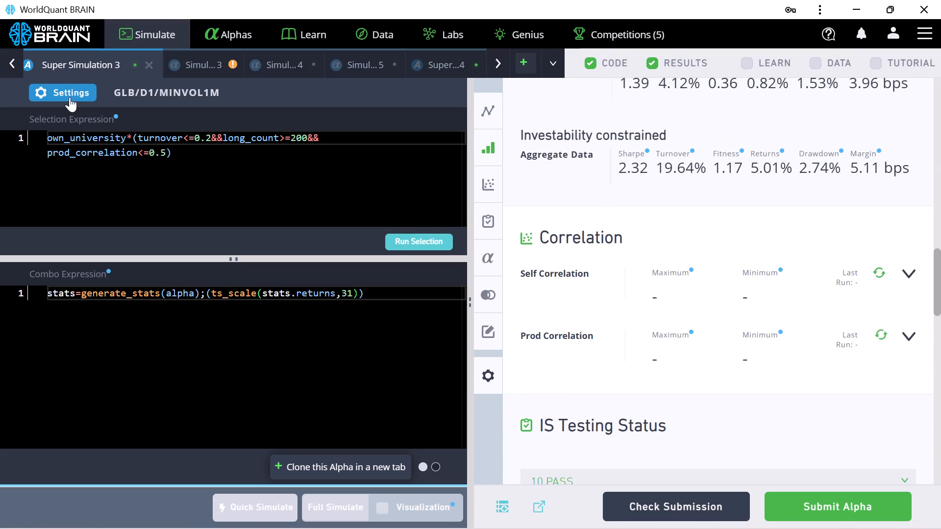
Set Super Simulation 3's decay to 20, apply the settings and run a full simulation.
click(70, 97)
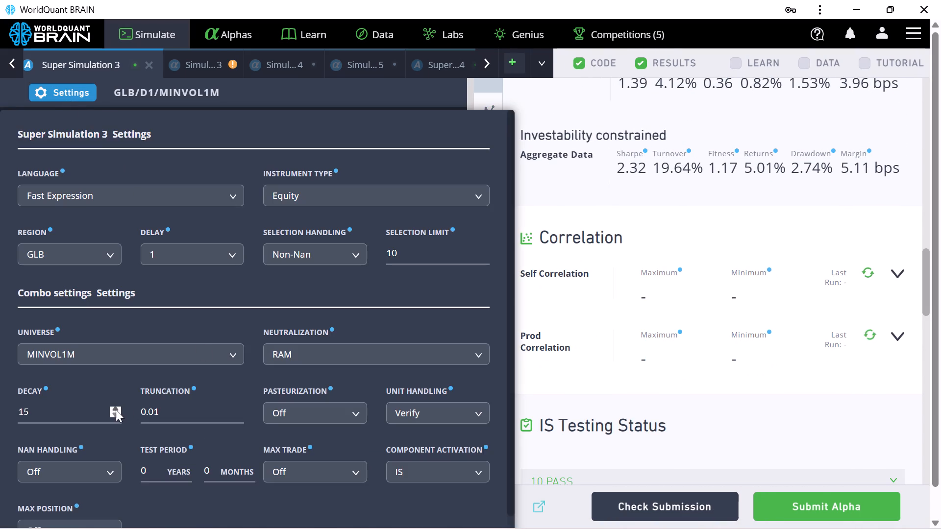
click(116, 409)
scroll(473, 318, down, 14)
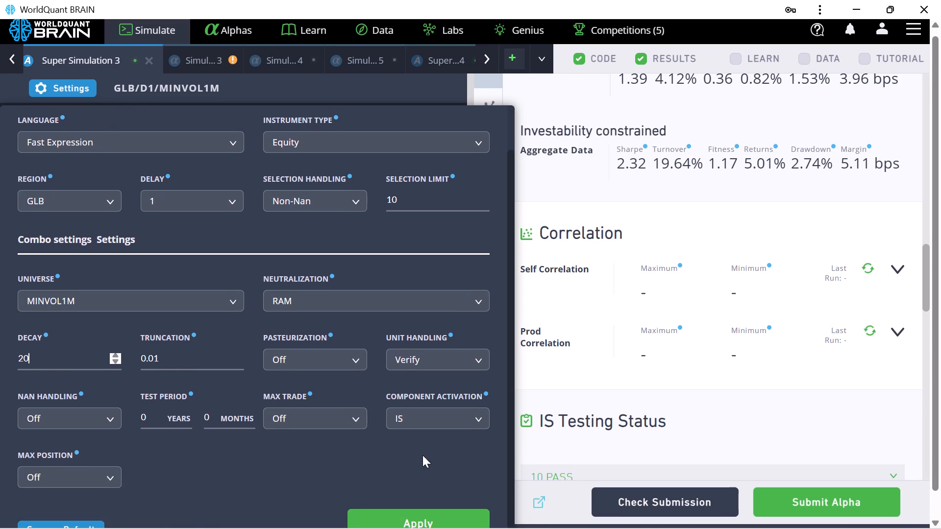
click(385, 491)
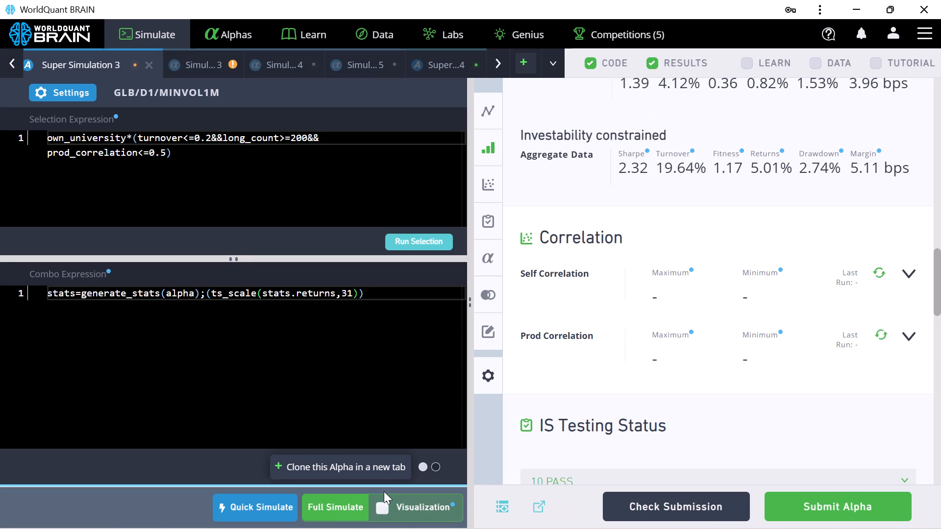
click(334, 507)
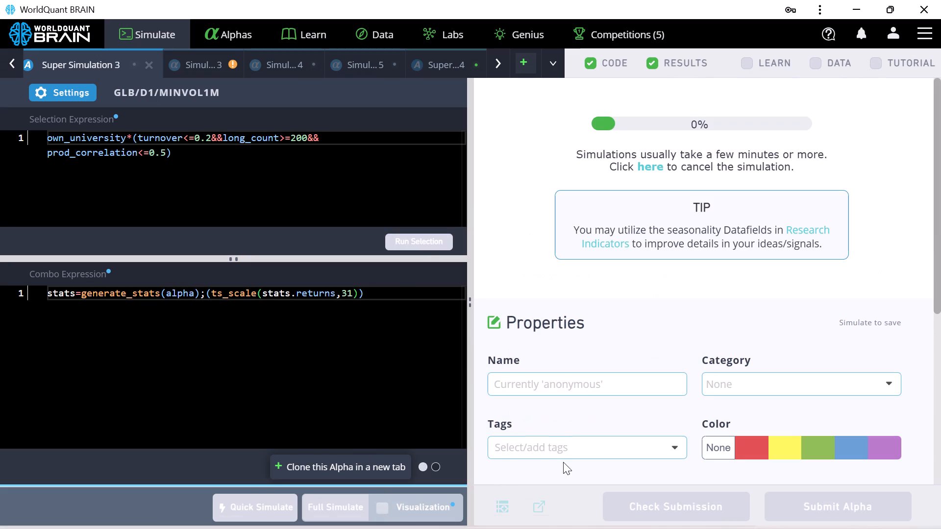
Return to Super Simulation 4 and inspect its correlation, testing status and description sections.
click(464, 61)
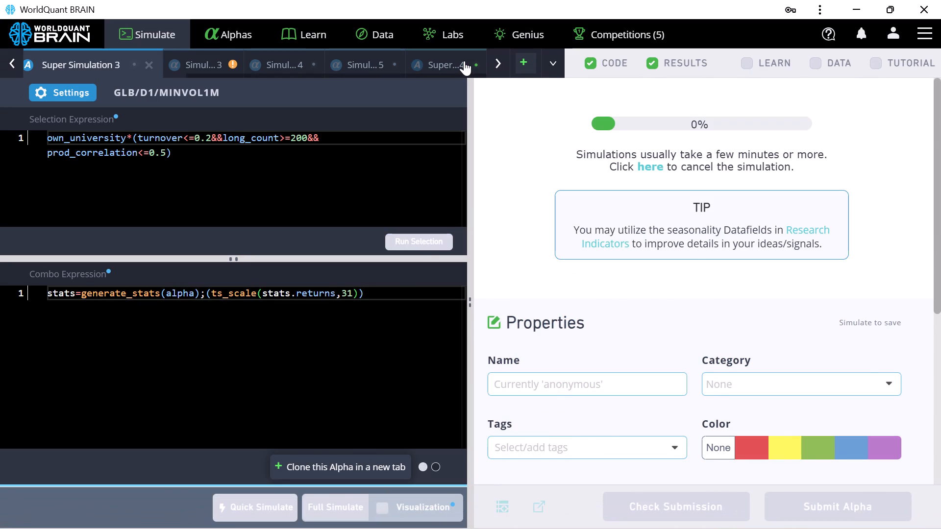
scroll(750, 346, down, 15)
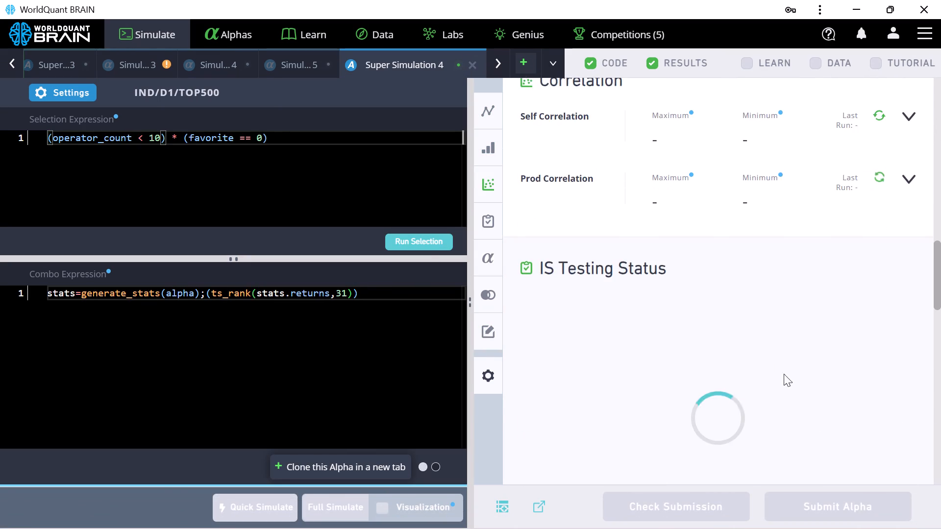
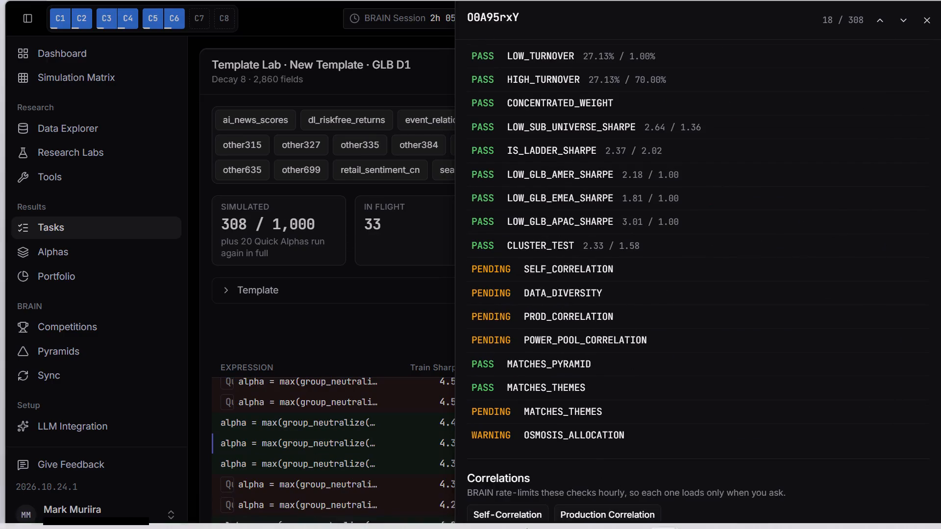
Request the alpha's self-correlation and review its details and submission checks again.
click(519, 515)
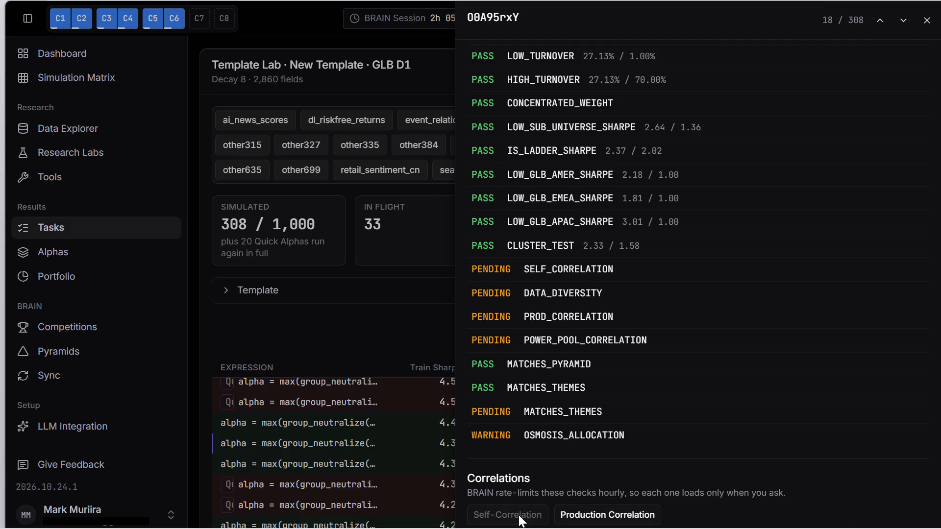
scroll(833, 341, down, 7)
scroll(830, 343, up, 14)
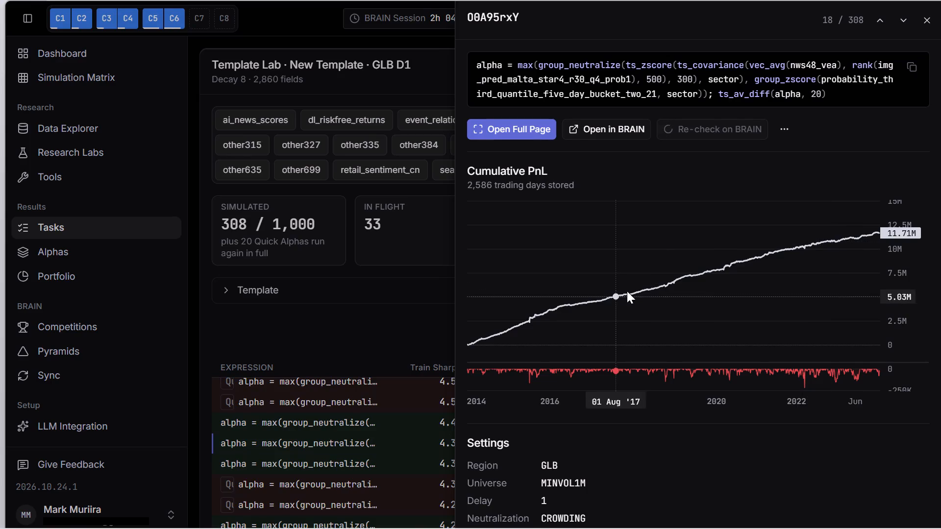
scroll(754, 348, down, 14)
scroll(766, 394, up, 7)
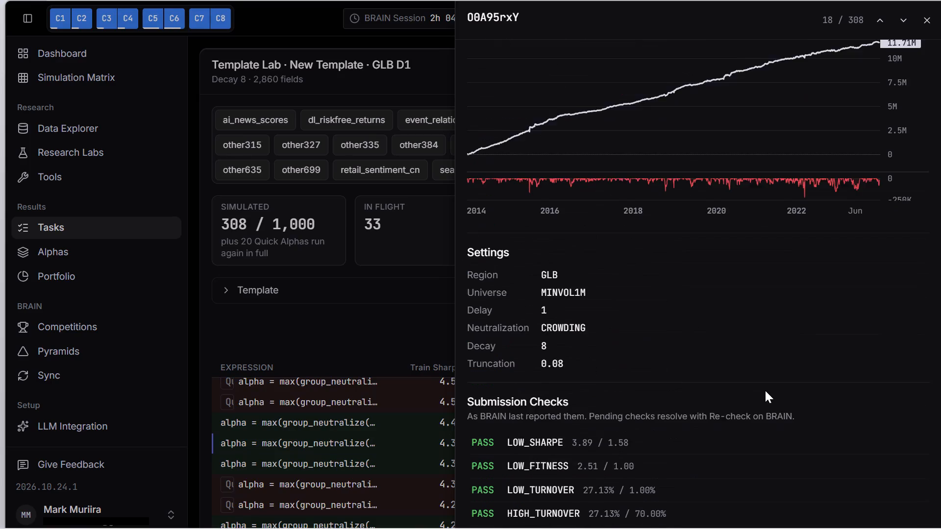
scroll(766, 386, up, 6)
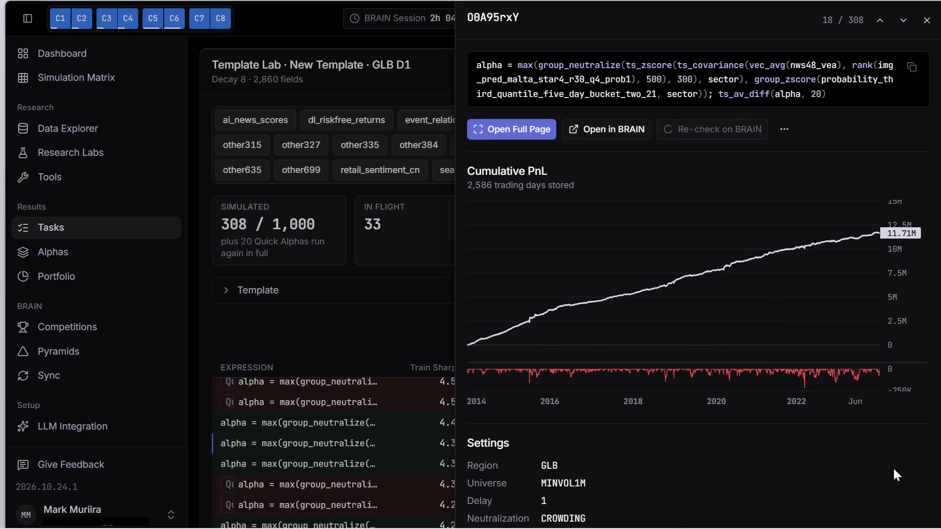
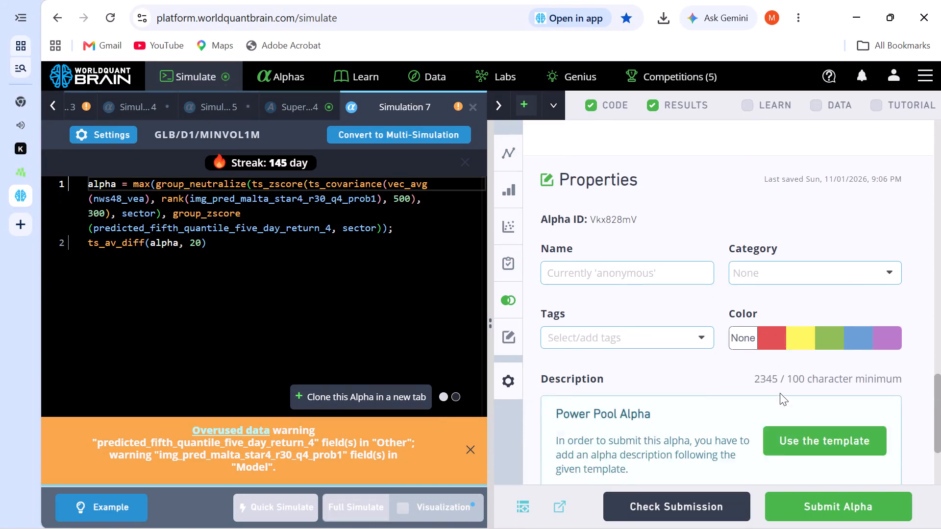
Try to submit the GLB D1 MINVOL1M alpha in Simulation 7.
click(812, 500)
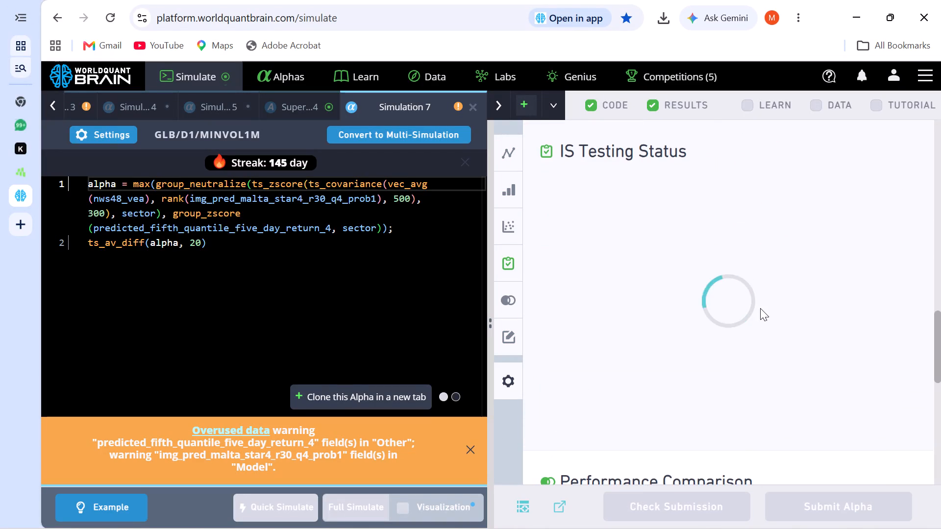
Examine the alpha's yearly and regional performance data, and the failed test under IS Testing Status.
scroll(760, 307, up, 18)
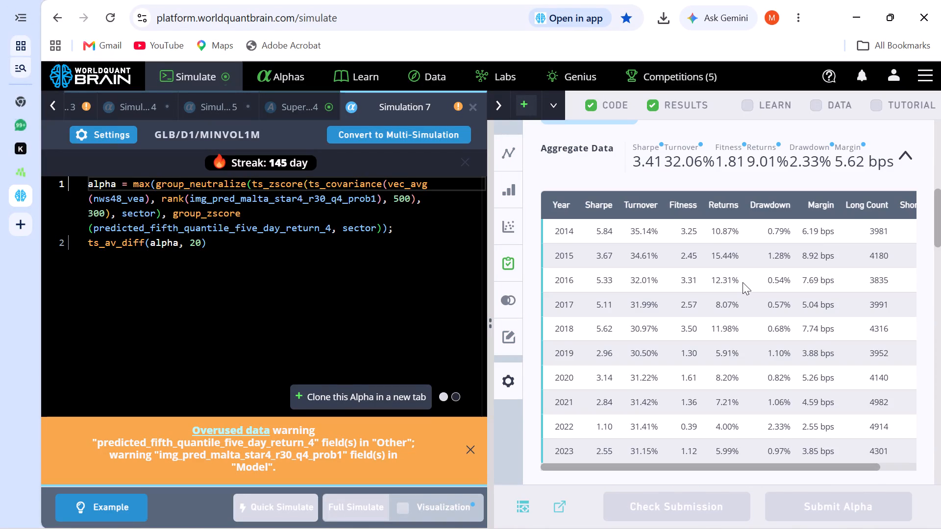
scroll(743, 282, up, 10)
scroll(741, 301, down, 13)
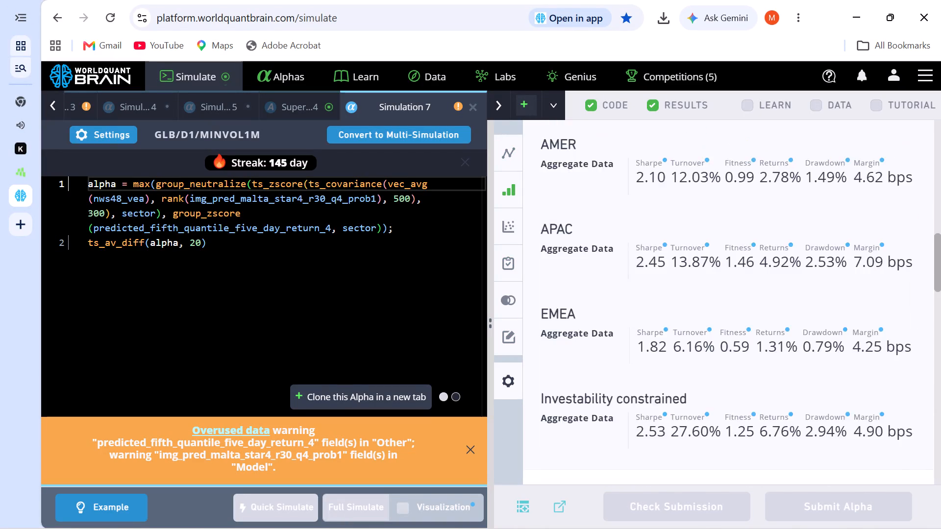
scroll(741, 319, down, 18)
scroll(716, 286, up, 6)
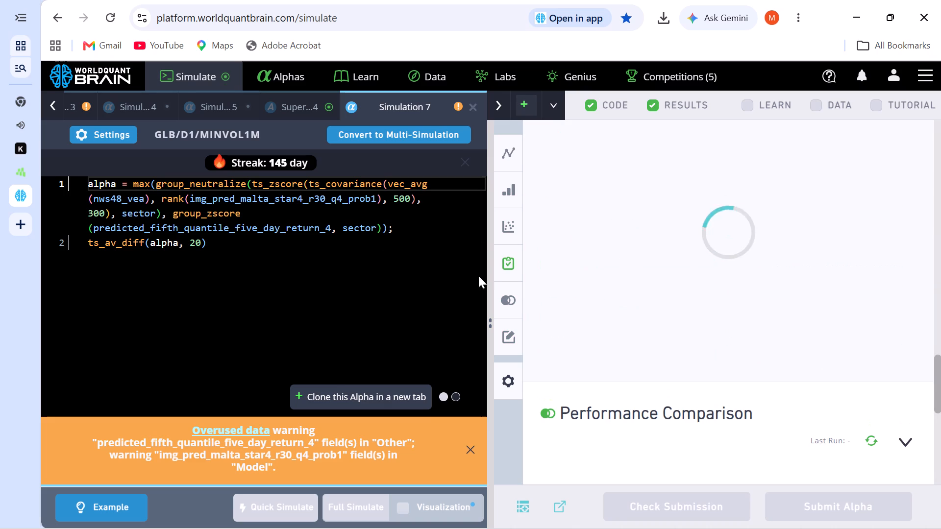
scroll(466, 285, up, 2)
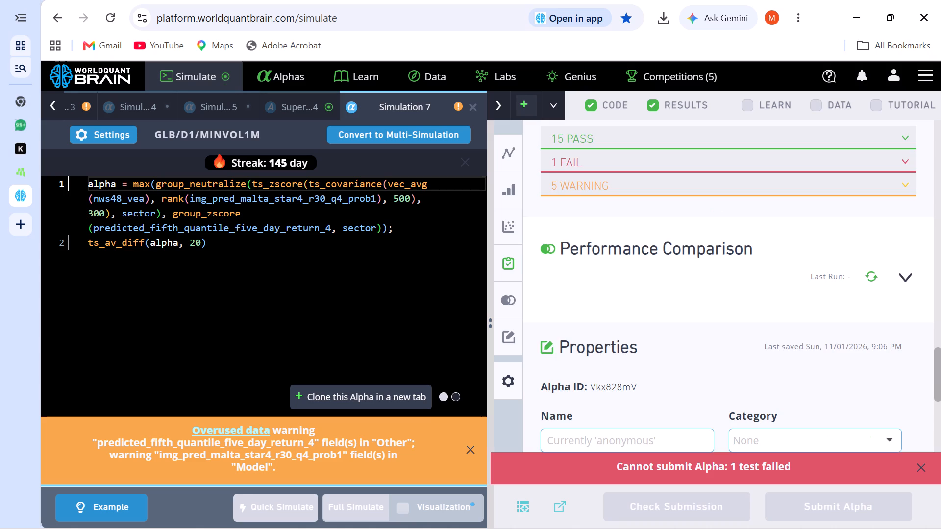
click(566, 157)
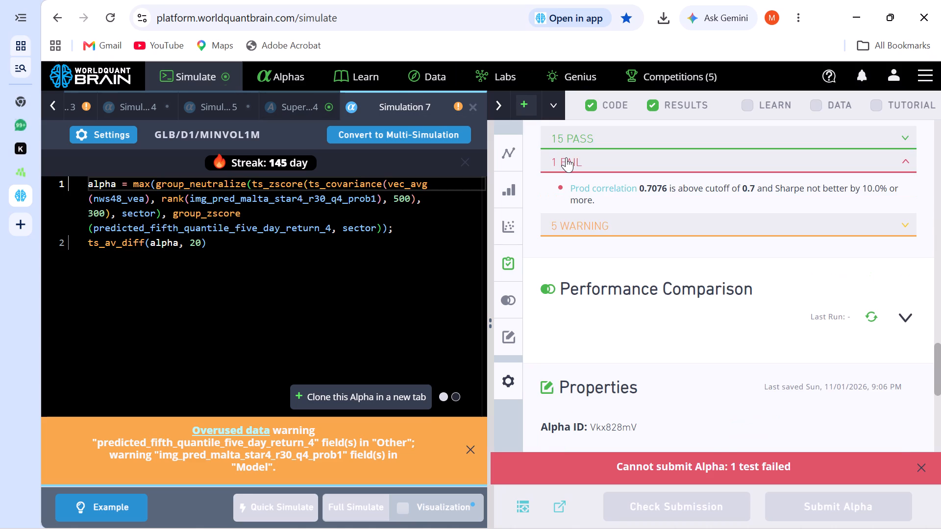
click(566, 157)
Set Simulation 7's decay to 10 and apply the settings.
click(100, 135)
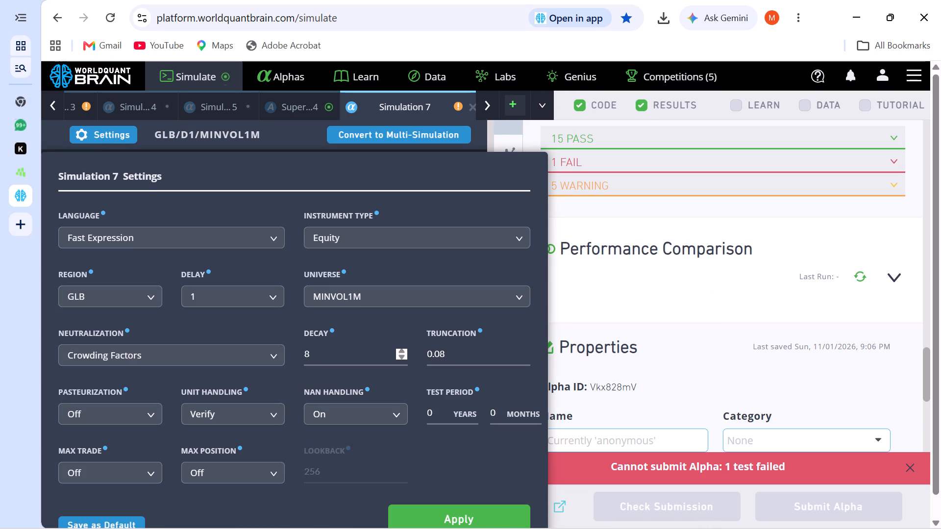
click(400, 349)
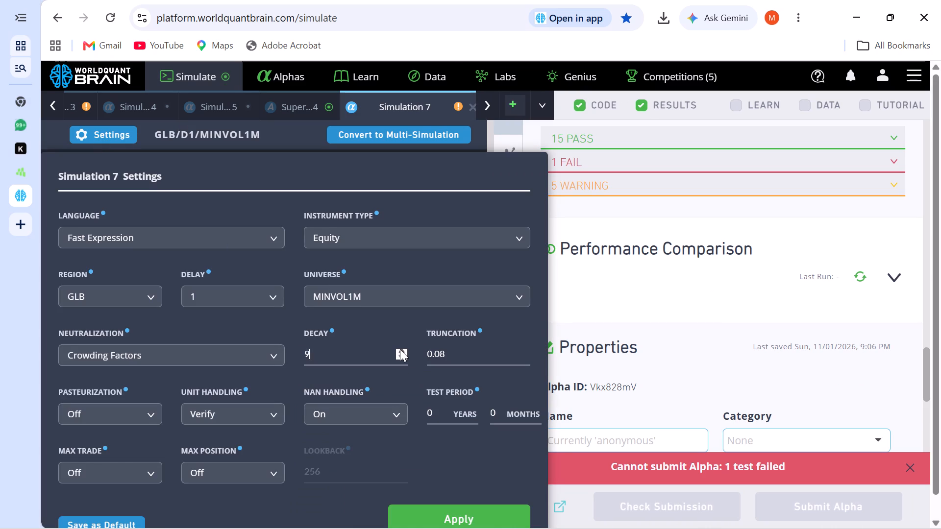
click(400, 349)
click(418, 512)
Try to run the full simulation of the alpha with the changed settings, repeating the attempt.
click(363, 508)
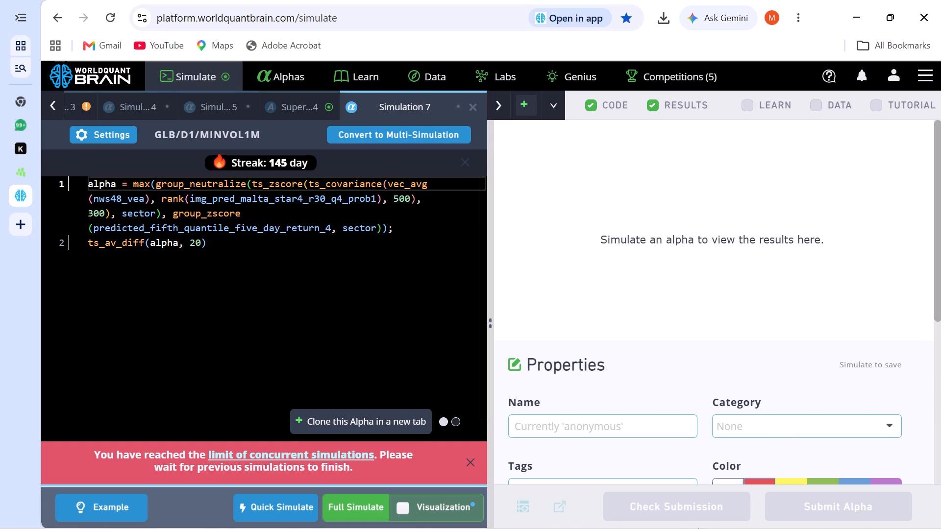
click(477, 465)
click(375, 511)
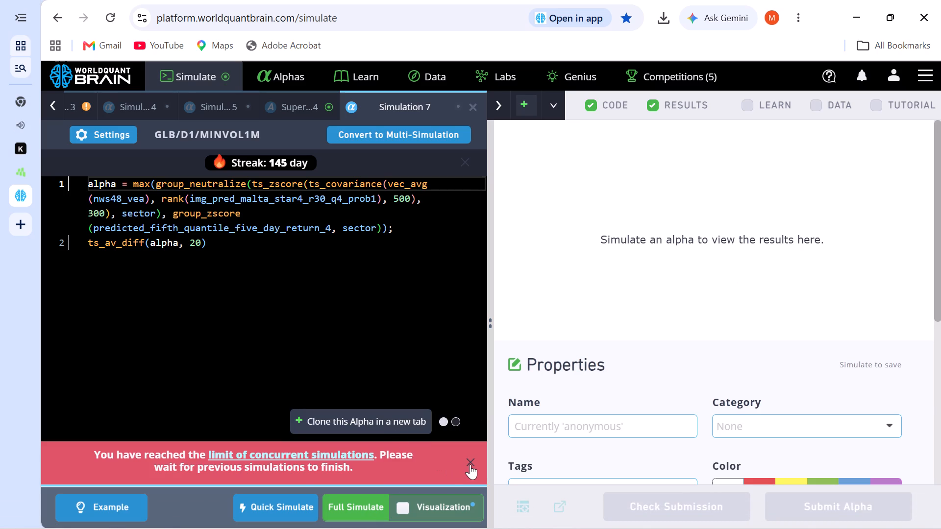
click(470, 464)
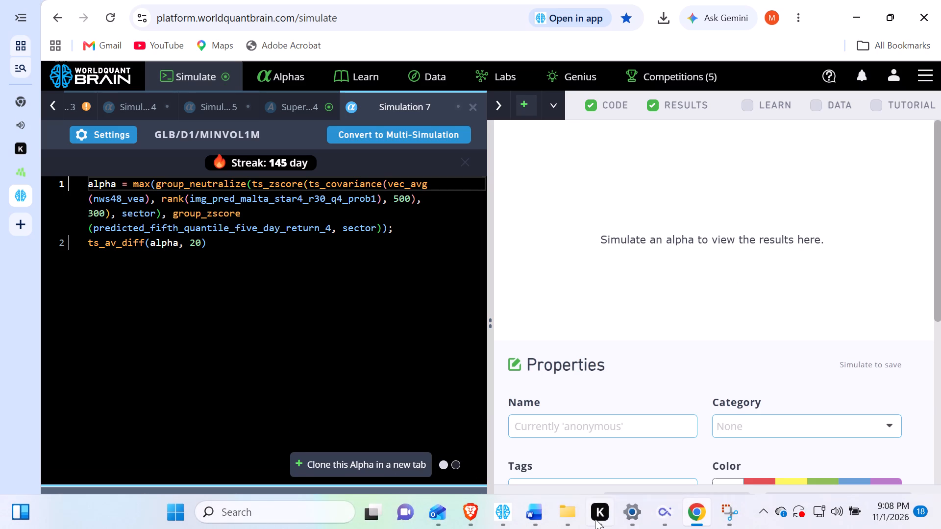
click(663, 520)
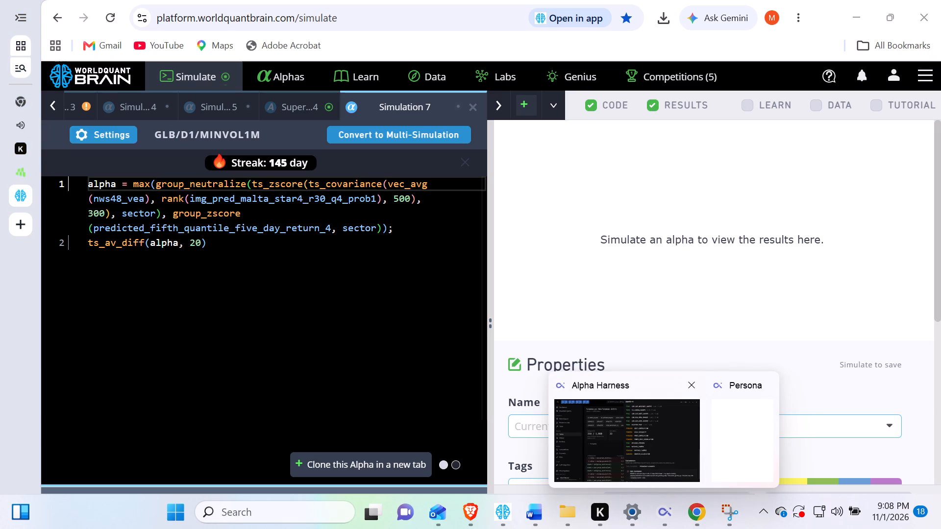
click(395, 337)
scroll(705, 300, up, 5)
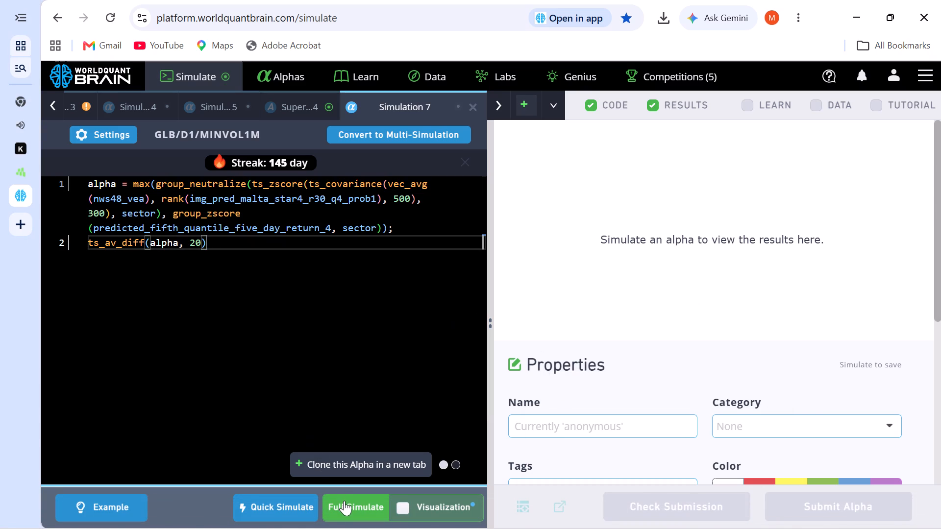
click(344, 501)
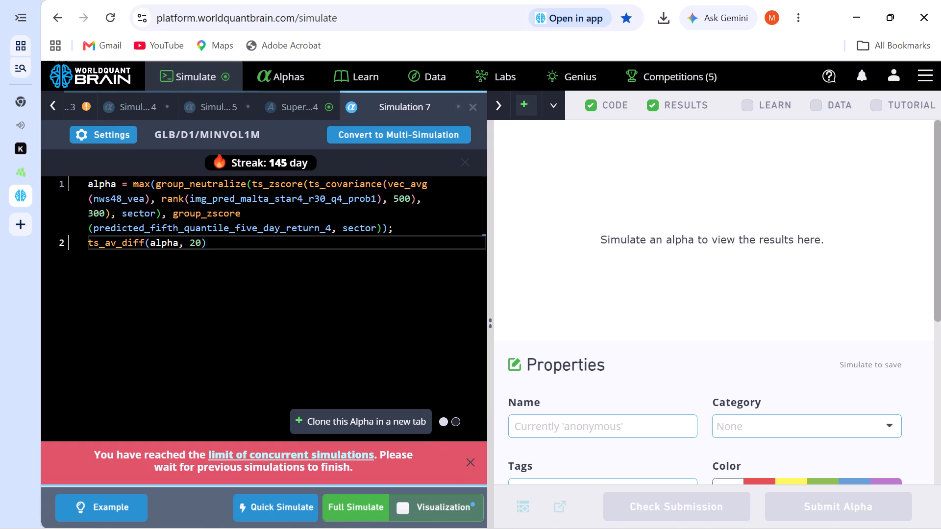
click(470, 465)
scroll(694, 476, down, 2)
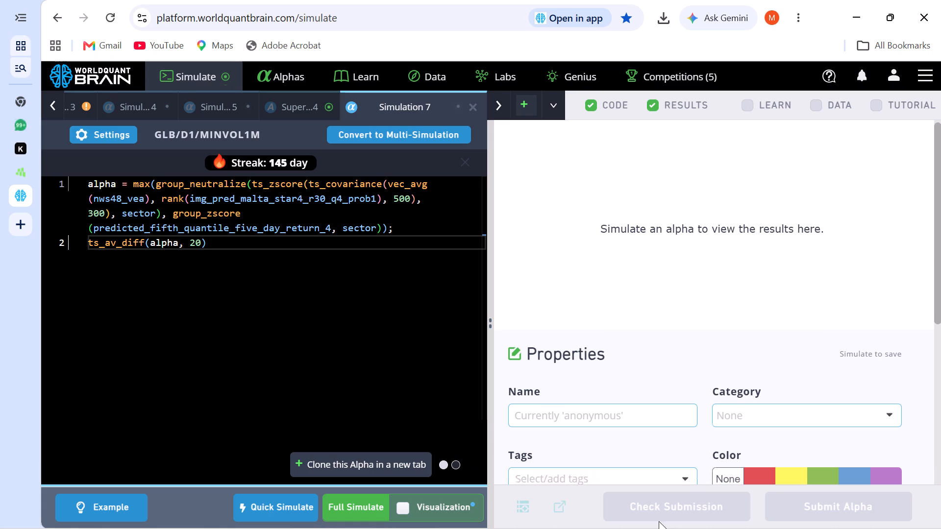
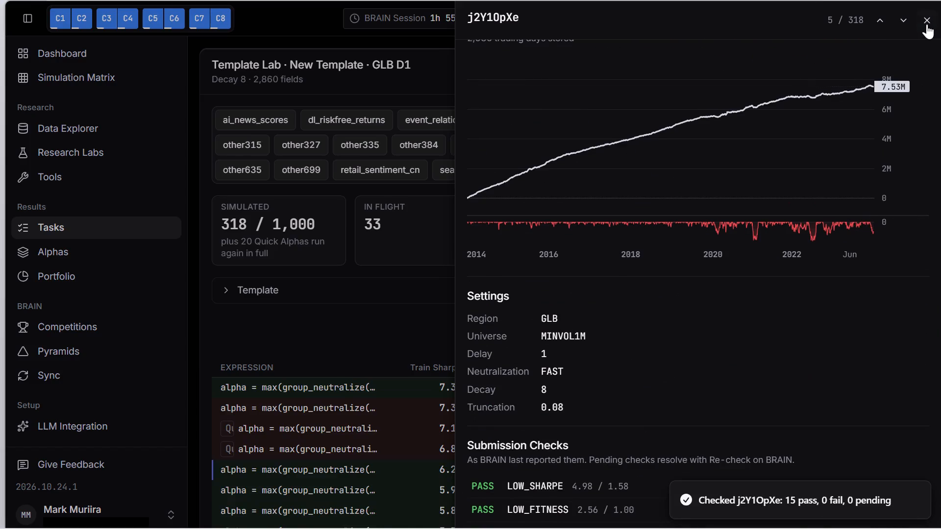
click(926, 23)
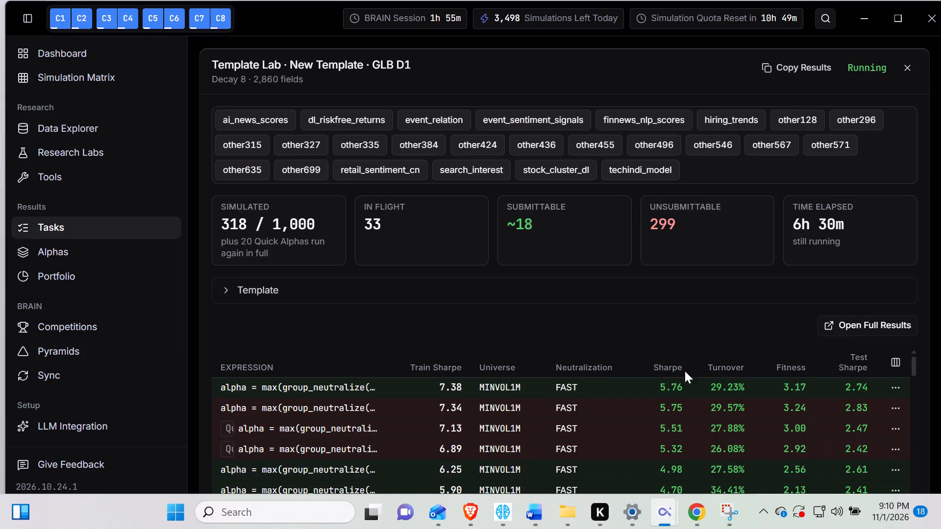
Open the FAST-neutralized alpha with train Sharpe 5.85, re-check it on BRAIN, review its submission checks and close it.
scroll(709, 313, down, 4)
click(690, 303)
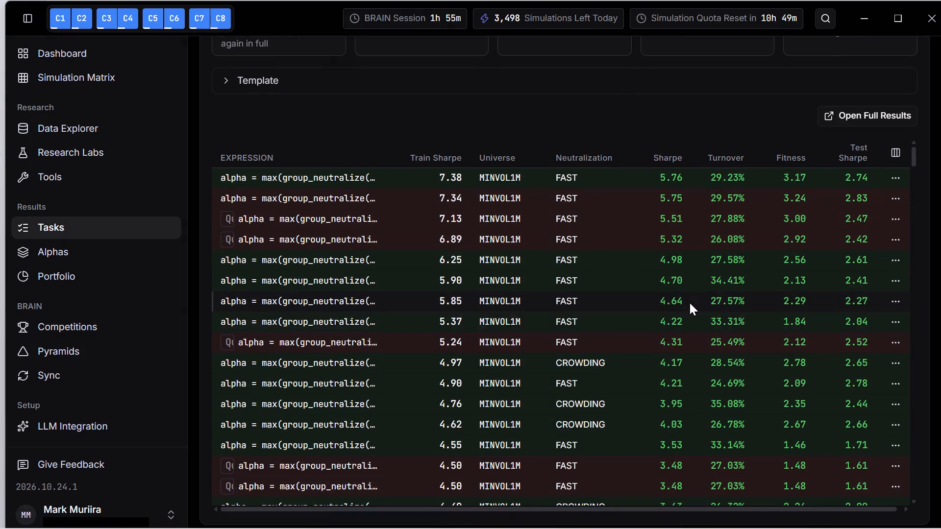
click(715, 127)
scroll(832, 367, down, 5)
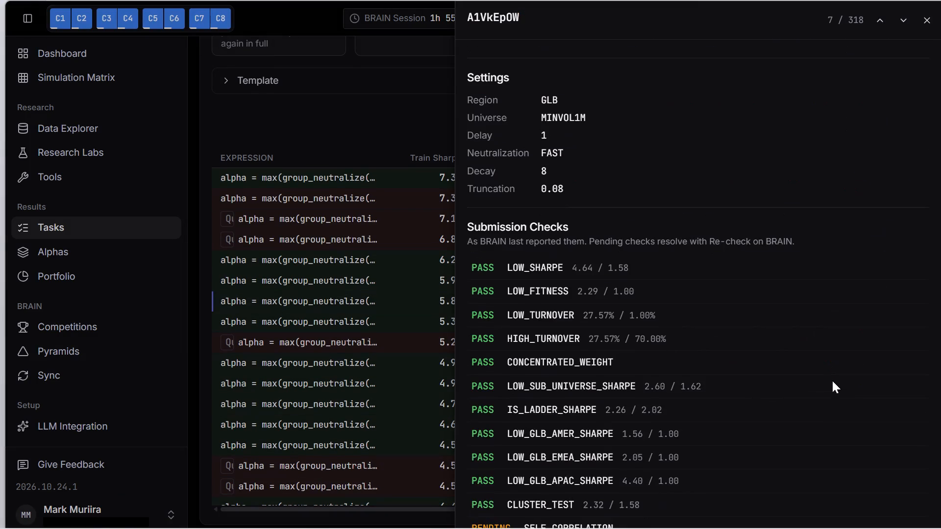
scroll(832, 381, down, 2)
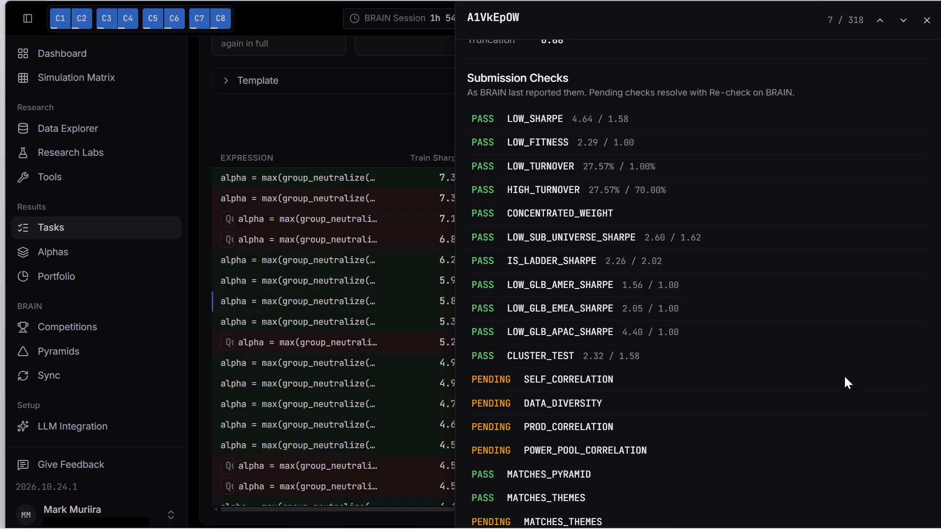
scroll(844, 376, down, 5)
scroll(844, 376, up, 14)
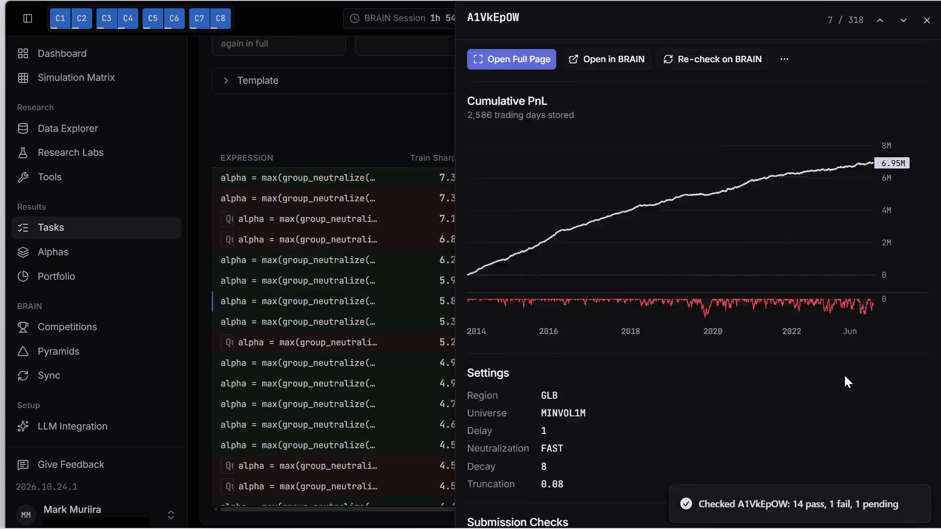
scroll(844, 375, down, 8)
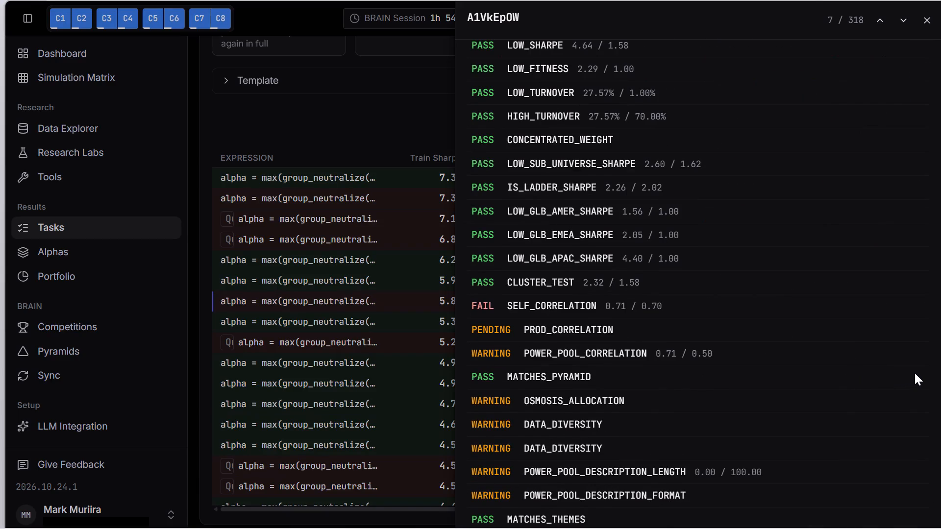
click(930, 22)
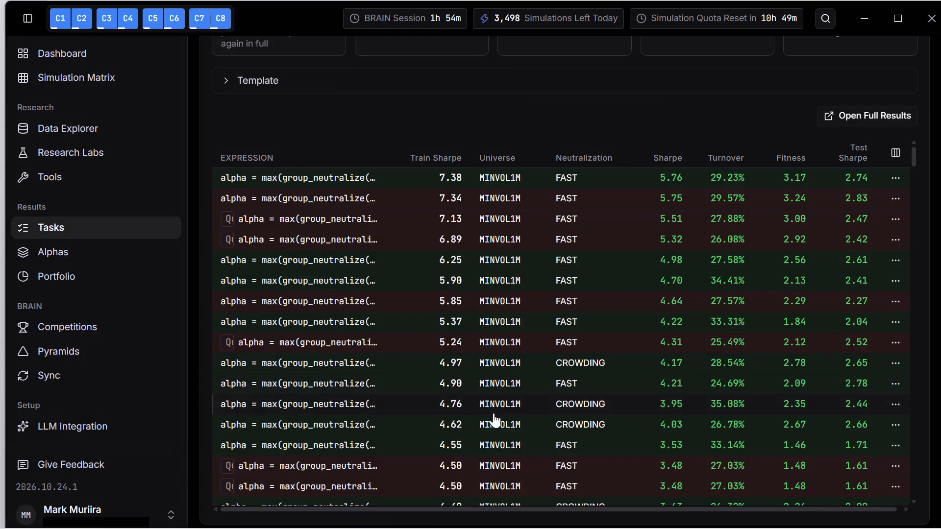
Open the CROWDING-neutralized alpha with train Sharpe 4.62 and start re-checking it on BRAIN.
click(684, 427)
click(710, 128)
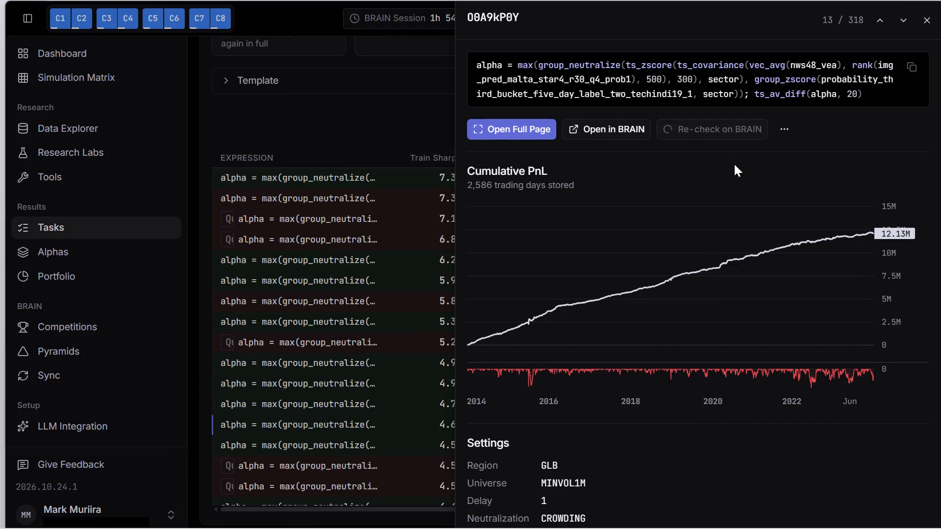
Examine the settings and submission checks of alpha O0A9kP0Y, including its correlation, data diversity and theme checks.
scroll(940, 364, down, 7)
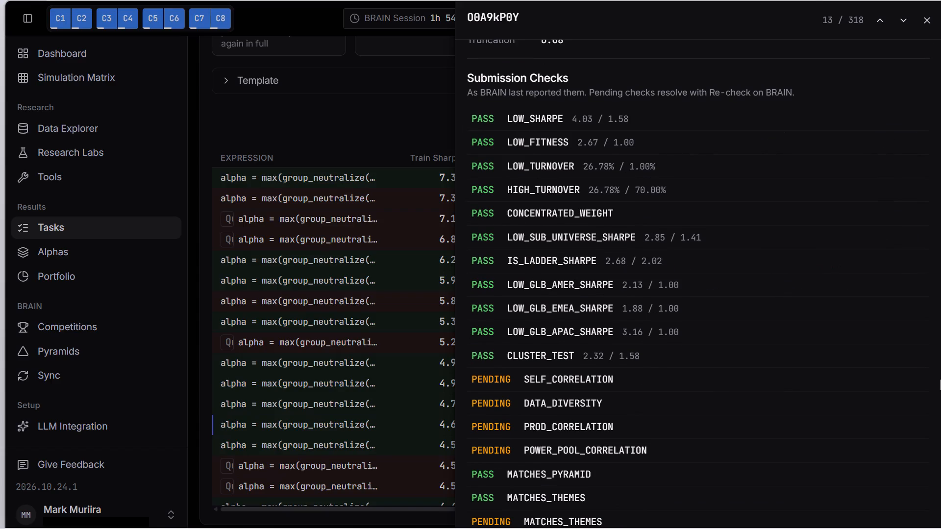
scroll(940, 379, down, 6)
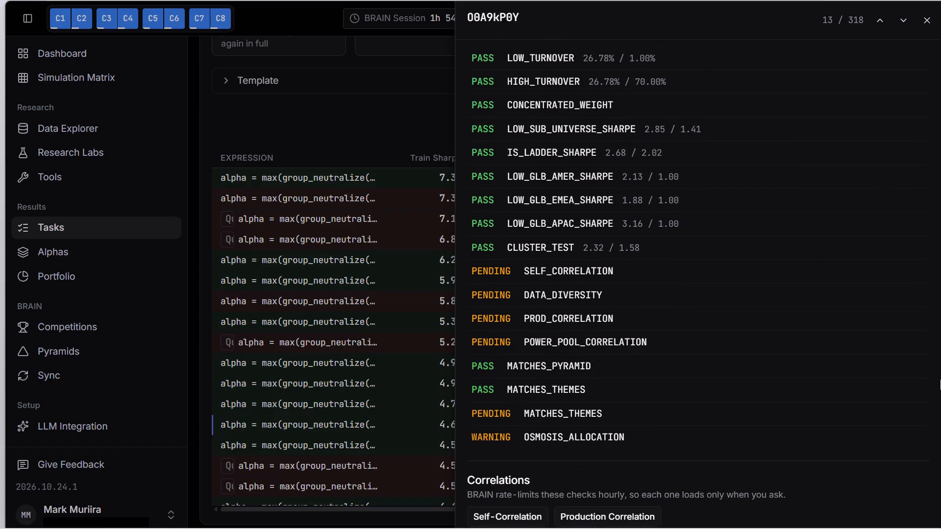
scroll(940, 379, up, 6)
scroll(940, 379, down, 2)
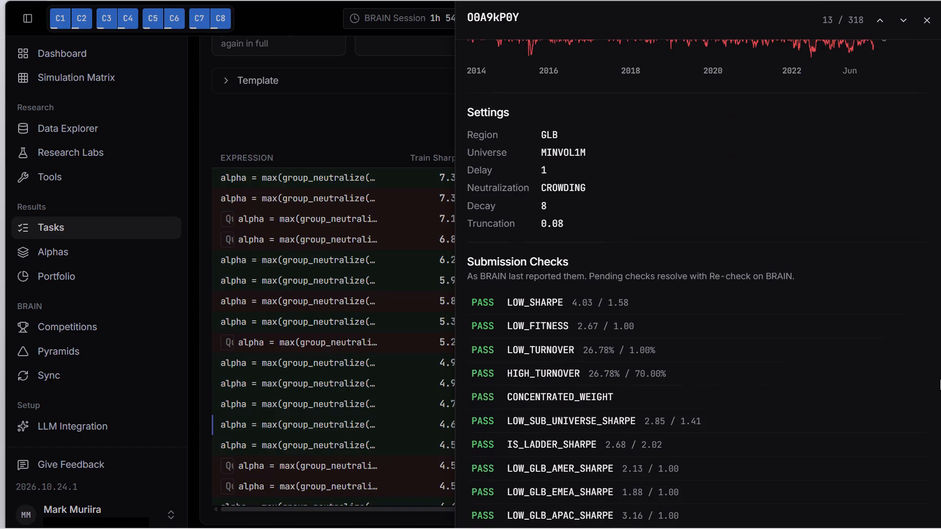
scroll(940, 379, down, 1)
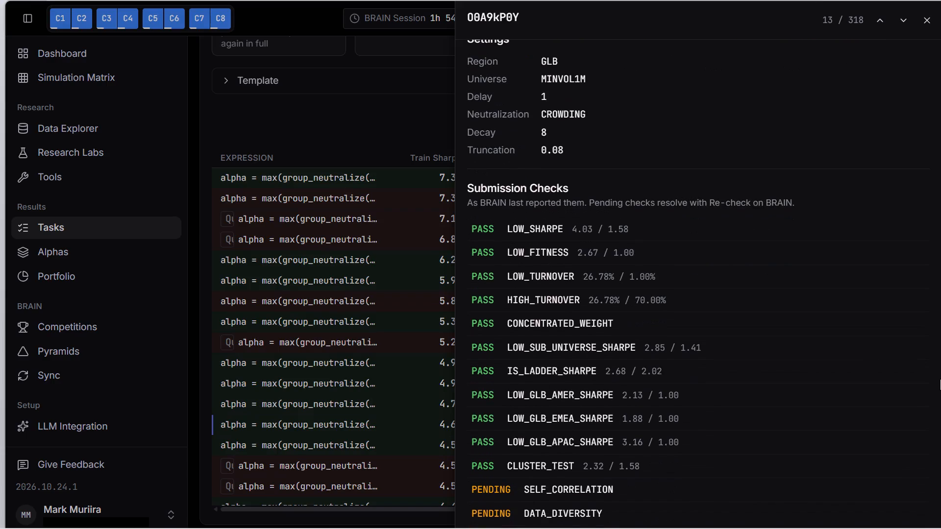
scroll(940, 379, down, 3)
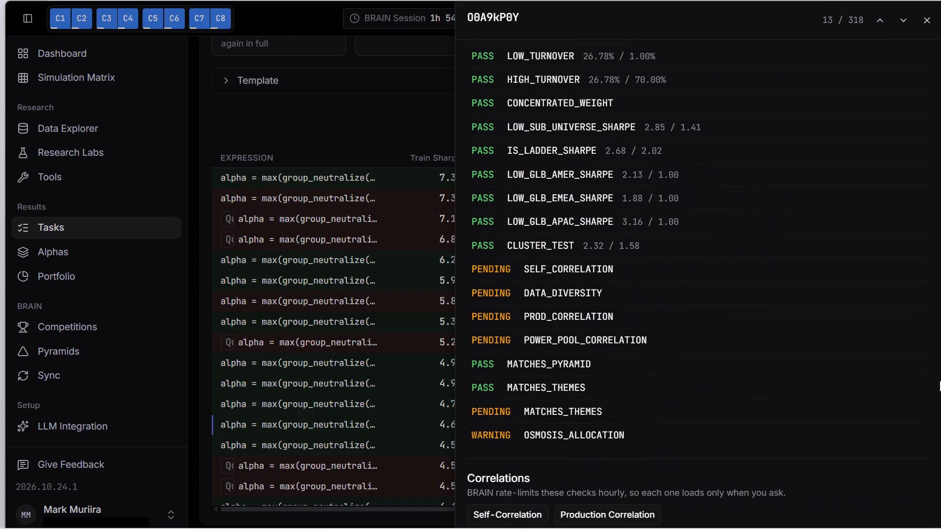
scroll(869, 336, down, 3)
scroll(878, 338, up, 3)
scroll(878, 338, down, 4)
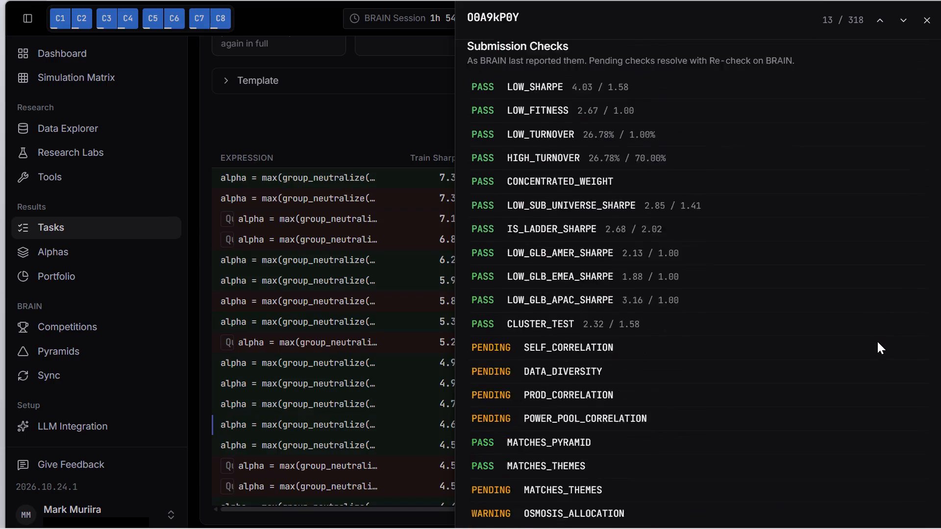
scroll(876, 350, down, 5)
scroll(876, 352, up, 11)
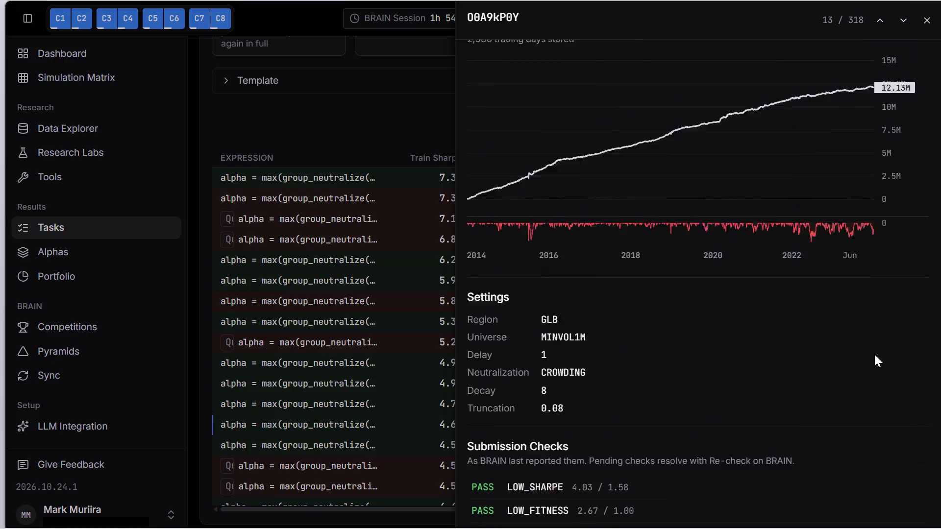
scroll(874, 354, up, 1)
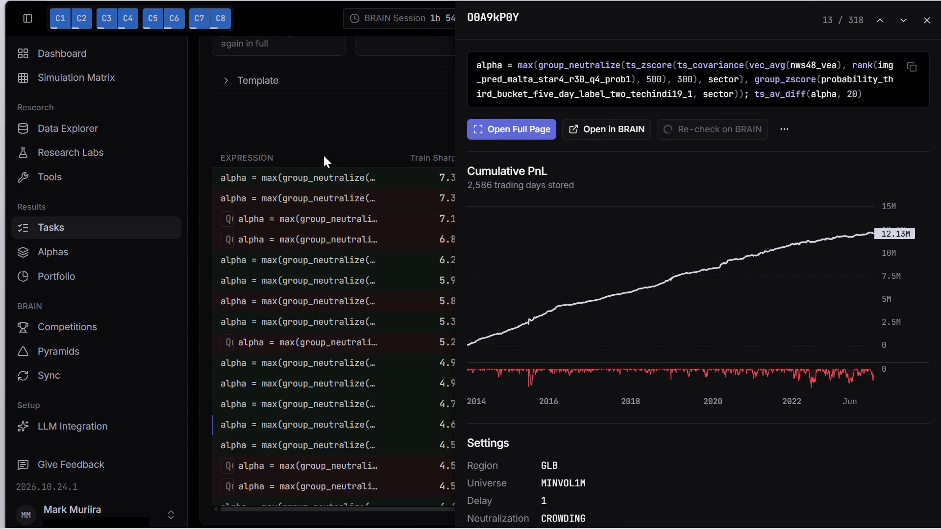
Go over alpha O0A9kP0Y's submission checks and cumulative PnL again during the BRAIN re-check, and close its details.
scroll(666, 363, down, 4)
scroll(888, 390, down, 3)
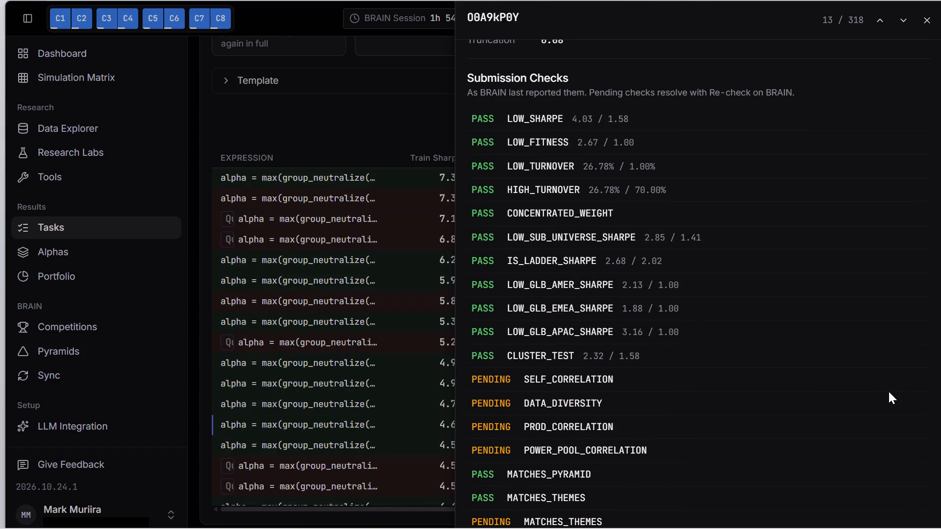
scroll(889, 391, up, 15)
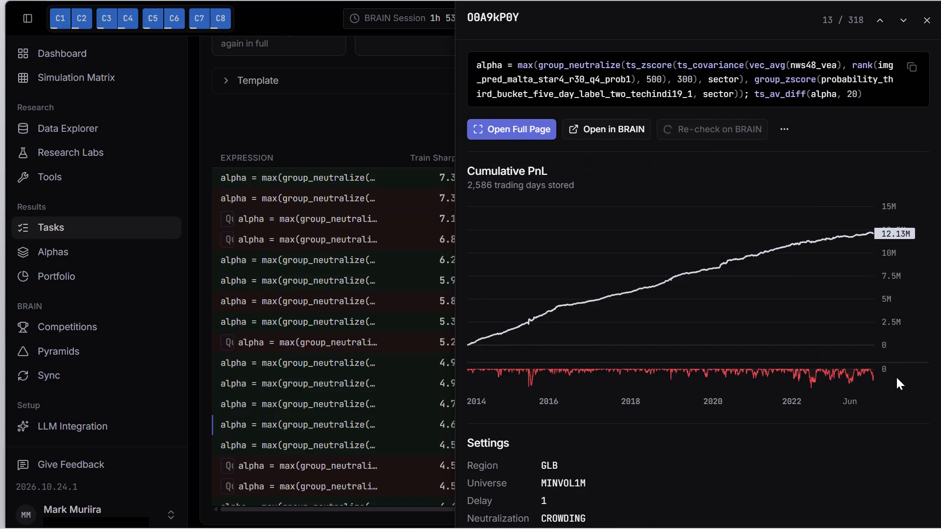
scroll(940, 334, down, 17)
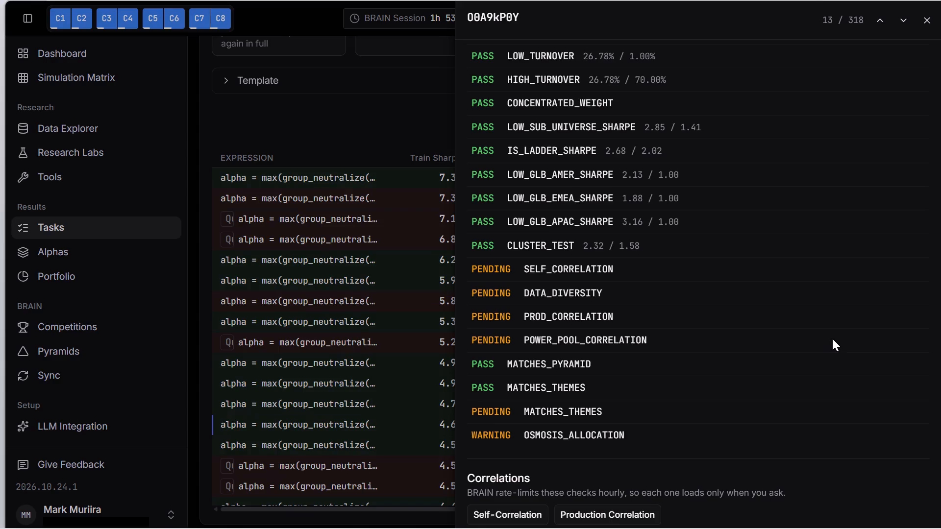
scroll(940, 343, up, 4)
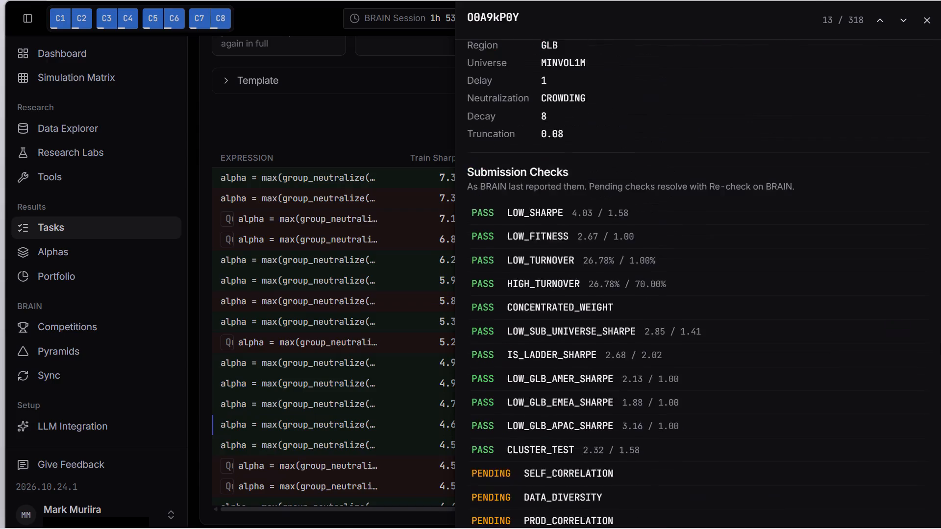
scroll(940, 343, up, 2)
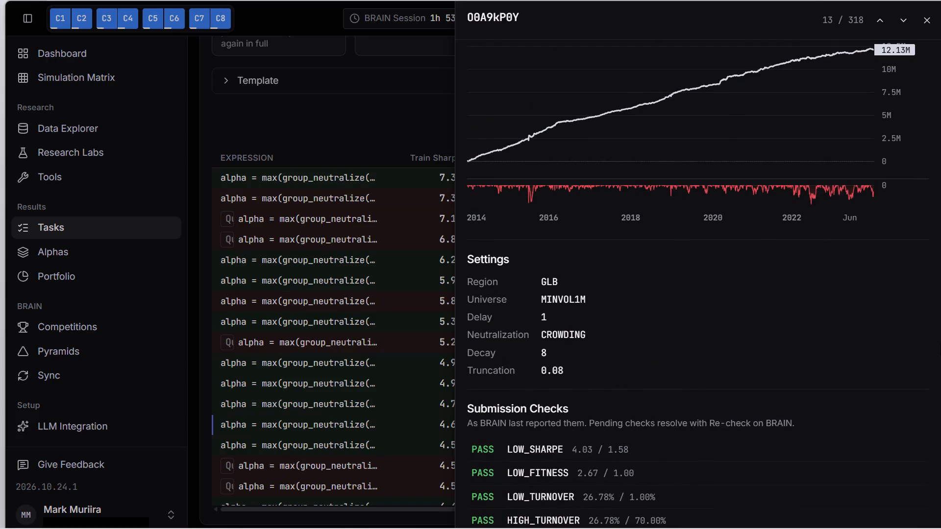
scroll(940, 347, up, 10)
scroll(933, 351, down, 3)
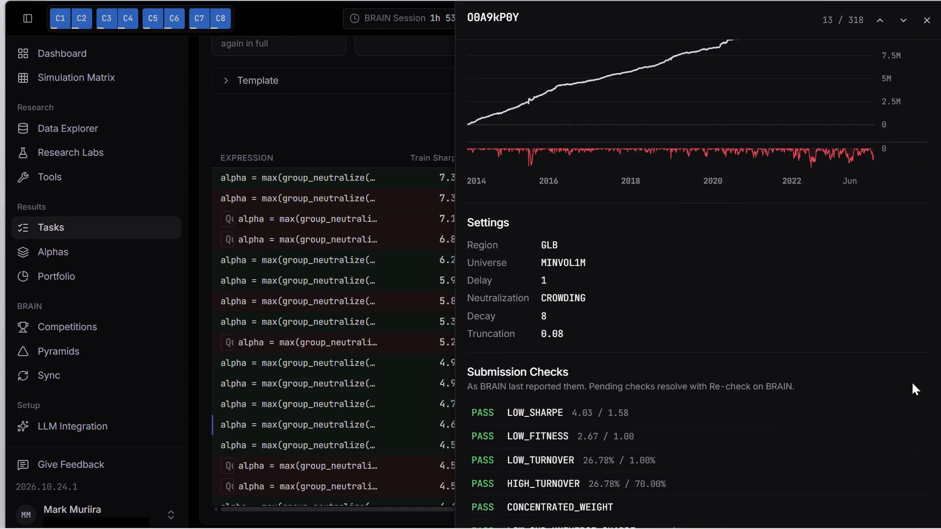
scroll(912, 388, down, 10)
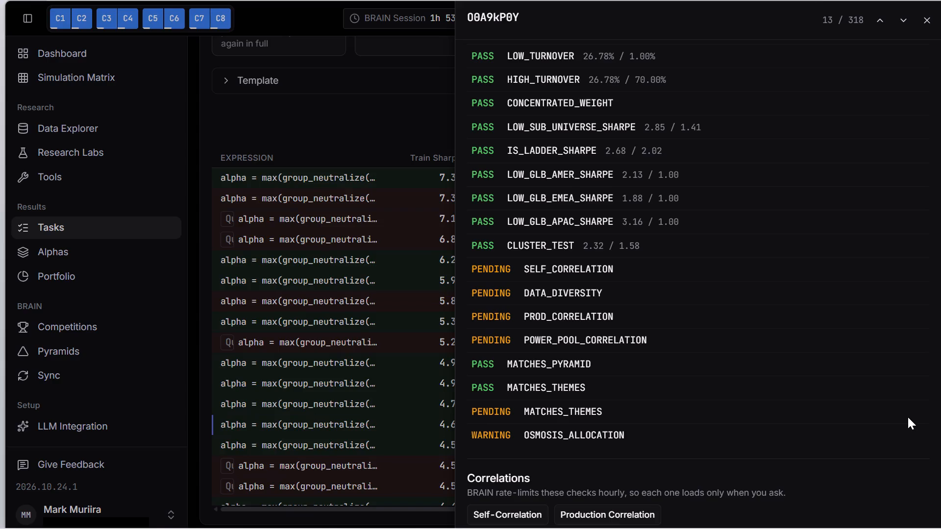
scroll(912, 417, up, 4)
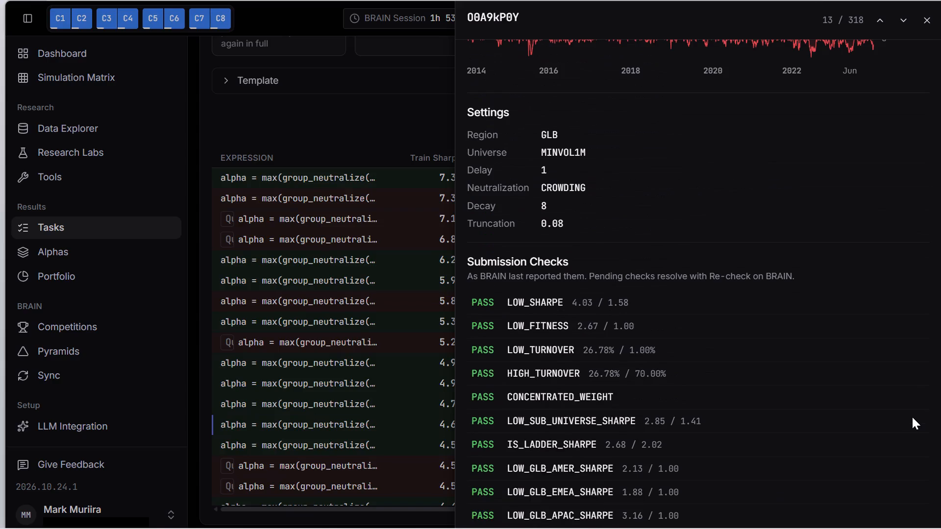
scroll(918, 414, up, 9)
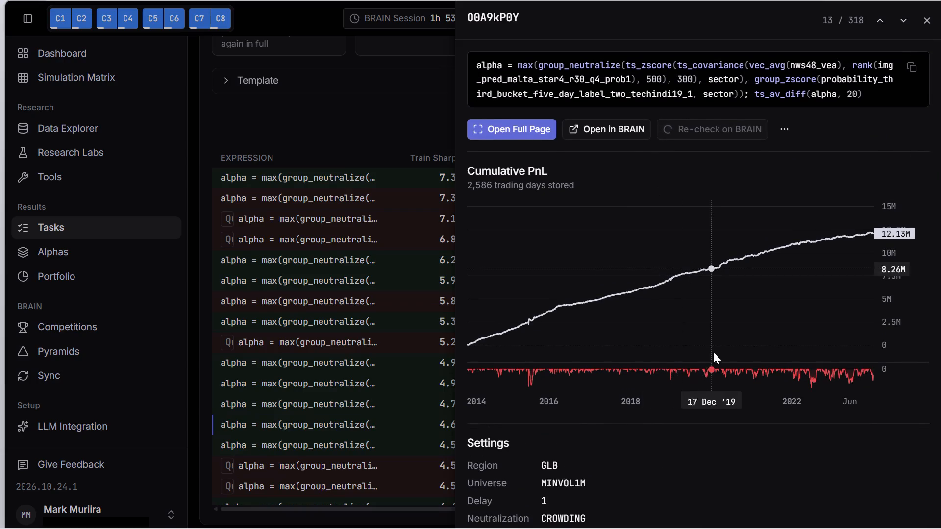
scroll(940, 361, down, 6)
scroll(914, 400, down, 6)
scroll(590, 450, down, 5)
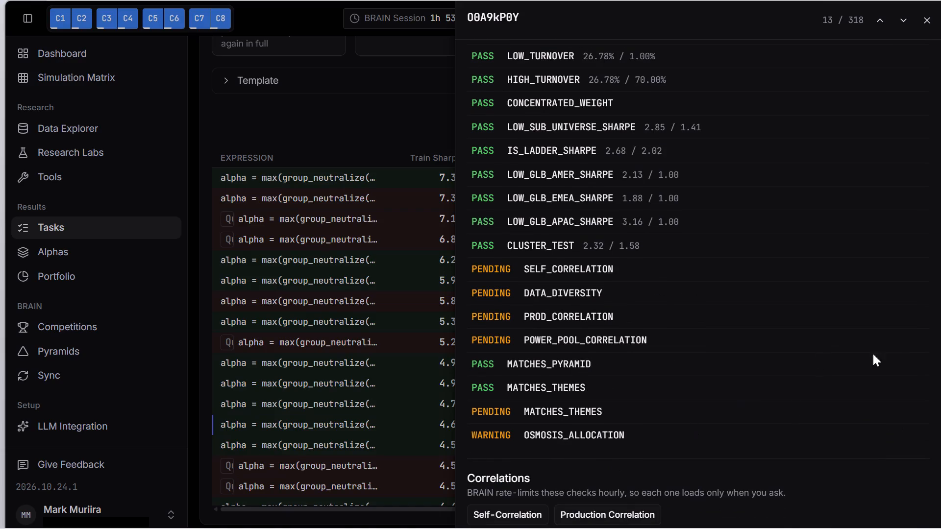
scroll(898, 353, up, 12)
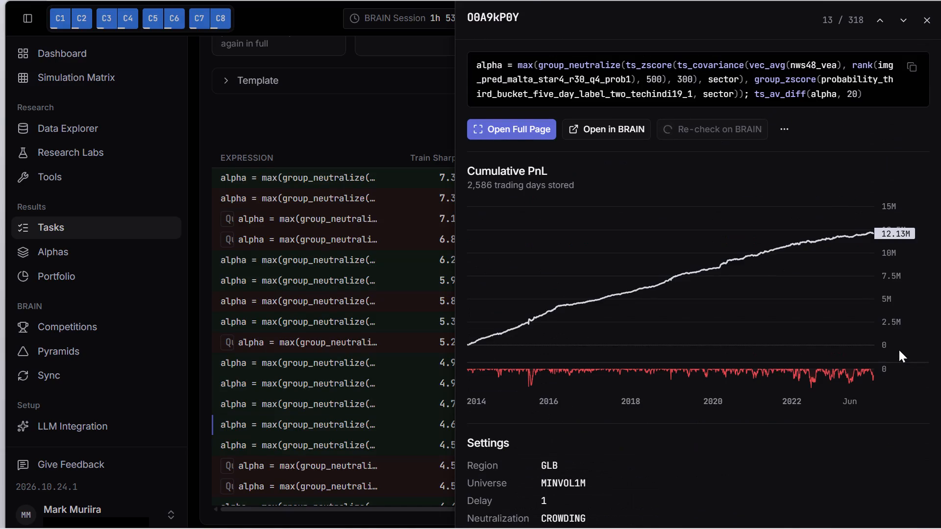
scroll(940, 204, up, 5)
click(926, 18)
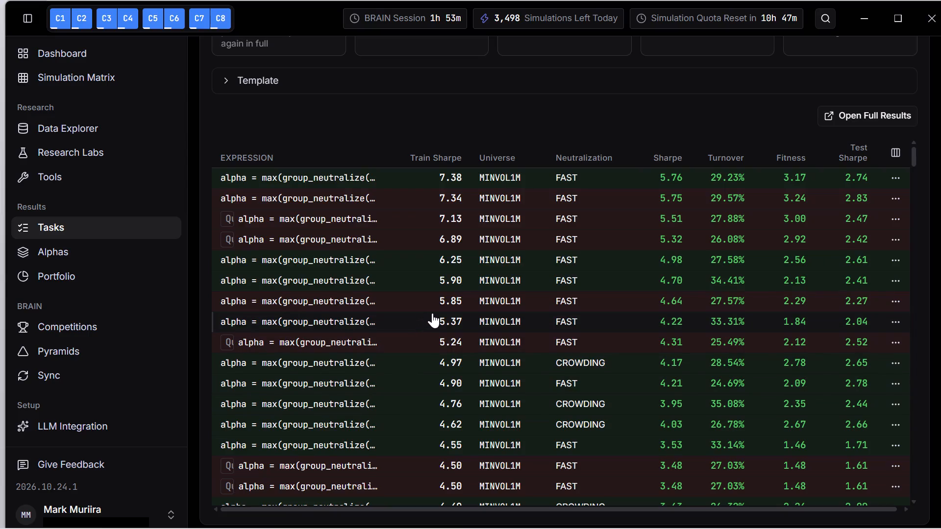
Look further down the task results for another candidate alpha below train Sharpe 4.62.
scroll(770, 465, down, 6)
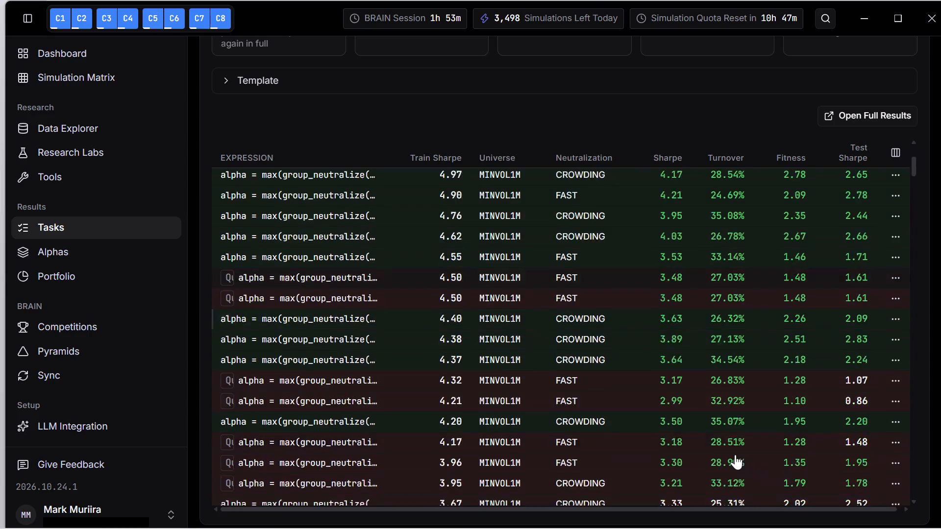
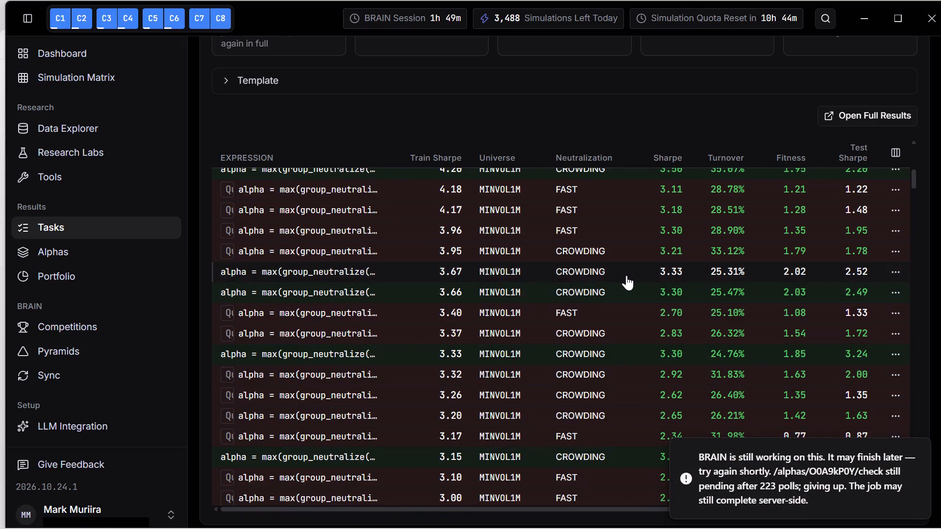
scroll(627, 275, up, 19)
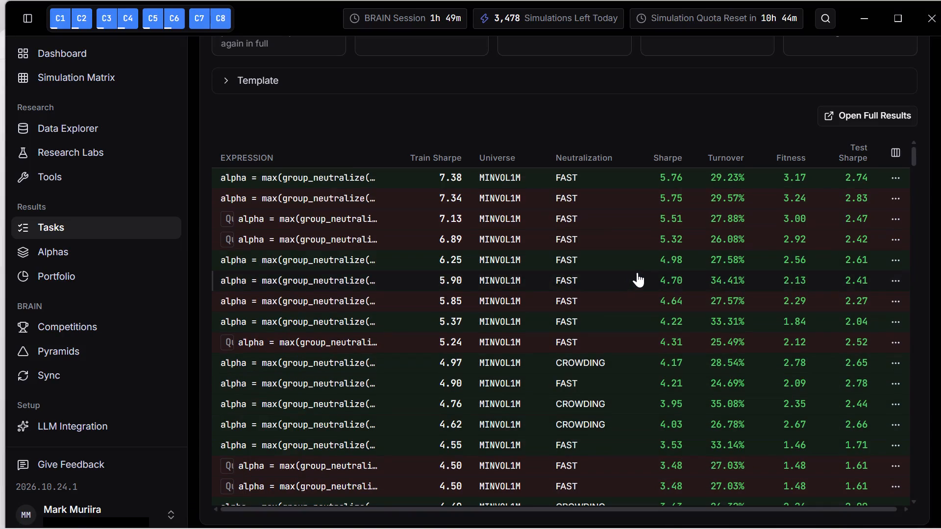
scroll(637, 272, down, 5)
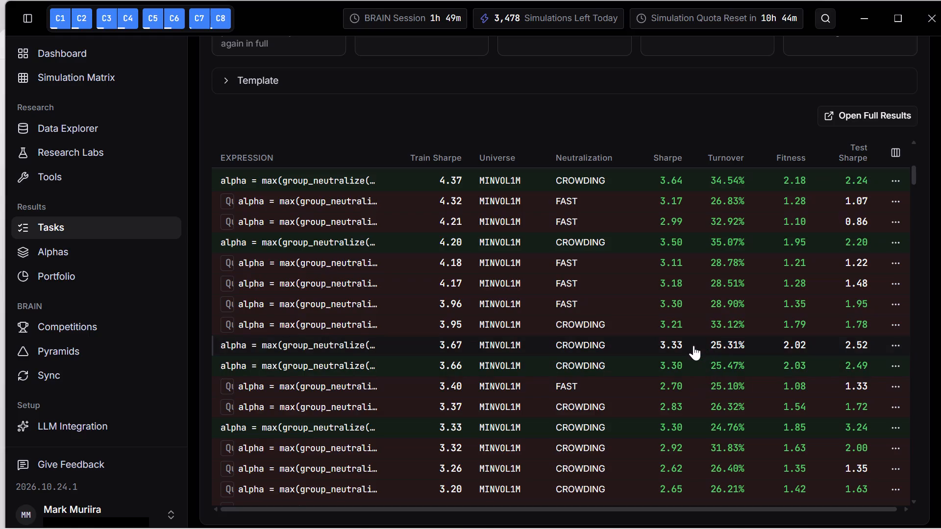
click(714, 367)
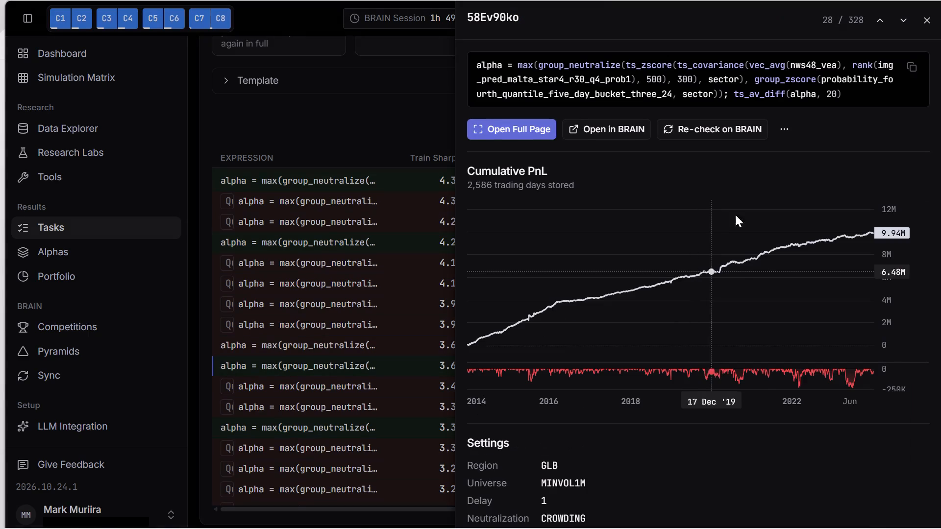
click(711, 126)
Examine alpha 58Ev90ko's settings, submission checks and cumulative PnL during the BRAIN re-check.
scroll(739, 251, down, 5)
scroll(740, 292, down, 3)
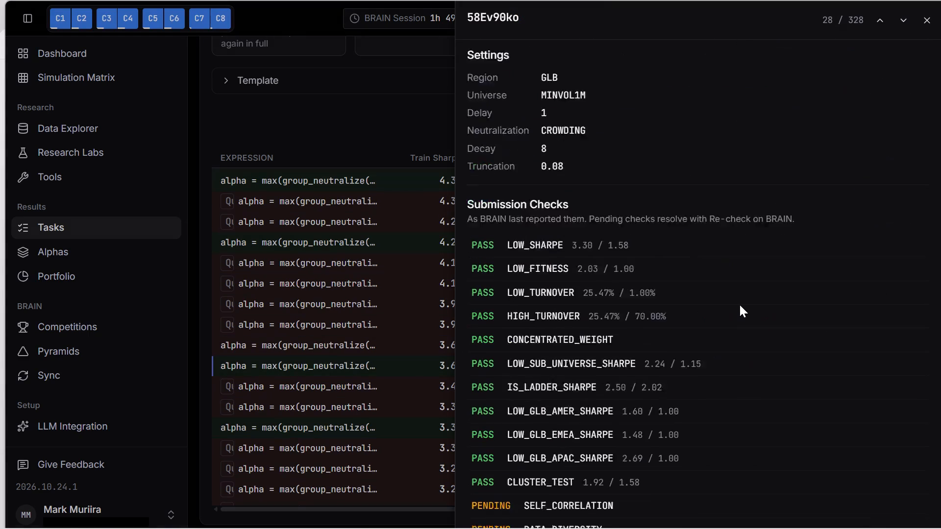
scroll(740, 305, down, 2)
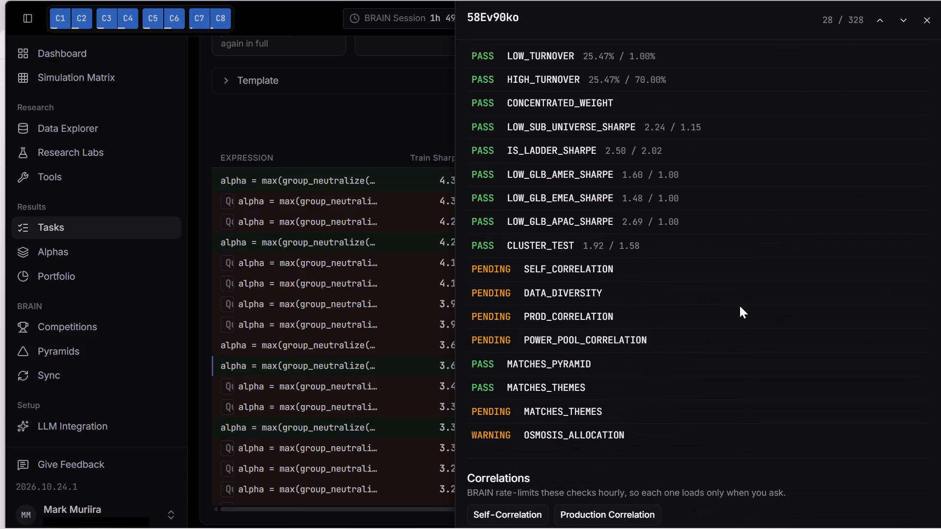
scroll(740, 306, down, 10)
scroll(623, 358, down, 5)
scroll(623, 358, up, 6)
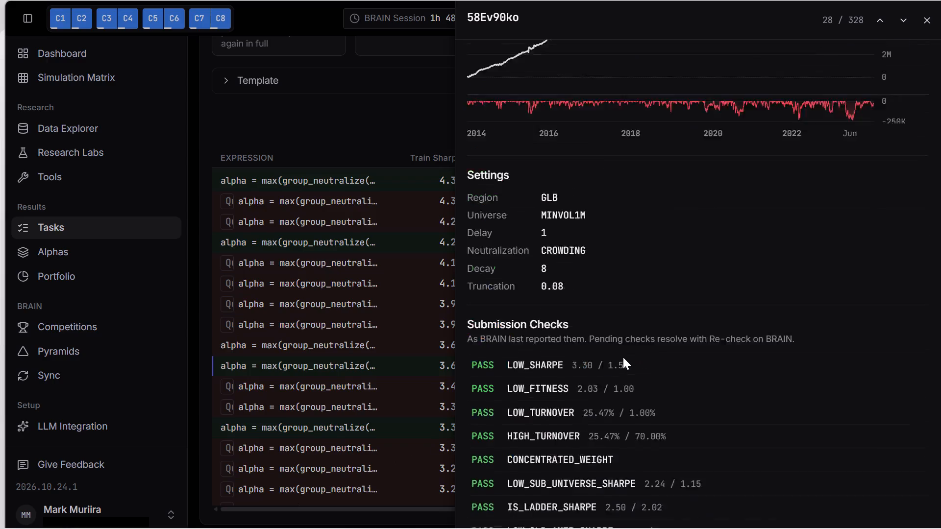
scroll(622, 356, up, 7)
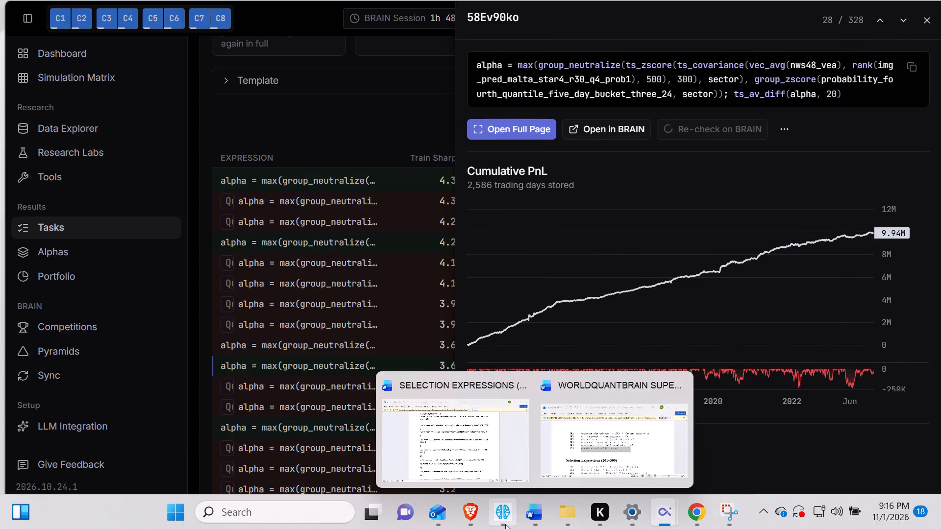
Switch to the WorldQuant BRAIN app and review Super Simulation 4's IS testing status, including its error entry, and its simulation settings.
click(505, 524)
scroll(746, 241, up, 4)
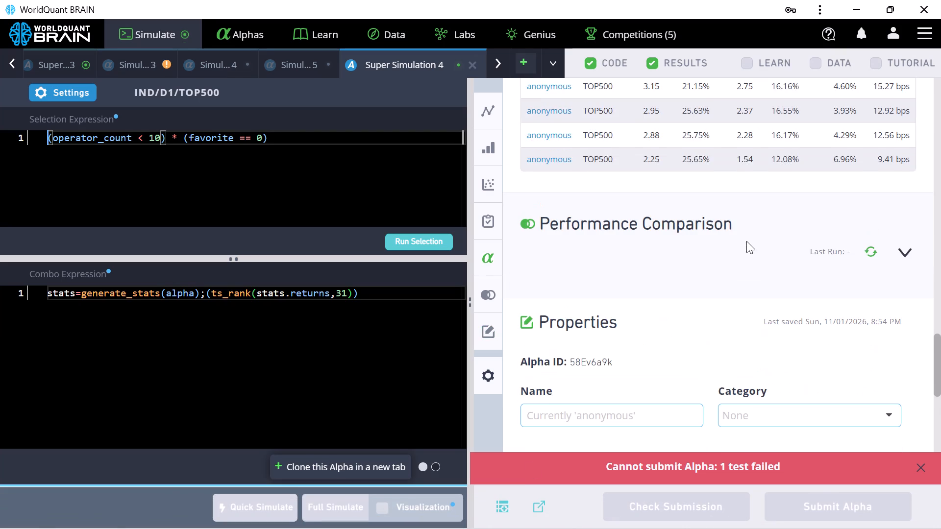
scroll(745, 250, up, 7)
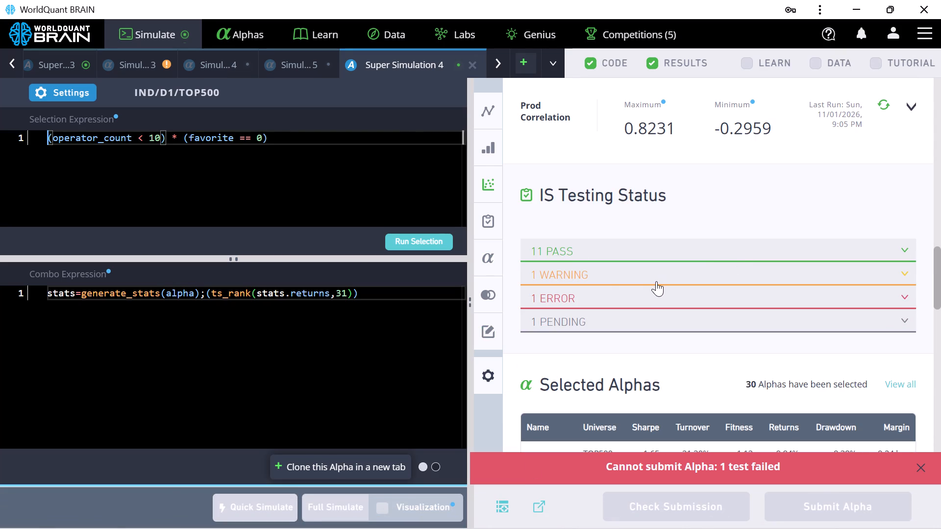
click(589, 297)
click(589, 297)
click(65, 90)
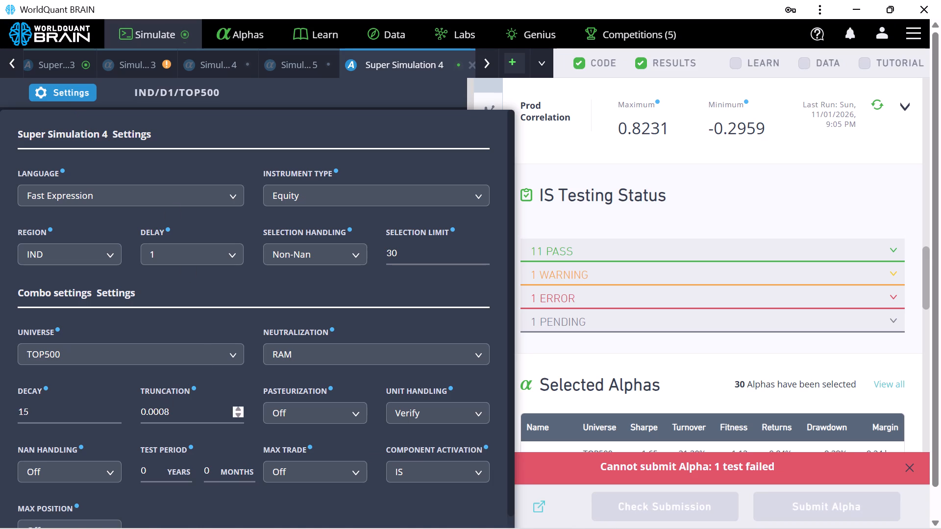
scroll(470, 451, down, 5)
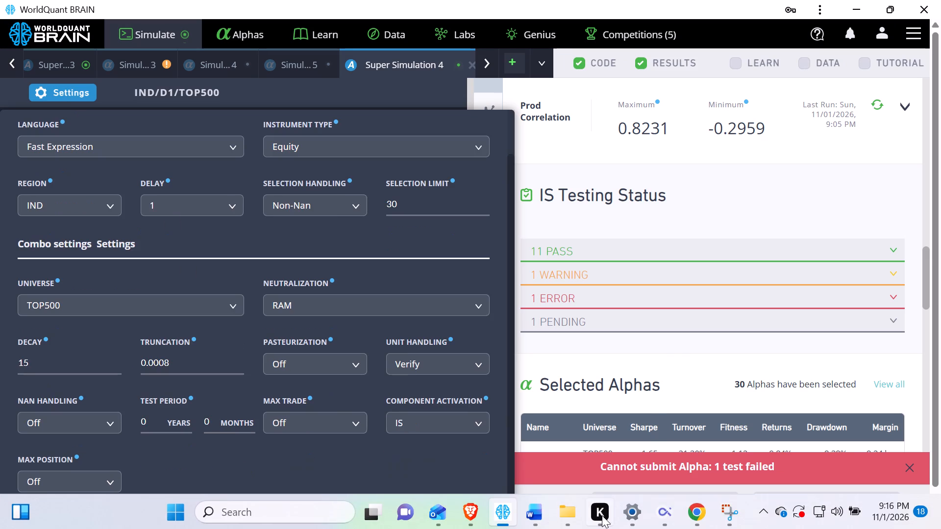
In the Word document WORLDQUANTBRAIN SUPERALPHAS, find and copy selection expression 241, (neutralization == "INDUSTRY") * (operator_count < 10).
click(536, 518)
click(593, 458)
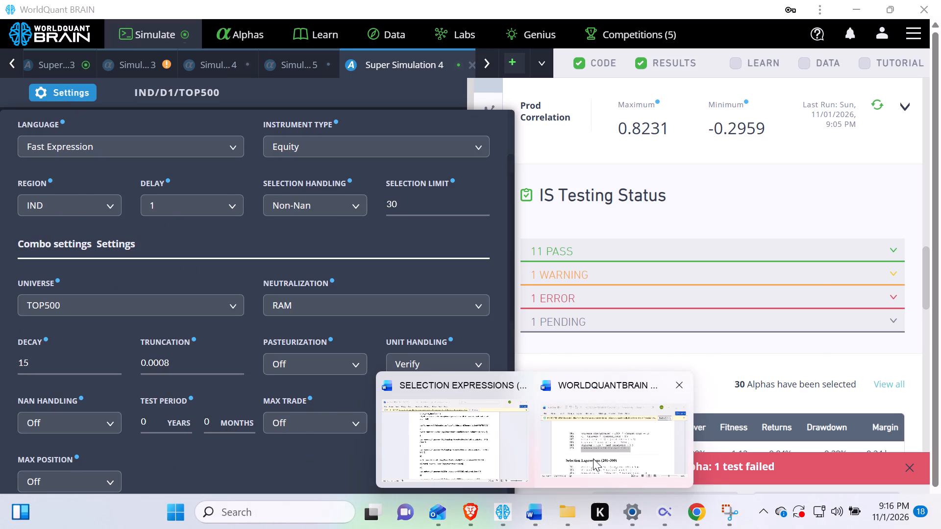
scroll(611, 274, down, 7)
scroll(519, 309, down, 3)
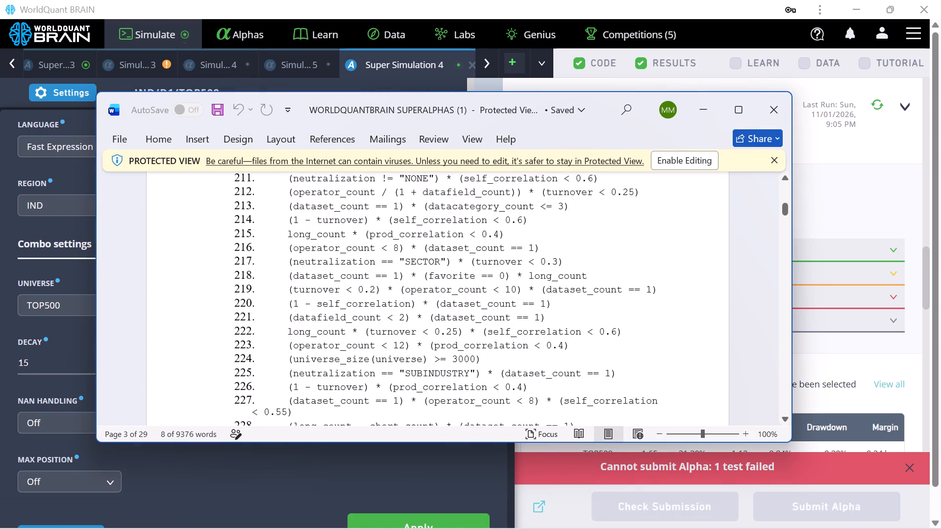
scroll(518, 313, down, 3)
scroll(388, 326, down, 2)
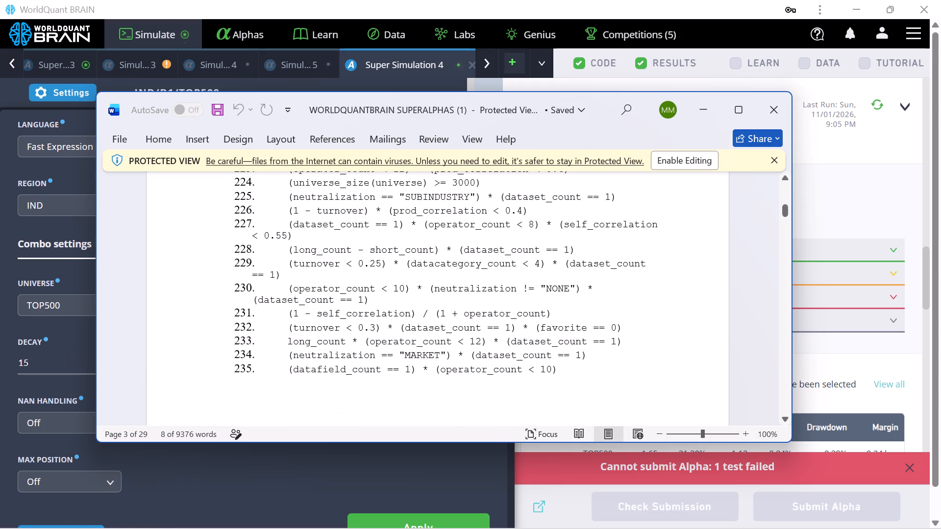
scroll(506, 327, down, 1)
scroll(420, 313, down, 2)
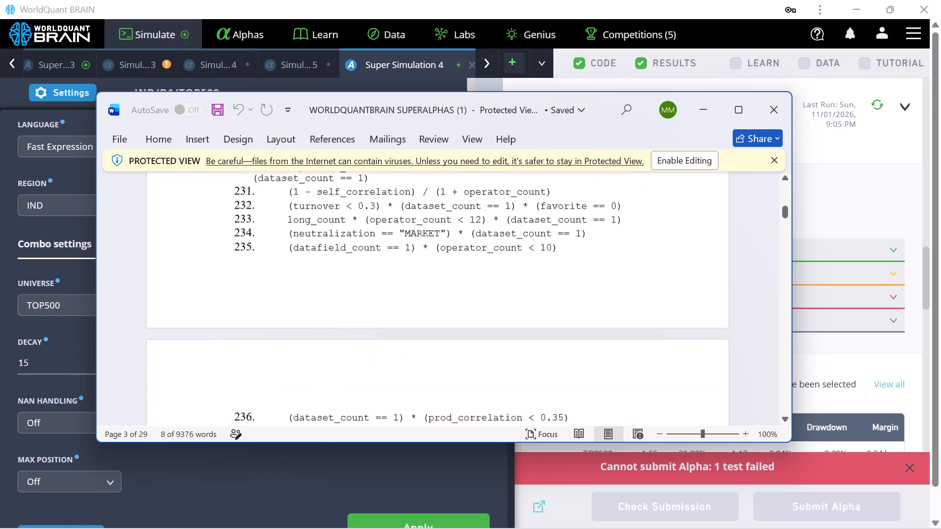
scroll(419, 314, down, 4)
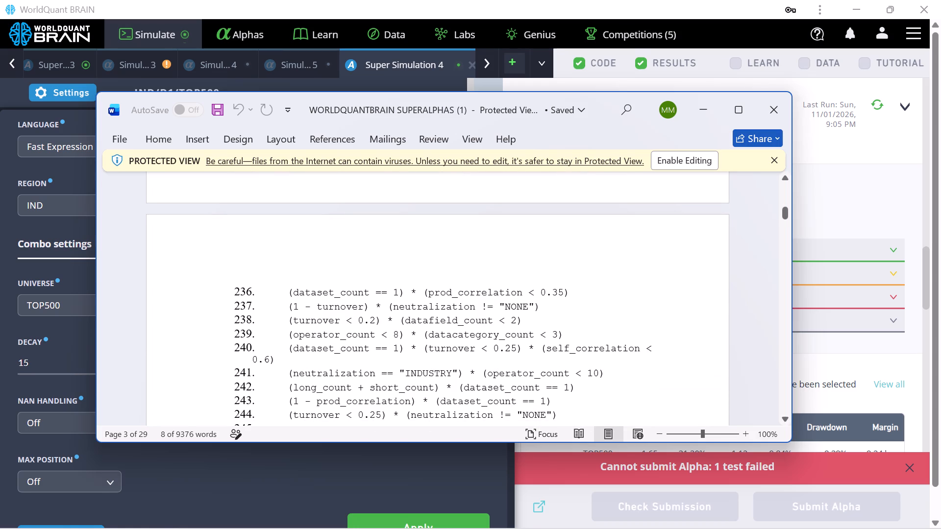
scroll(561, 344, down, 2)
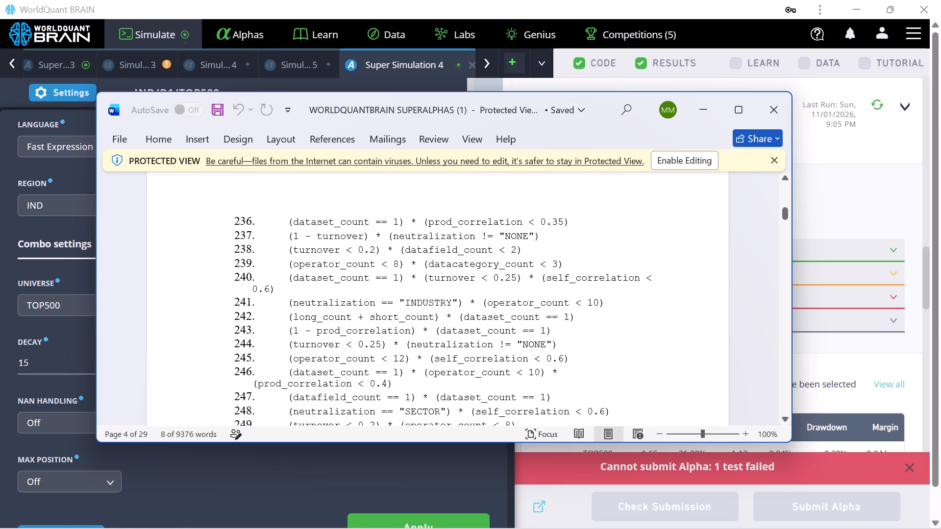
drag(608, 302, 352, 305)
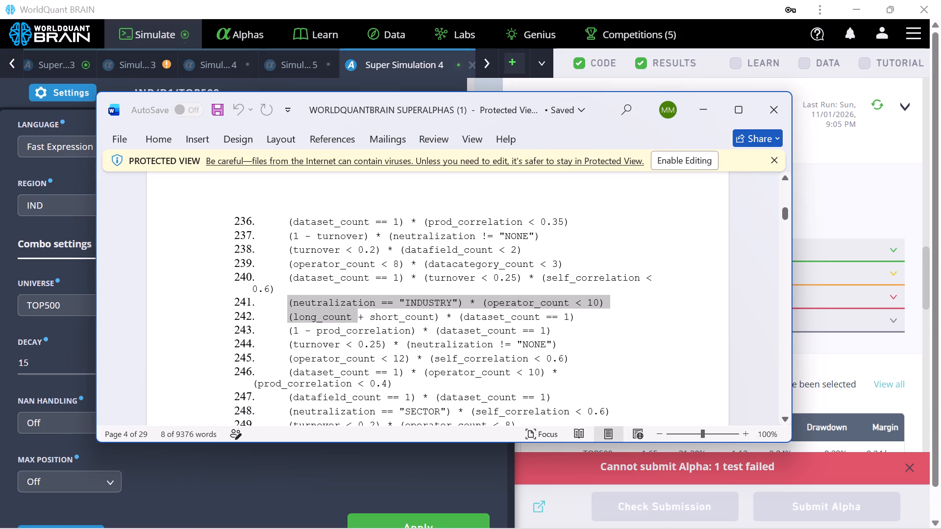
drag(352, 305, 281, 302)
right_click(345, 296)
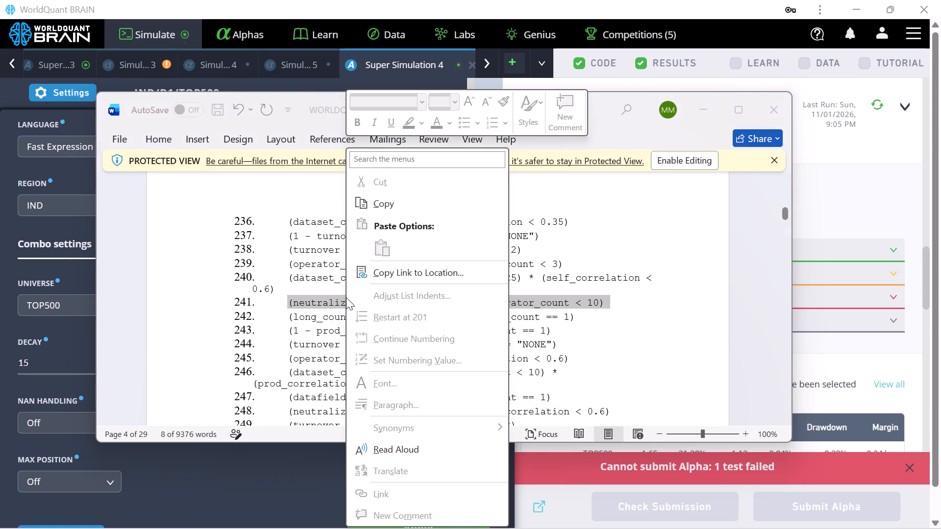
click(399, 210)
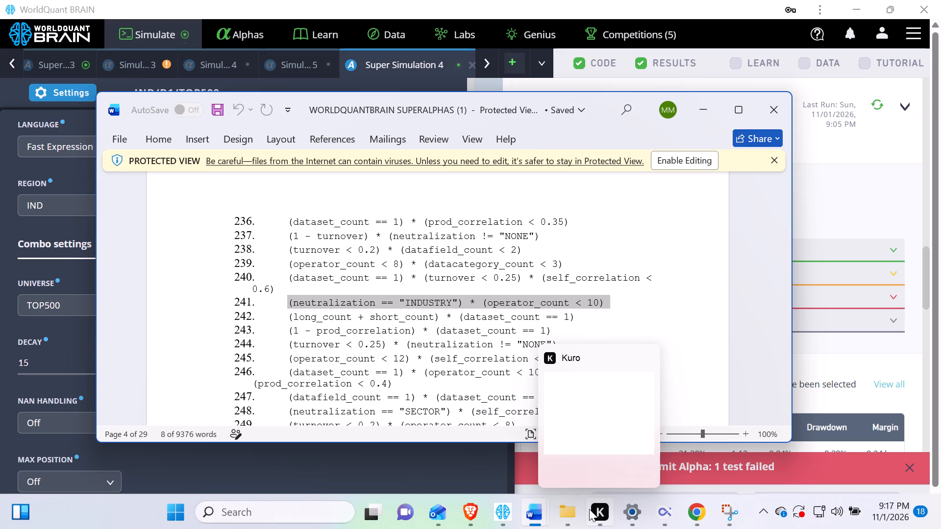
In WorldQuant BRAIN, replace Super Simulation 4's selection expression with the copied (neutralization == "INDUSTRY") * (operator_count < 10), removing the 241. list number.
click(505, 512)
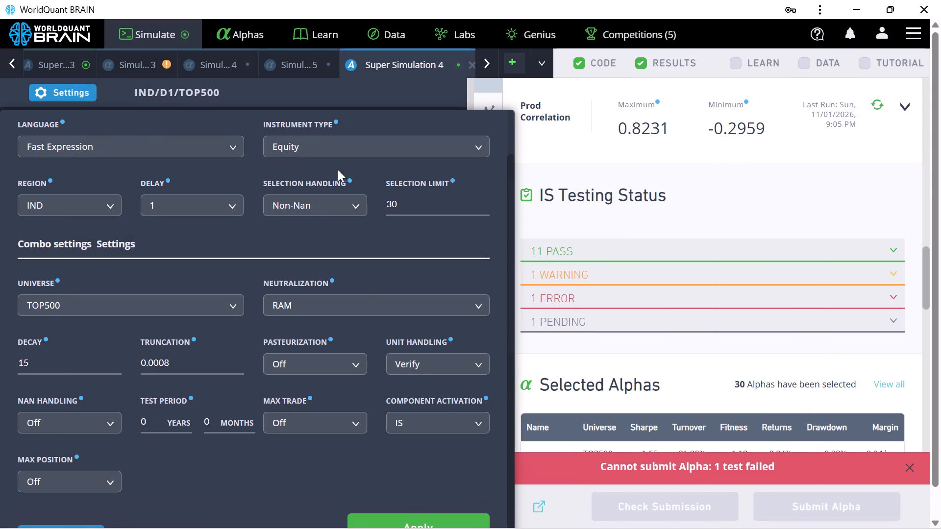
click(777, 200)
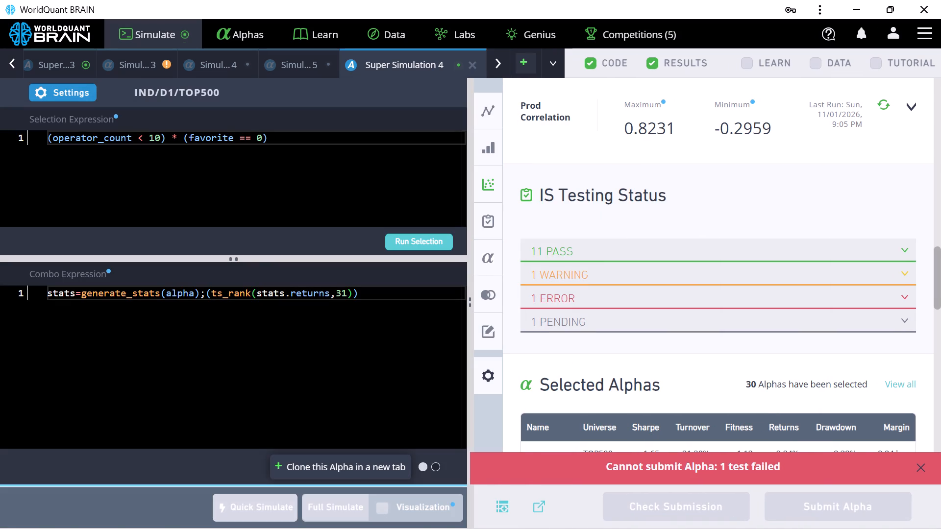
triple_click(143, 136)
triple_click(205, 140)
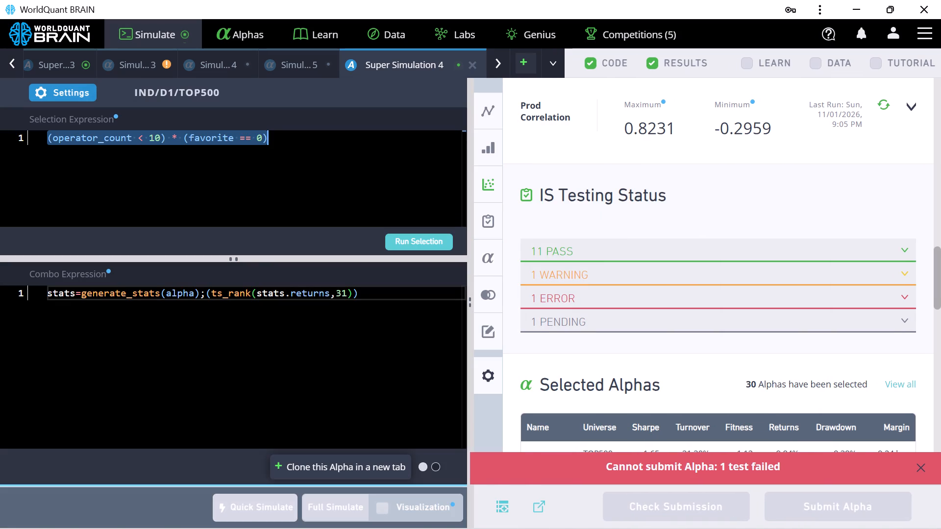
right_click(205, 140)
click(248, 220)
click(91, 135)
drag(91, 135, 30, 138)
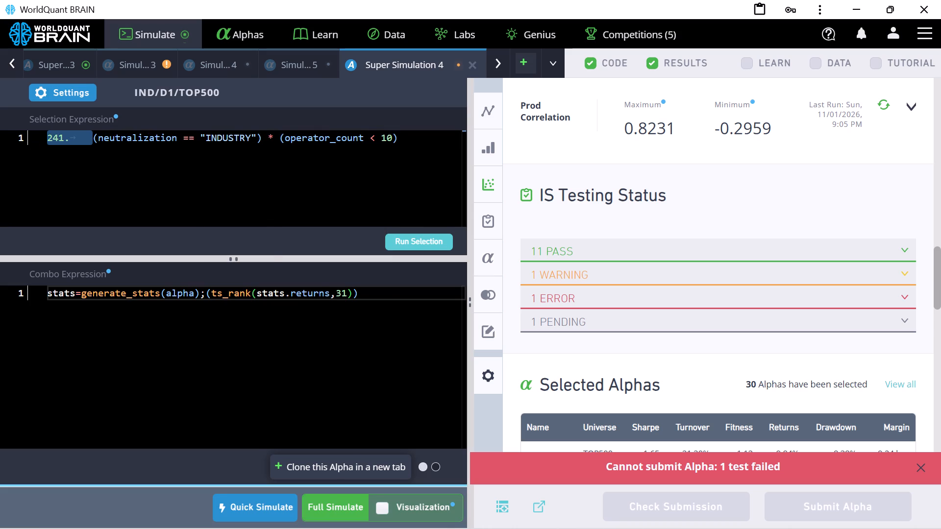
right_click(61, 140)
click(99, 180)
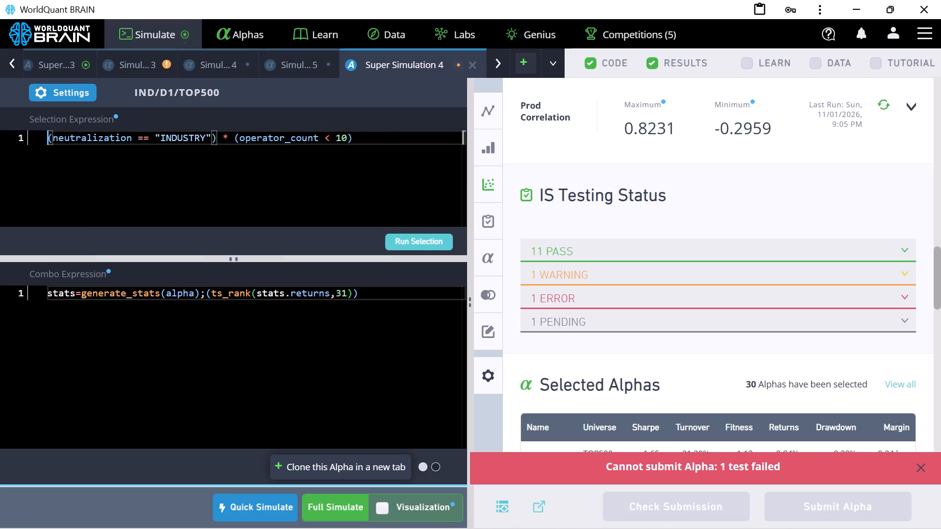
Run the new selection for Super Simulation 4 and start its full simulation.
click(411, 240)
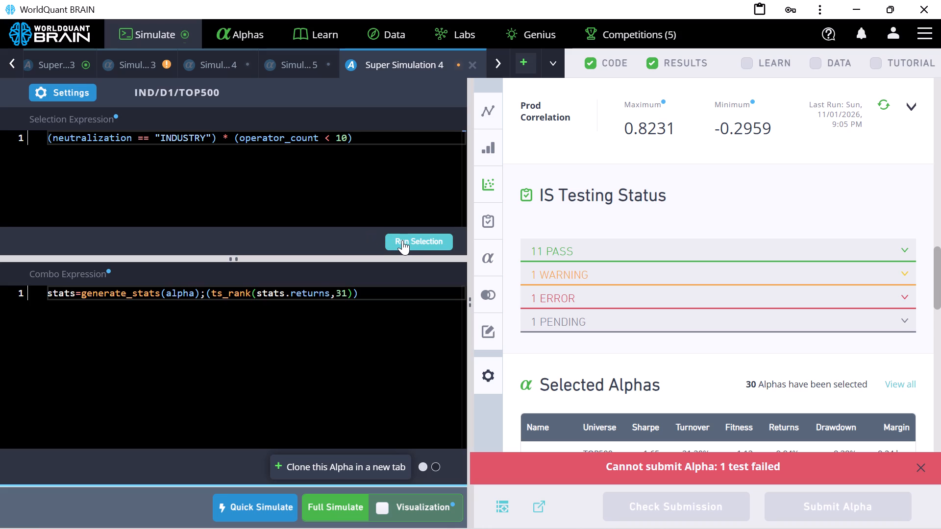
click(402, 240)
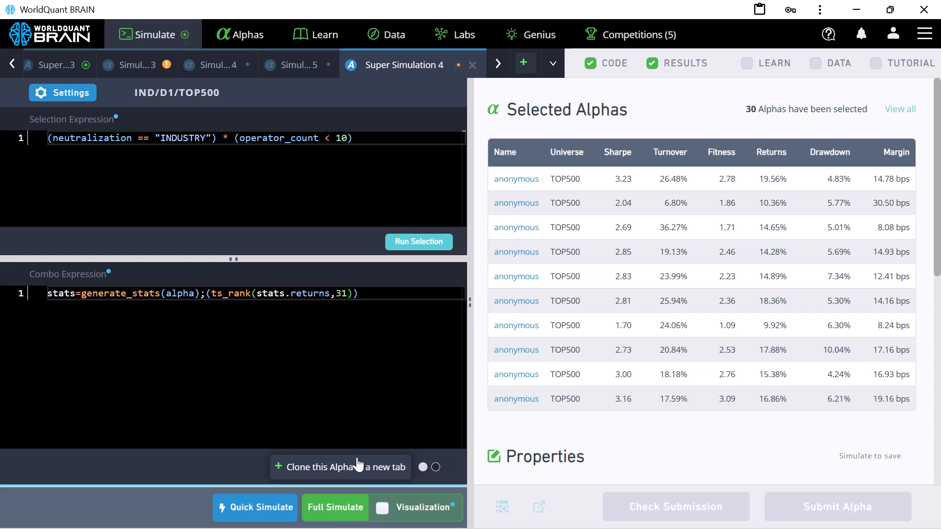
click(324, 508)
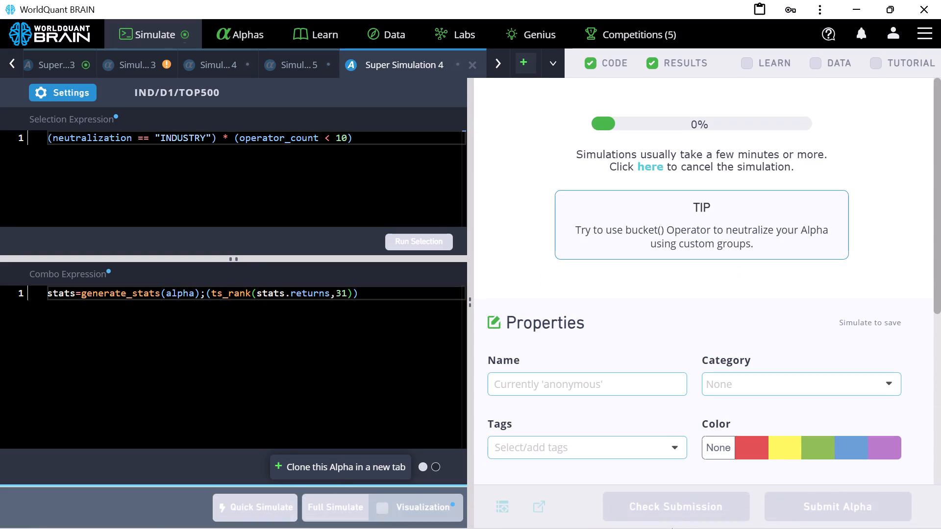
Switch to Alpha Harness and review alpha 58Ev90ko's submission checks and settings during the BRAIN re-check.
click(653, 519)
click(644, 445)
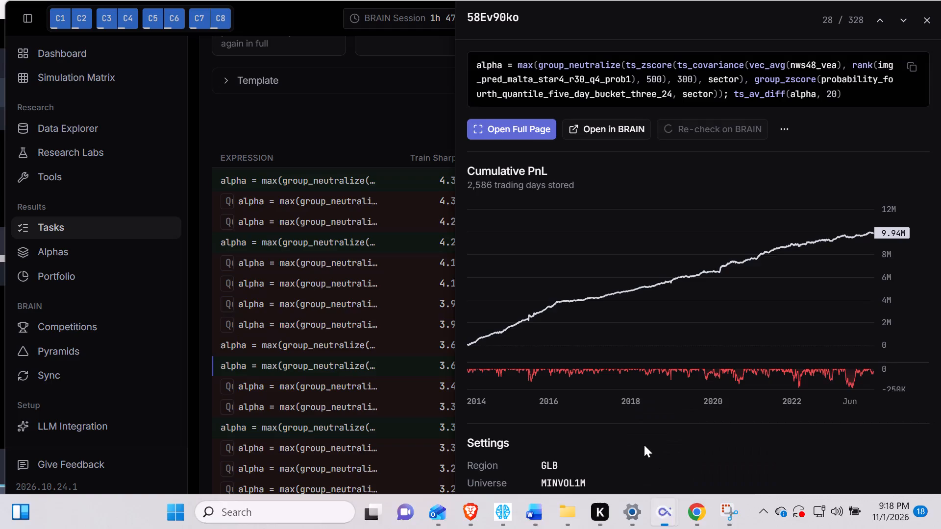
scroll(825, 307, down, 11)
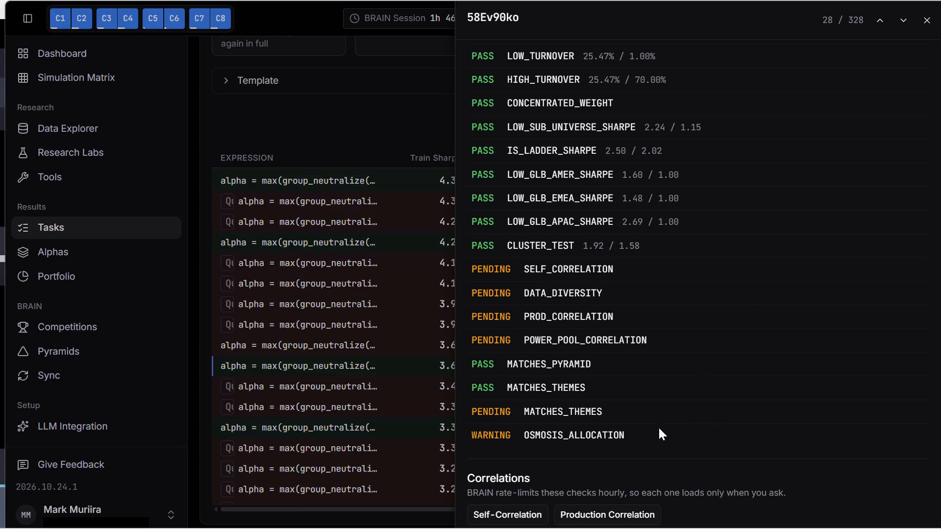
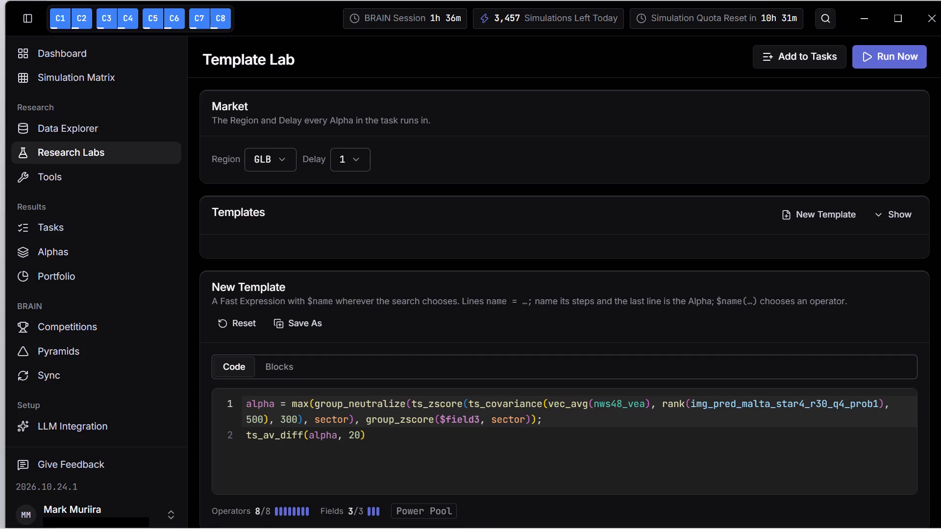
Replace the template code with the copied expression a=ts_arg_min(winsorize(mdl25_eq_vr_v11),500);group_zscore(ts_rank(a,30)*ts_scale(ev_ebitda_ratio_global_rank,60)*ts_backfill(industry_value_momentum_rank_float,300),industry).
drag(369, 438, 188, 381)
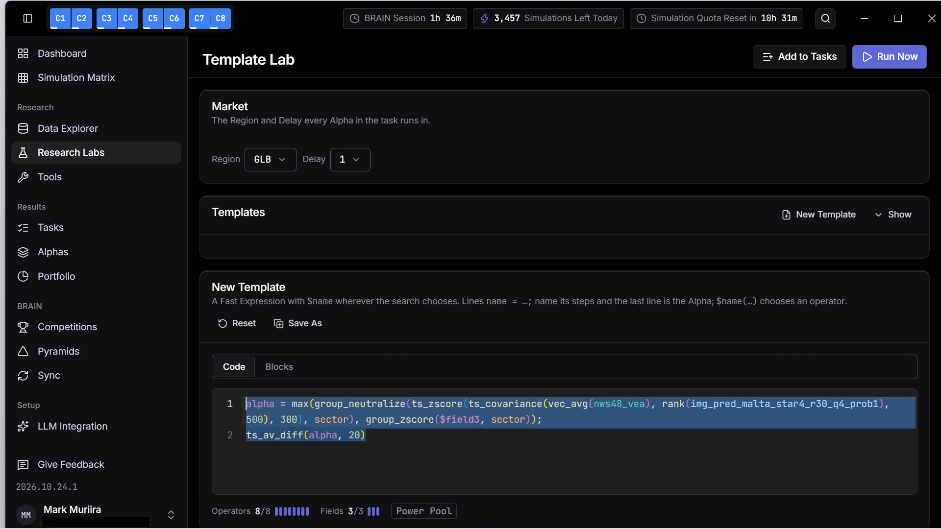
right_click(302, 411)
click(329, 292)
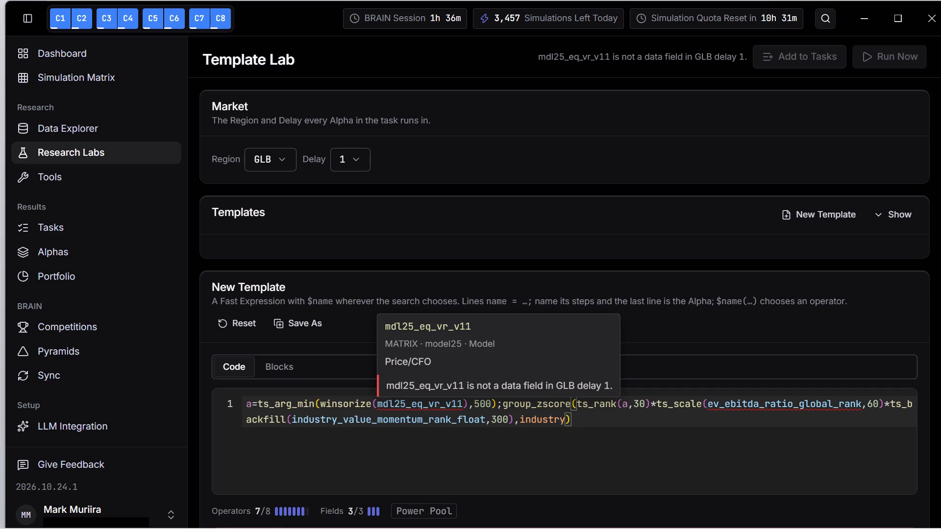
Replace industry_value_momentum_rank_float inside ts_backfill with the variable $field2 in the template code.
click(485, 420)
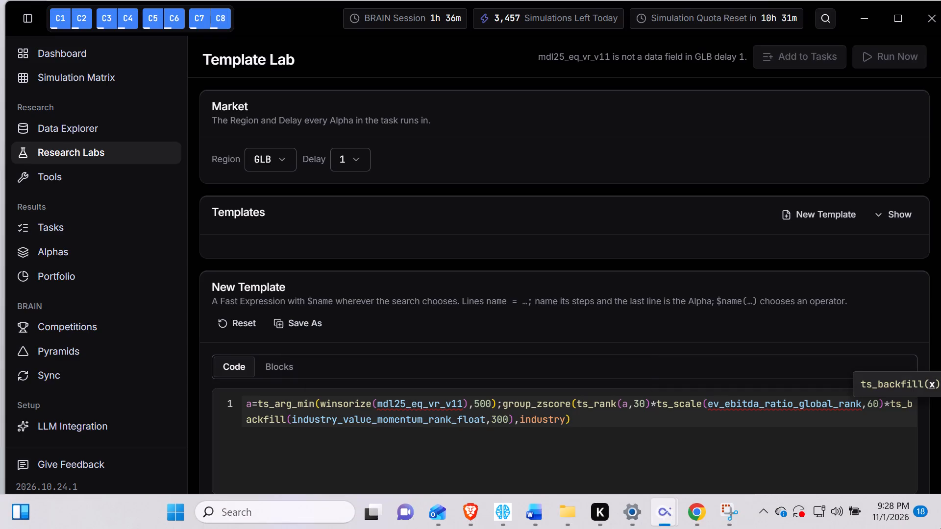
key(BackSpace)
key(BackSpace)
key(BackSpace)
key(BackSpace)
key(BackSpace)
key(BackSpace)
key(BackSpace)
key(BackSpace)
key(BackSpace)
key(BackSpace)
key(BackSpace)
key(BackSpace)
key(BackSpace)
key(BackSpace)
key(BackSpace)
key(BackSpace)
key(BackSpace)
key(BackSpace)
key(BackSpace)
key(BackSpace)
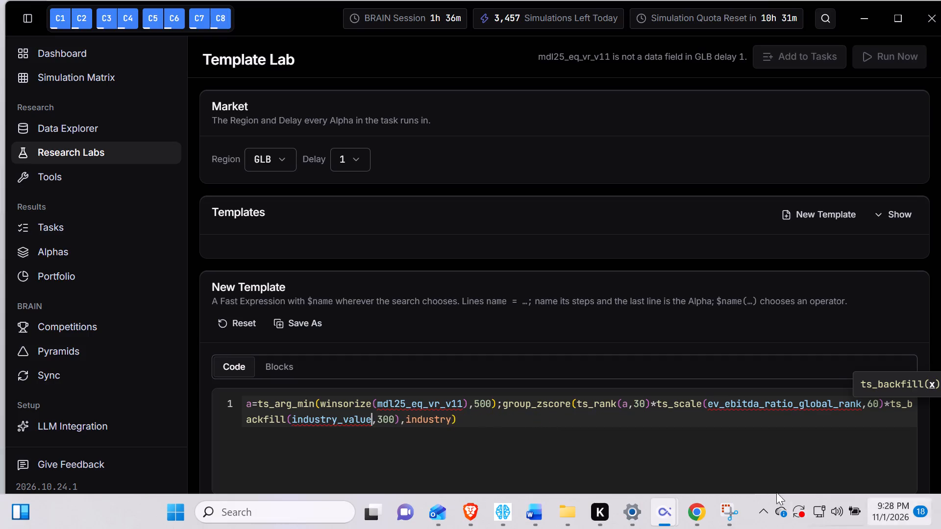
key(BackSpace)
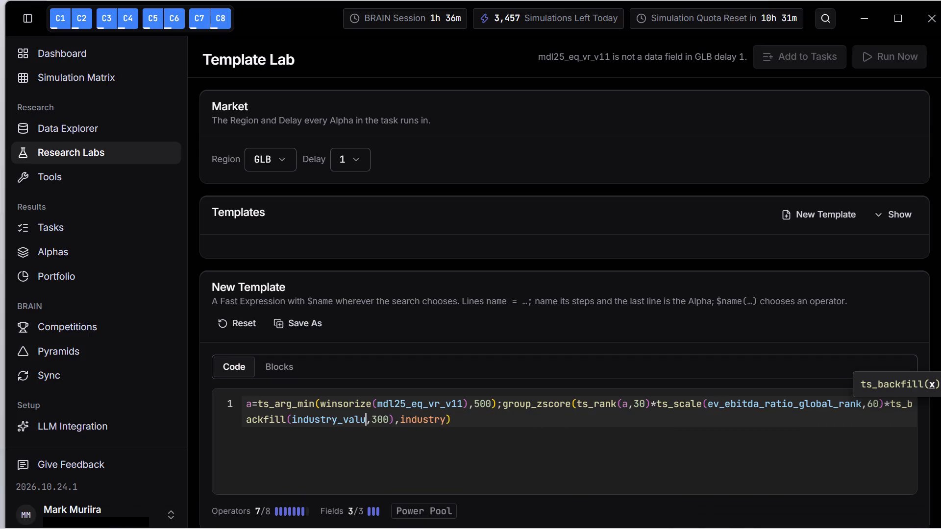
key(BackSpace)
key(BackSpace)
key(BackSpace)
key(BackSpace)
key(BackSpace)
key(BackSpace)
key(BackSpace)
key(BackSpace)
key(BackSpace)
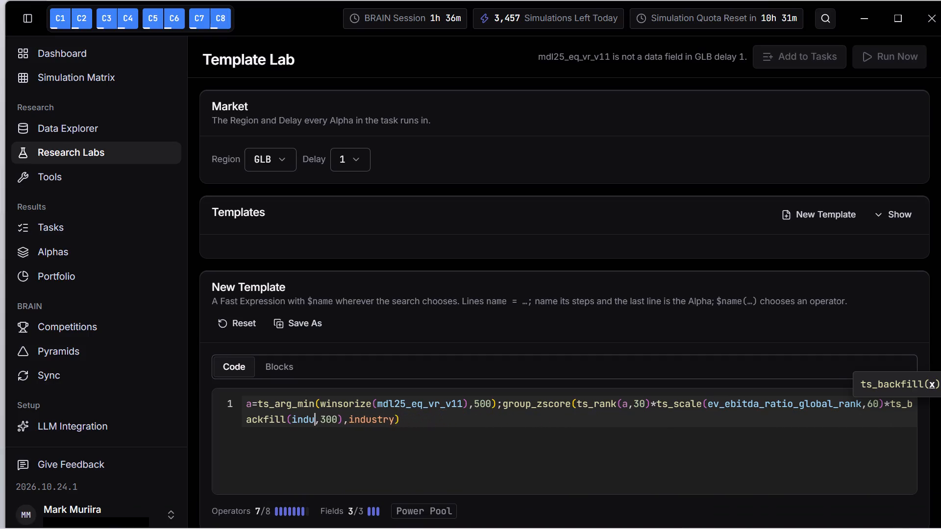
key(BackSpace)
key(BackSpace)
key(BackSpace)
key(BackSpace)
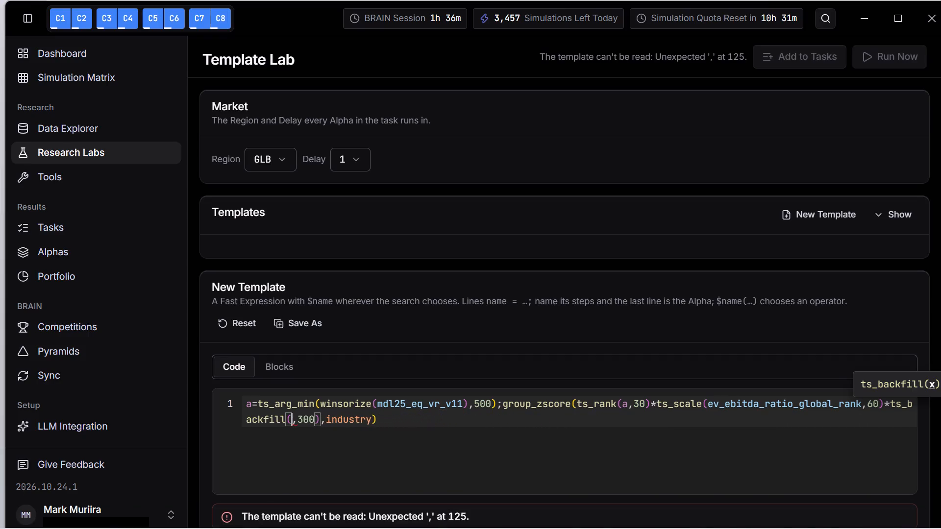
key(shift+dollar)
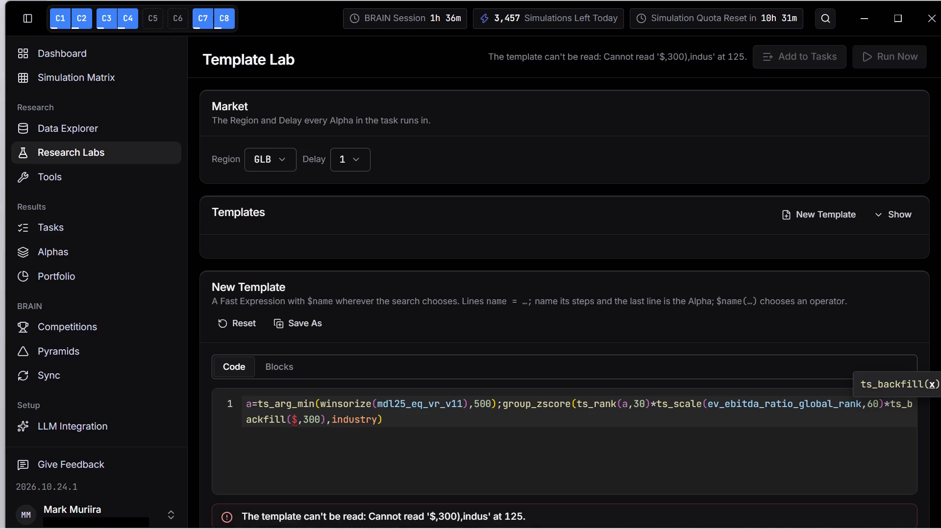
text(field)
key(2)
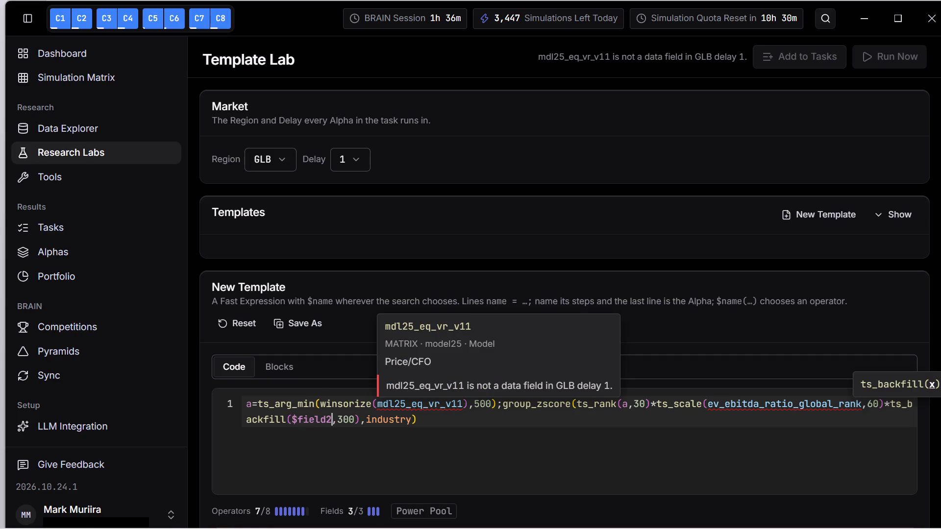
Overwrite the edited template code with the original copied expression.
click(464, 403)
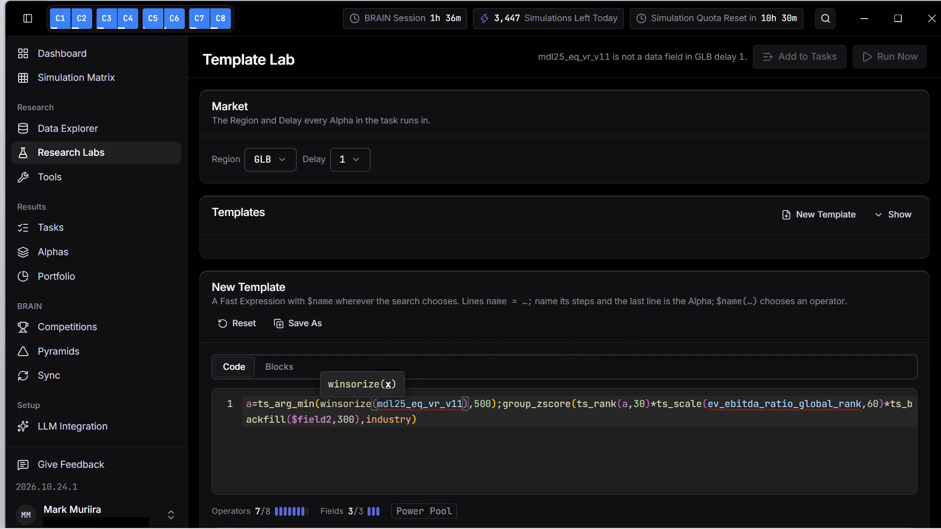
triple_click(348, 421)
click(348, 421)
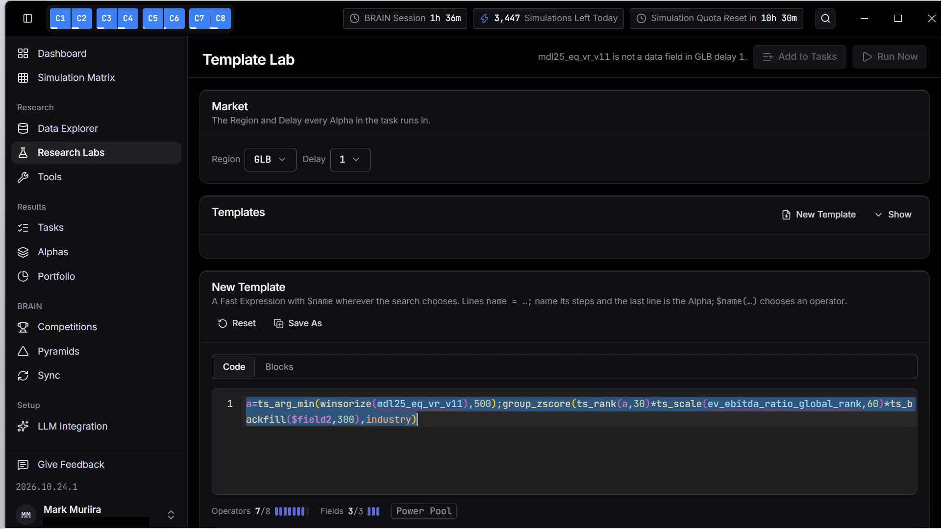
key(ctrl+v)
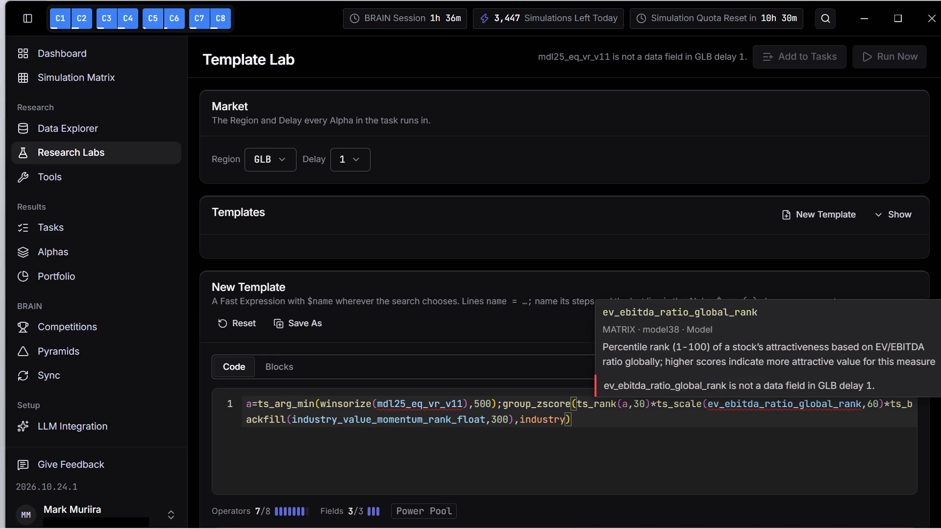
Replace mdl25_eq_vr_v11 inside winsorize with the variable $field1 in the template code.
click(461, 402)
key(BackSpace)
key(BackSpace)
key(BackSpace)
key(BackSpace)
key(BackSpace)
key(BackSpace)
key(BackSpace)
key(BackSpace)
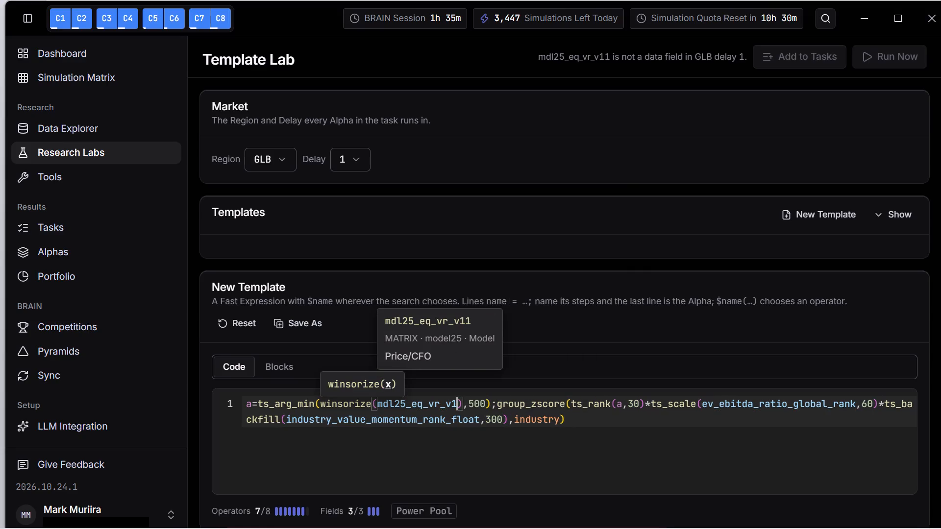
key(BackSpace)
key(BackSpace)
key(BackSpace)
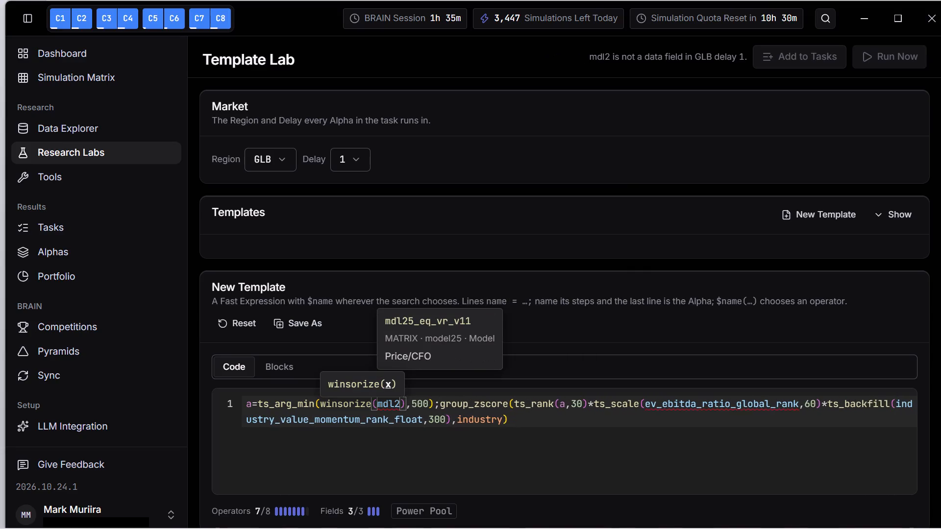
key(BackSpace)
key(BackSpace)
key(BackSpace)
key(BackSpace)
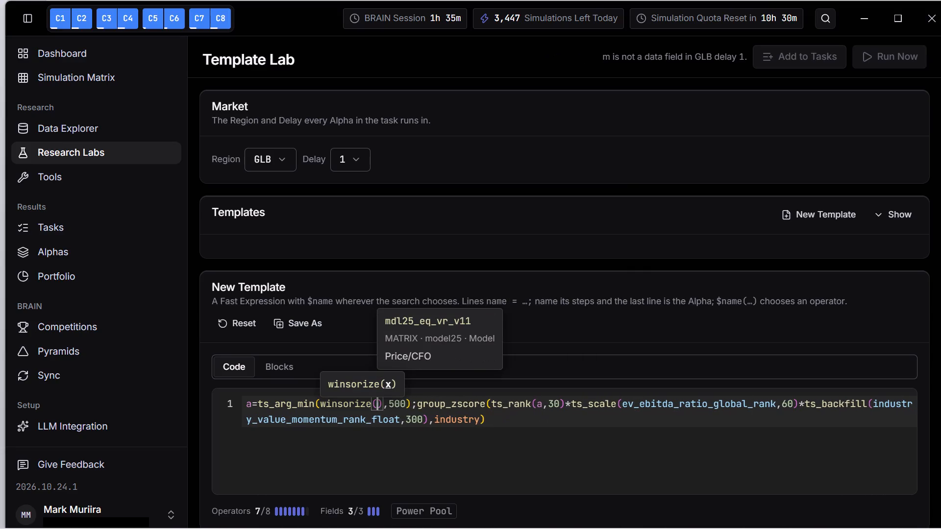
key(shift+dollar)
text(field)
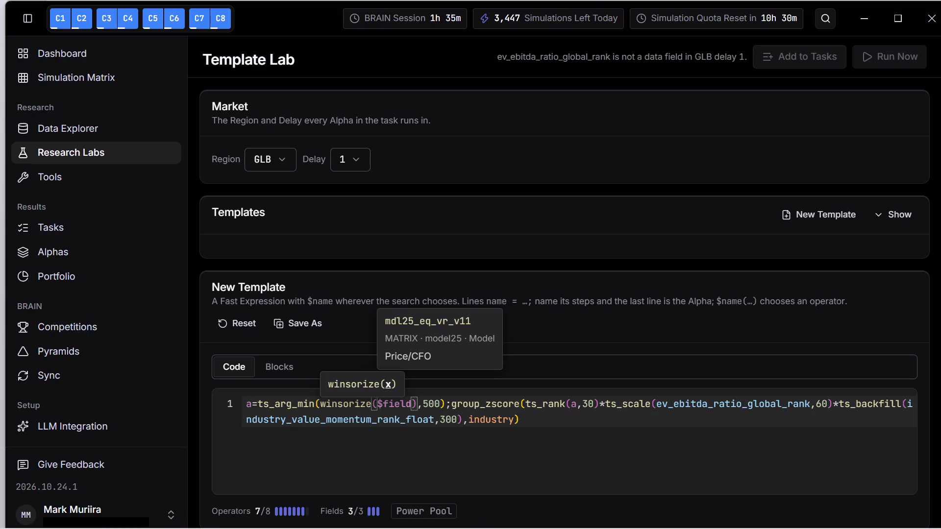
key(1)
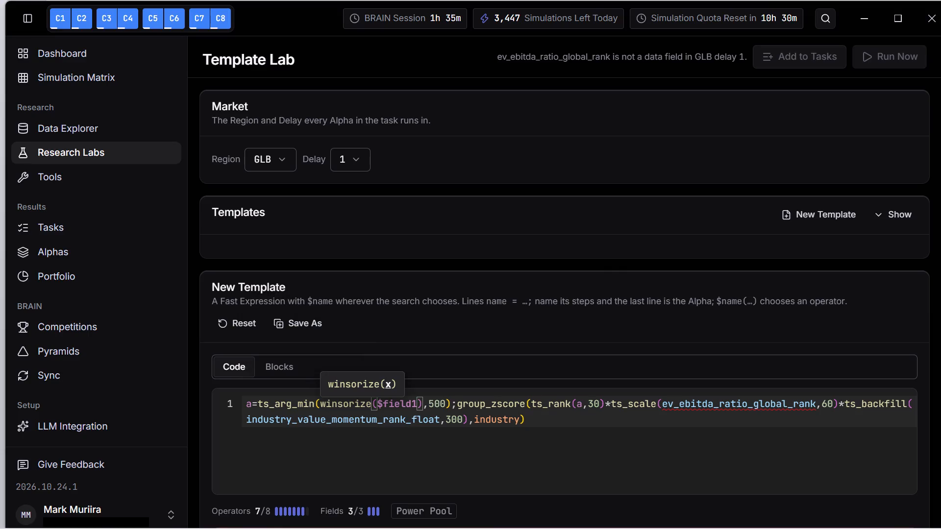
Replace industry_value_momentum_rank_float inside ts_backfill with the variable $field2 in the template code.
click(439, 418)
key(BackSpace)
key(BackSpace)
key(BackSpace)
key(BackSpace)
key(BackSpace)
key(BackSpace)
key(BackSpace)
key(BackSpace)
key(BackSpace)
key(BackSpace)
key(BackSpace)
key(BackSpace)
key(BackSpace)
key(BackSpace)
key(BackSpace)
key(BackSpace)
key(BackSpace)
key(BackSpace)
key(BackSpace)
key(BackSpace)
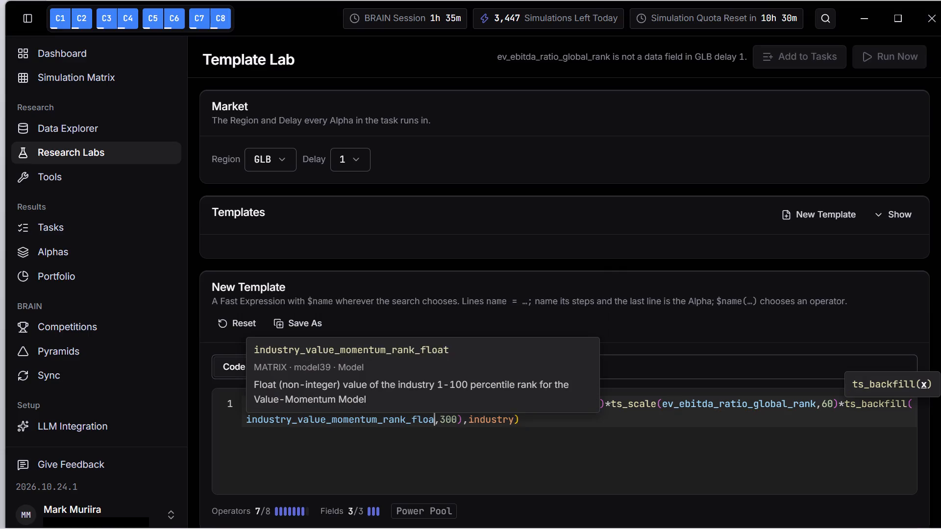
key(BackSpace)
key(BackSpace)
key(BackSpace)
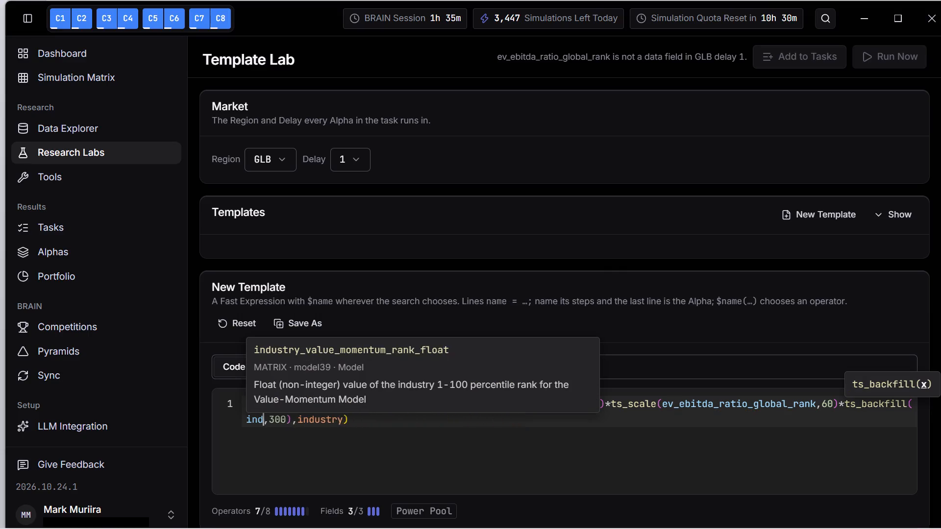
key(BackSpace)
key(BackSpace)
key(BackSpace)
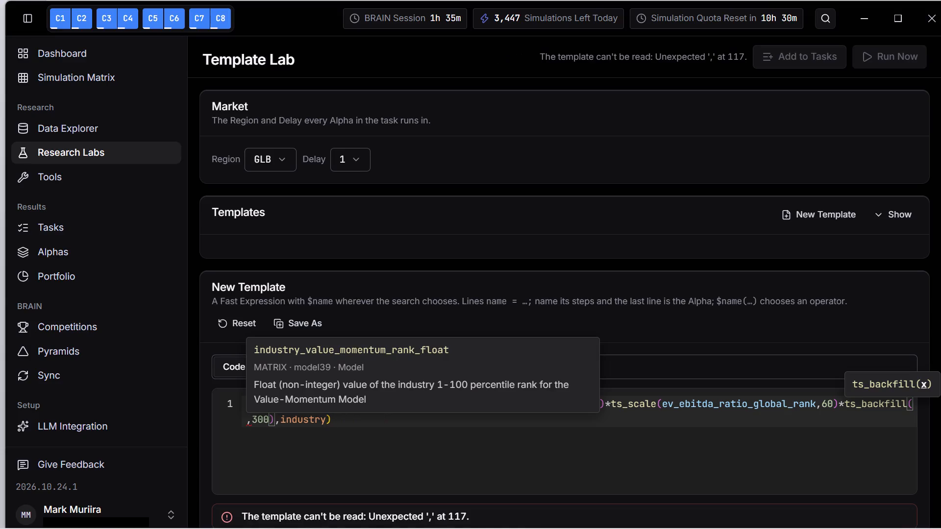
key(shift+dollar)
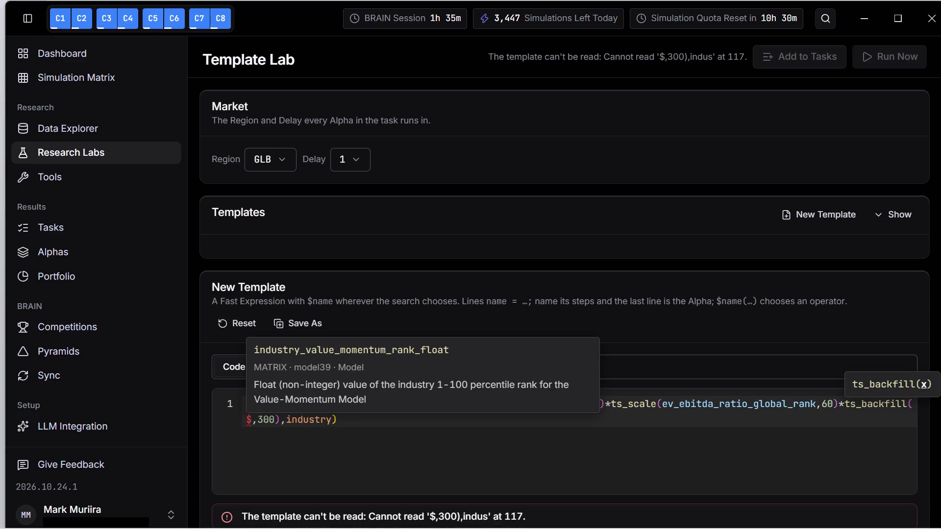
text(fi)
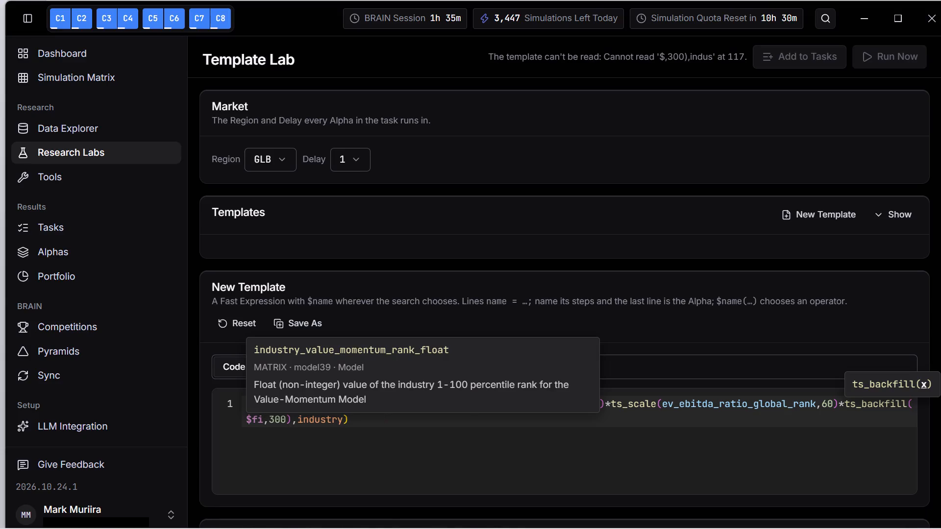
text(eld)
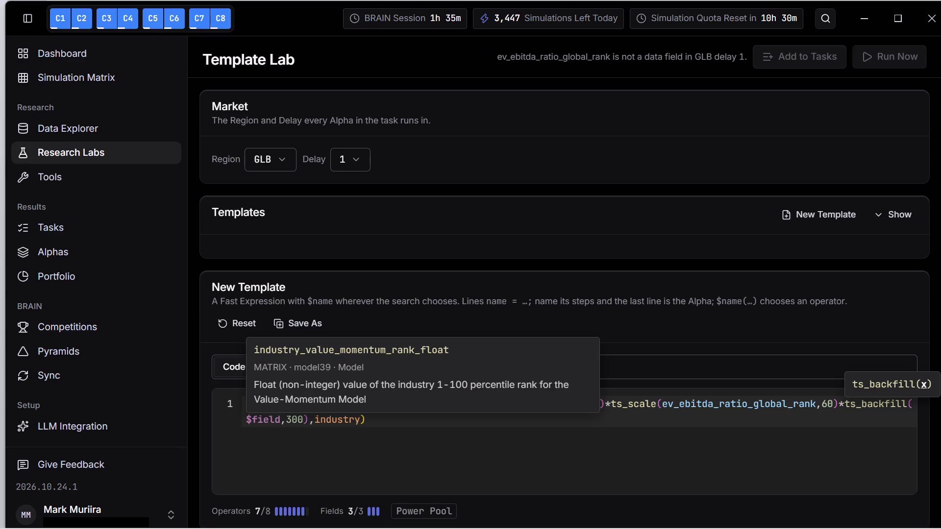
key(2)
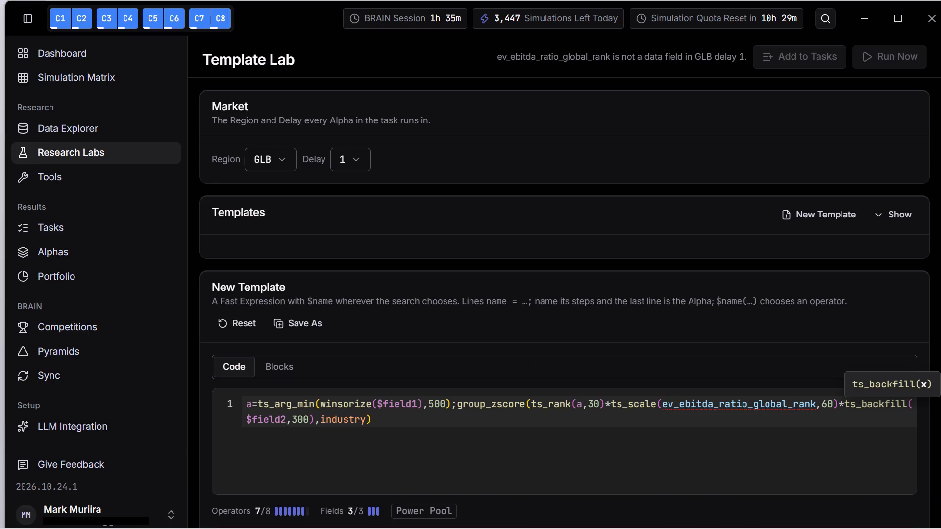
Clear the selected datasets of variable $field1, choose the Price Volume category instead, and apply it.
scroll(842, 317, down, 2)
scroll(877, 328, up, 3)
scroll(879, 331, down, 4)
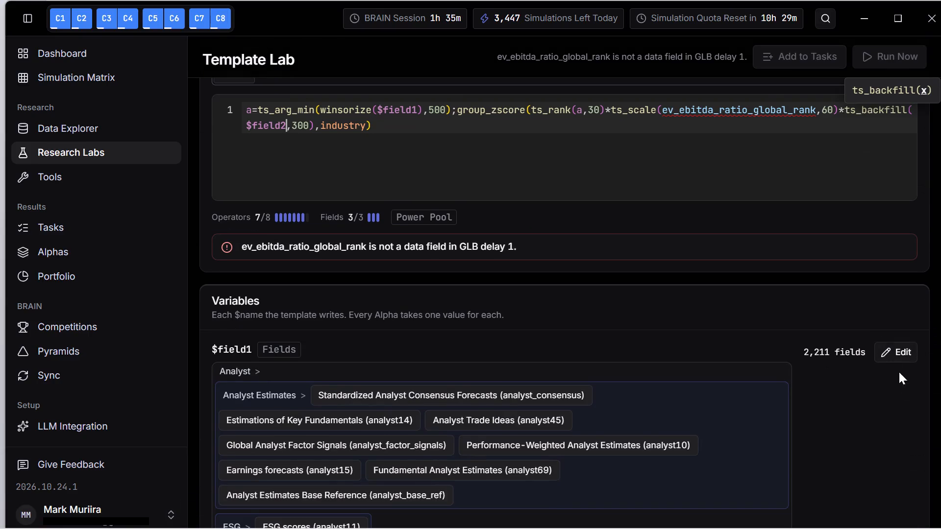
click(907, 354)
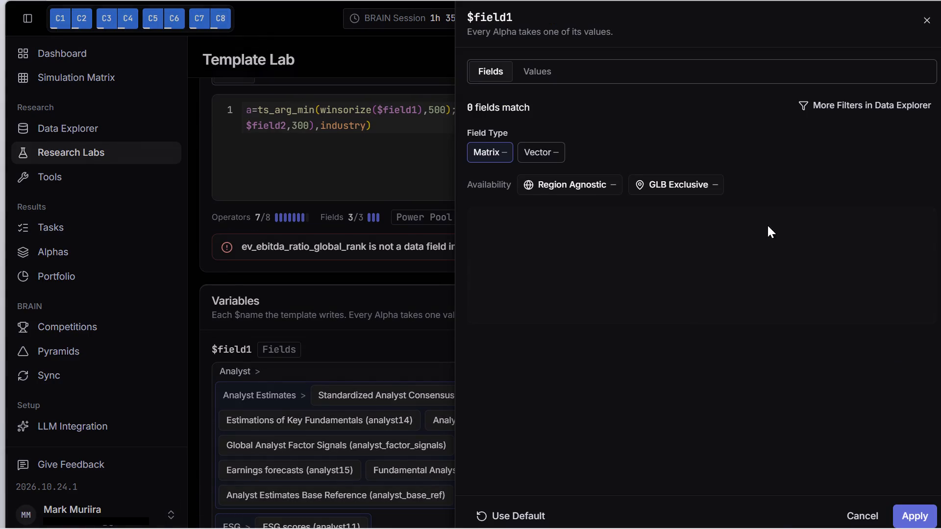
scroll(896, 301, down, 5)
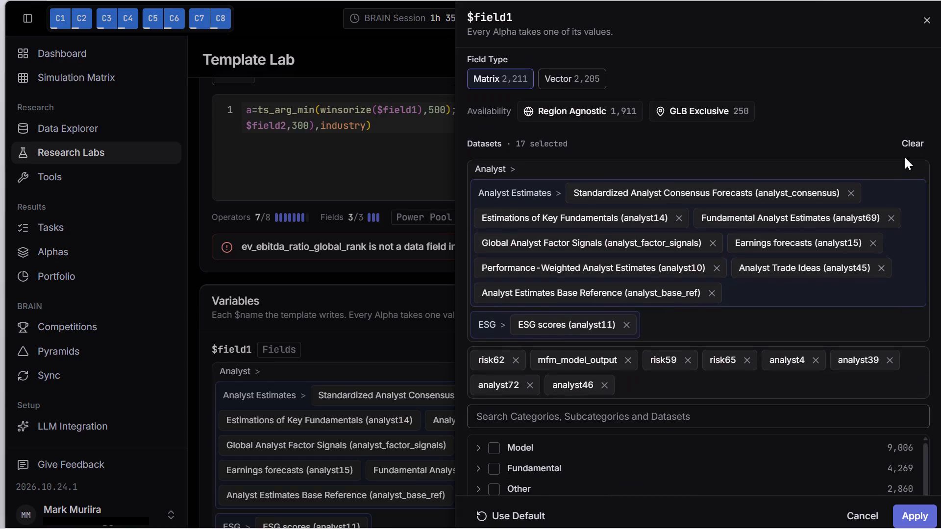
click(914, 142)
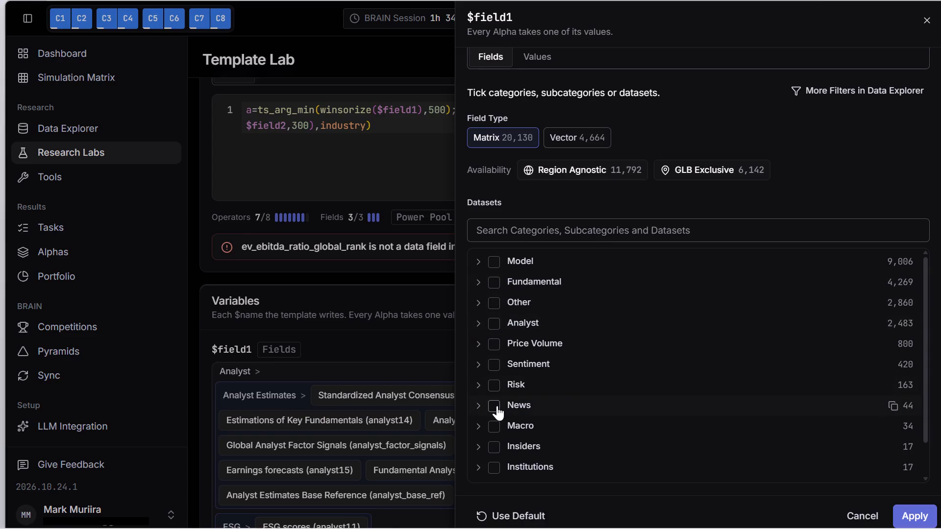
click(493, 348)
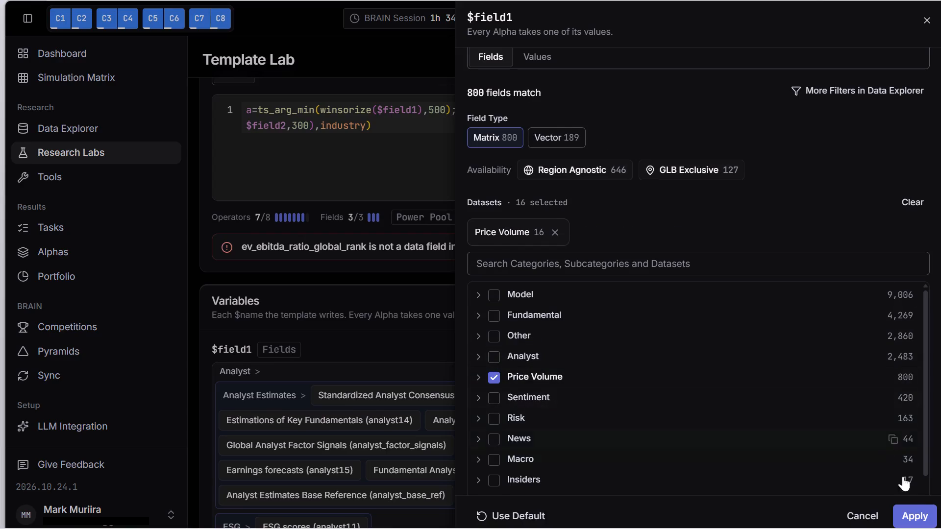
click(920, 514)
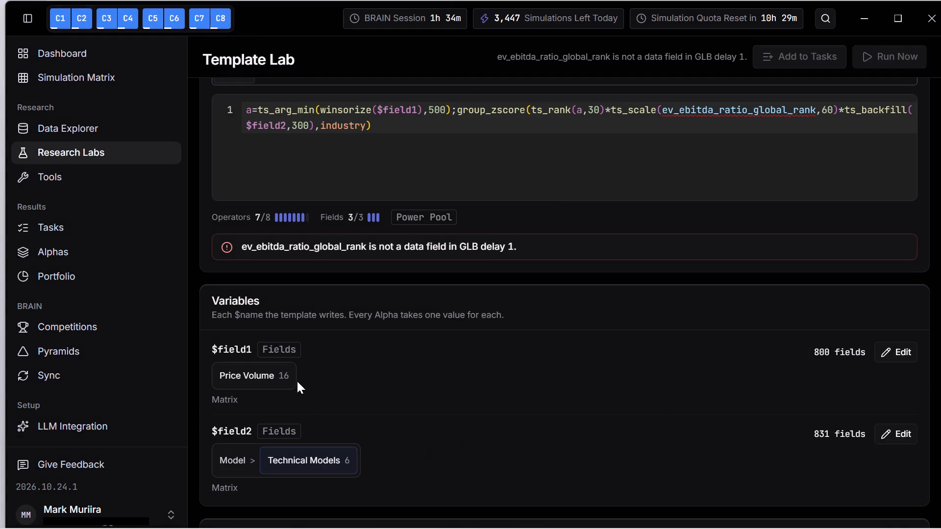
Change variable $field2's datasets to the Other category, remove Technical Models, and apply the selection.
click(903, 429)
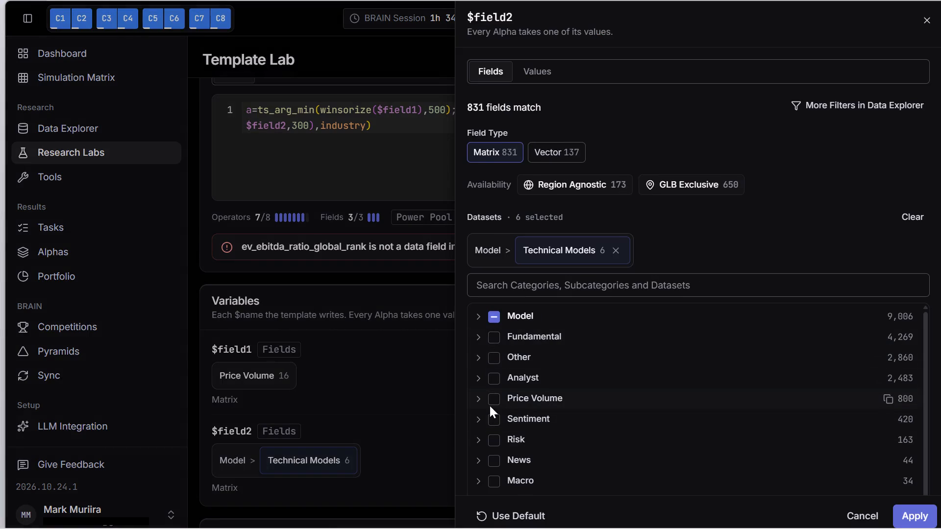
click(495, 360)
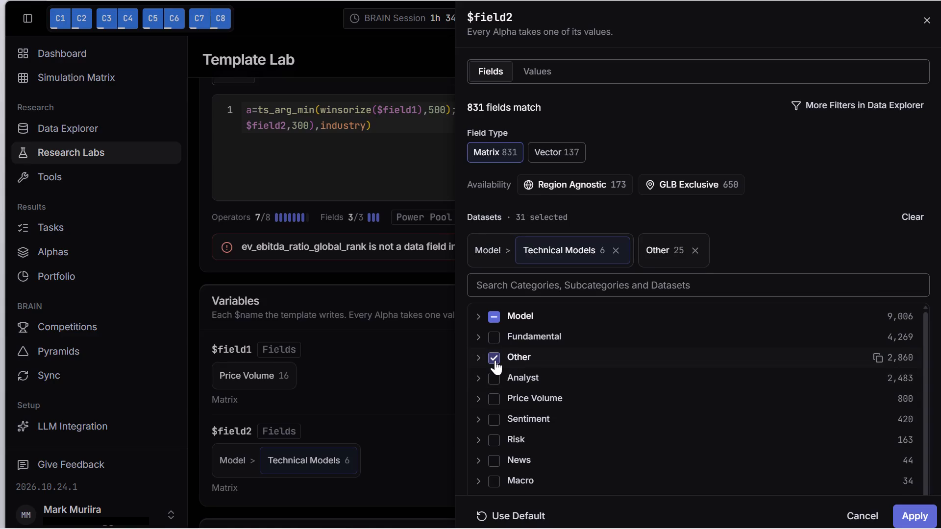
click(617, 251)
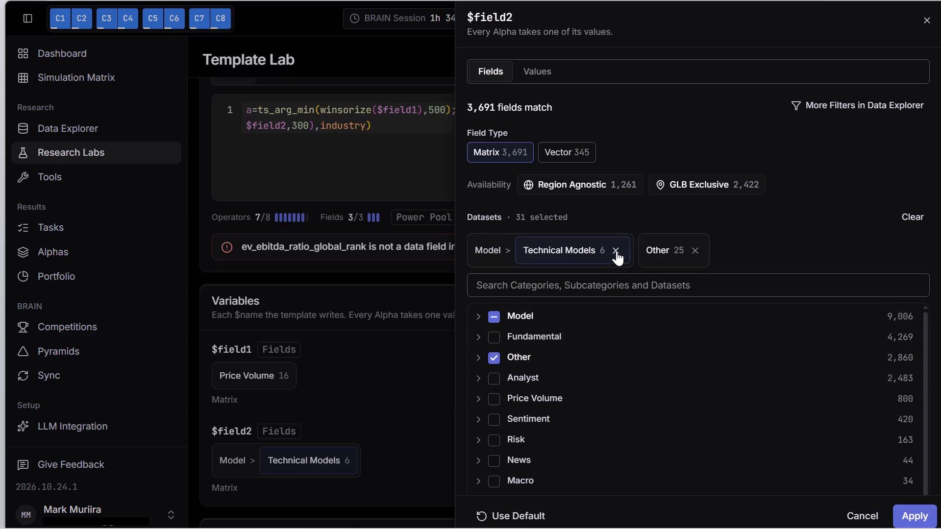
scroll(670, 377, down, 5)
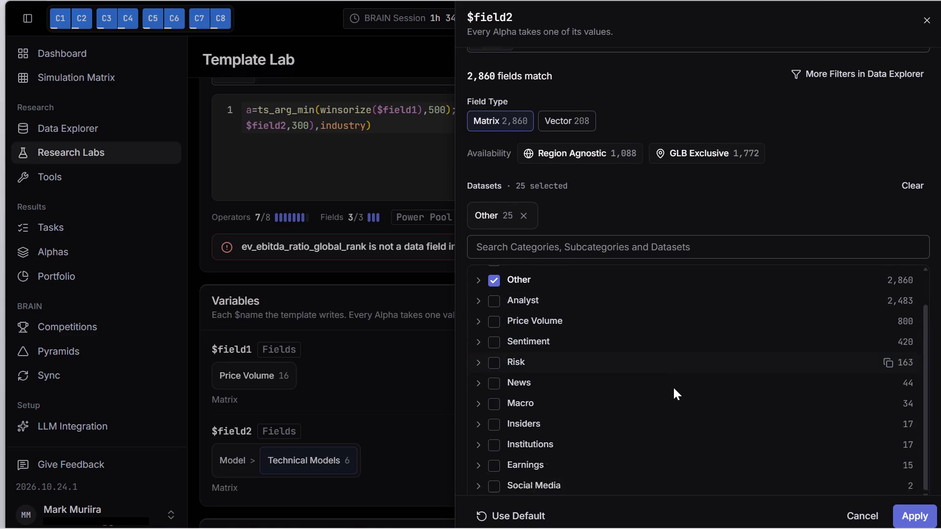
scroll(696, 416, down, 6)
click(902, 514)
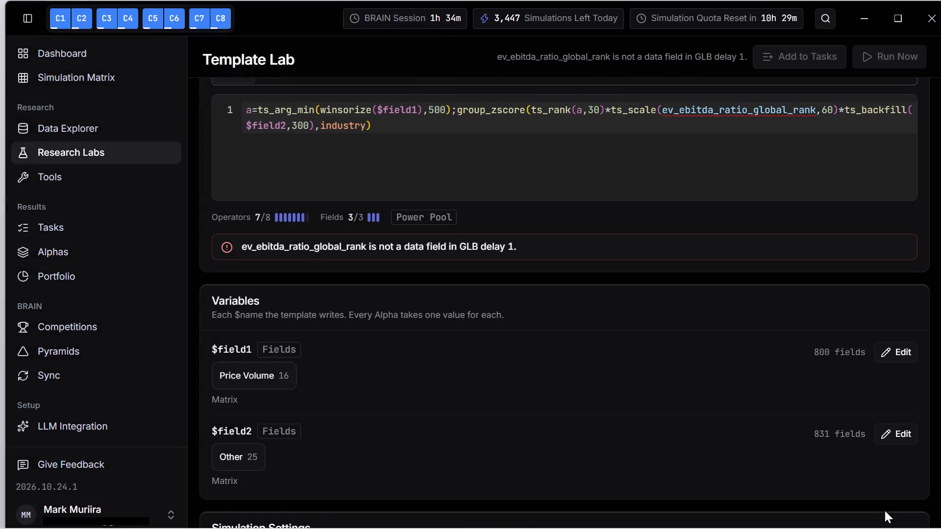
Replace ev_ebitda_ratio_global_rank inside ts_scale with the variable $field2 in the template code.
scroll(693, 208, up, 3)
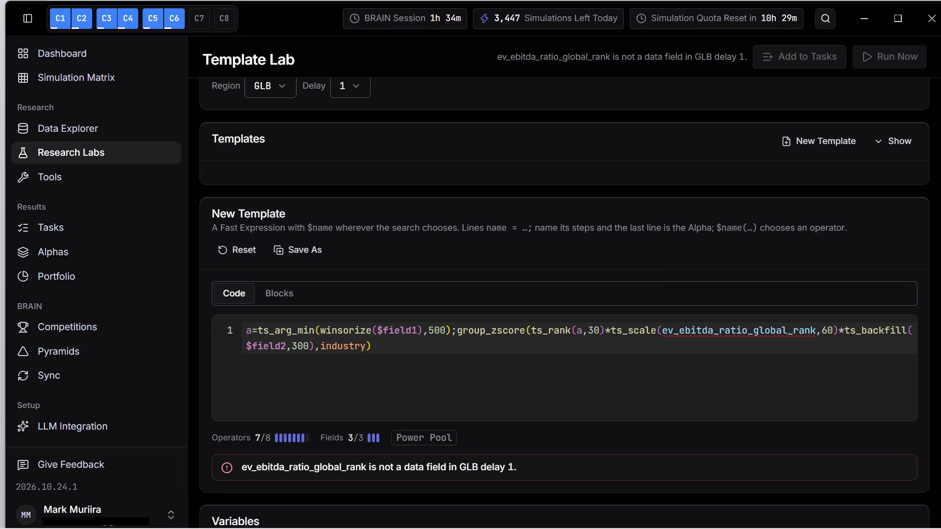
click(817, 329)
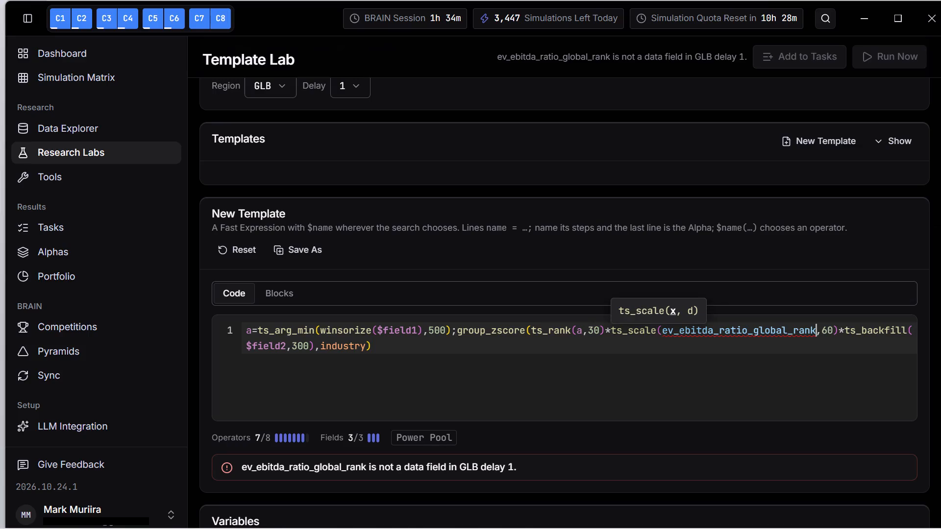
key(BackSpace)
key(BackSpace)
key(BackSpace)
key(BackSpace)
key(BackSpace)
key(BackSpace)
key(BackSpace)
key(BackSpace)
key(BackSpace)
key(BackSpace)
key(BackSpace)
key(BackSpace)
key(BackSpace)
key(BackSpace)
key(BackSpace)
key(BackSpace)
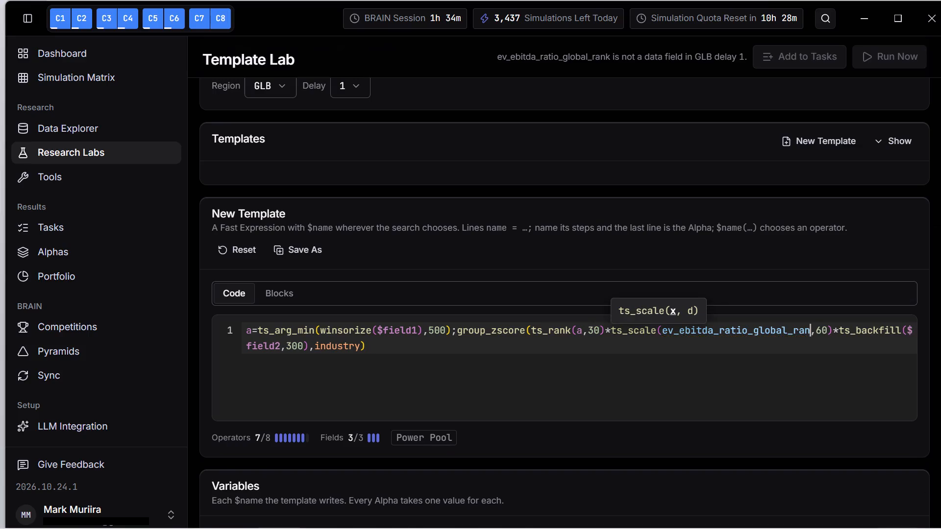
key(BackSpace)
key(BackSpace)
key(BackSpace)
key(BackSpace)
key(BackSpace)
key(BackSpace)
key(BackSpace)
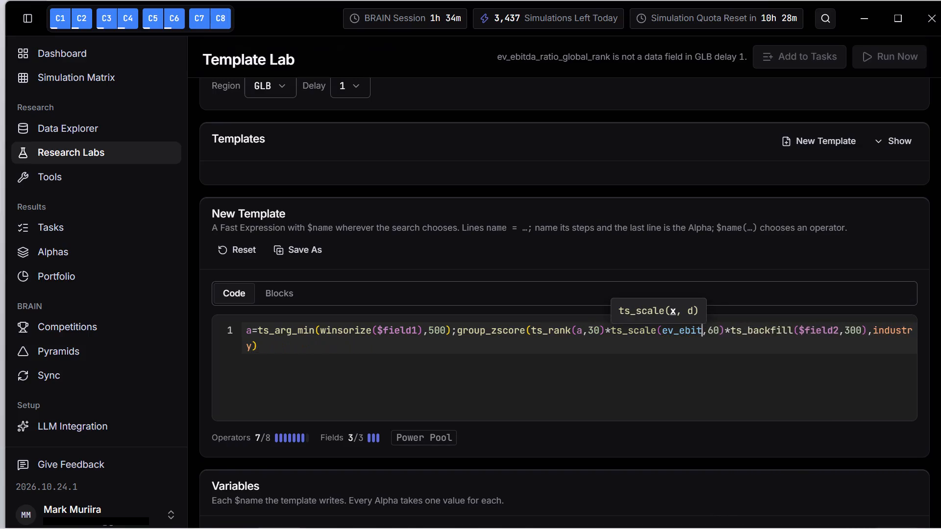
key(BackSpace)
key(BackSpace)
key(BackSpace)
key(BackSpace)
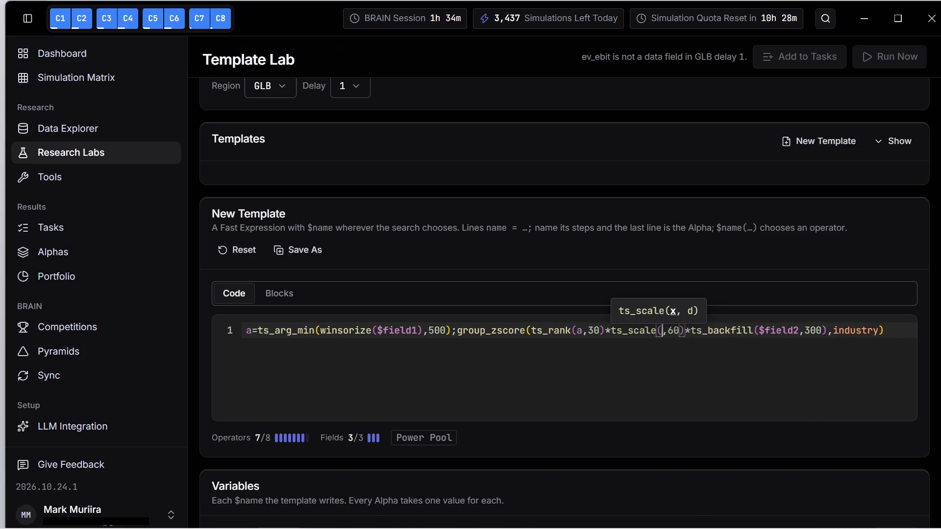
text(field)
key(BackSpace)
key(BackSpace)
key(BackSpace)
key(BackSpace)
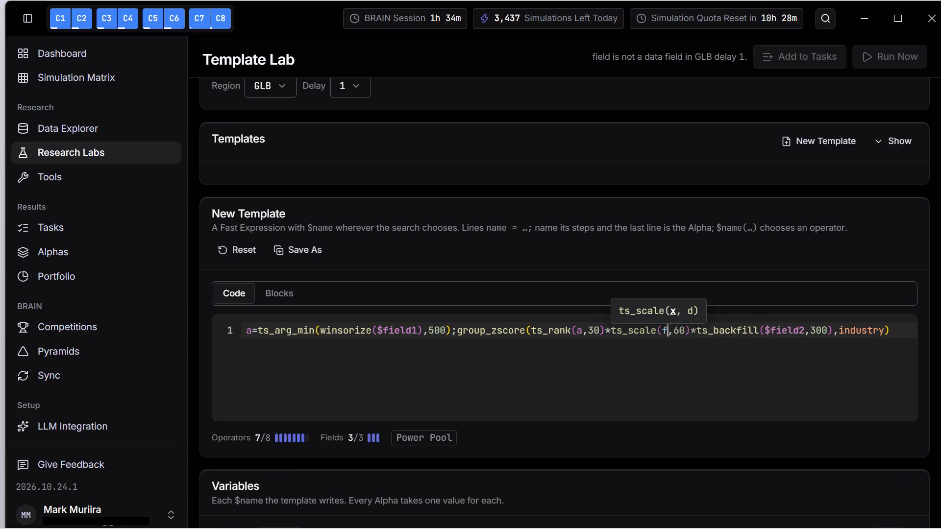
key(BackSpace)
key(shift+dollar)
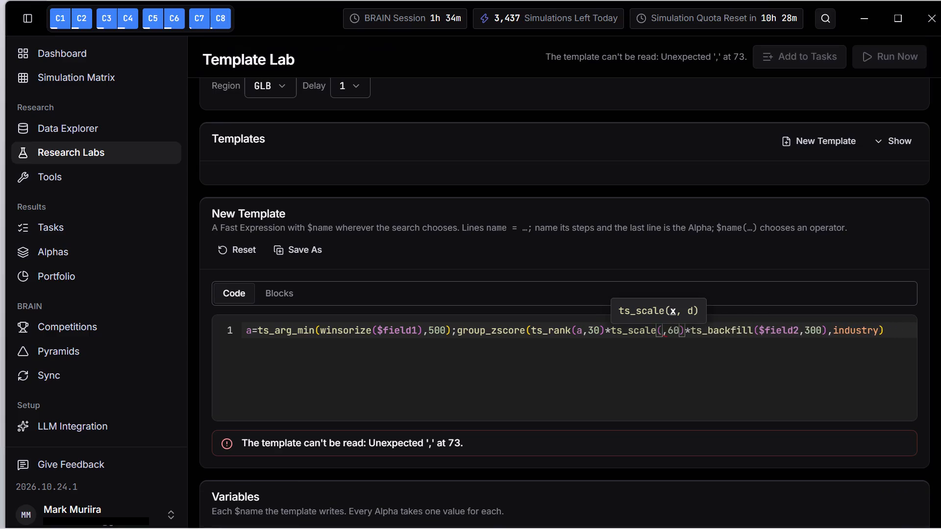
text(fil)
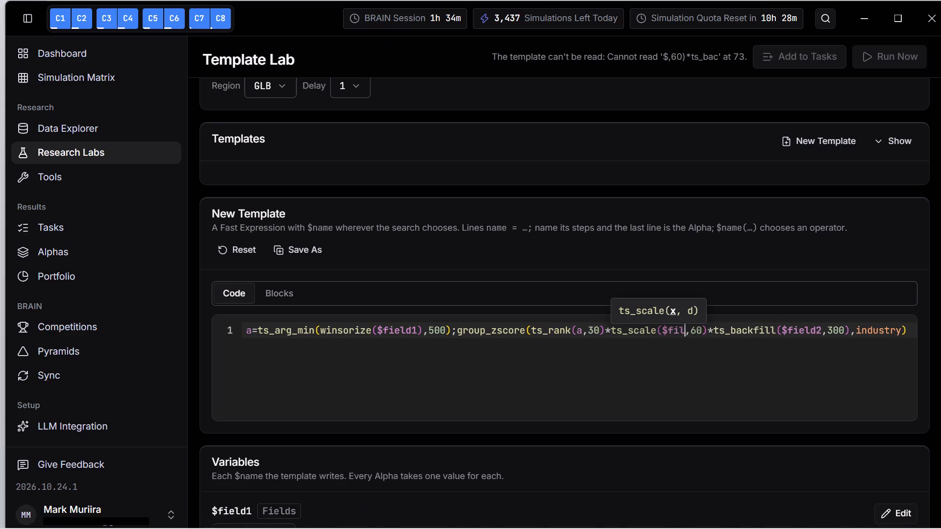
key(BackSpace)
text(eld)
key(2)
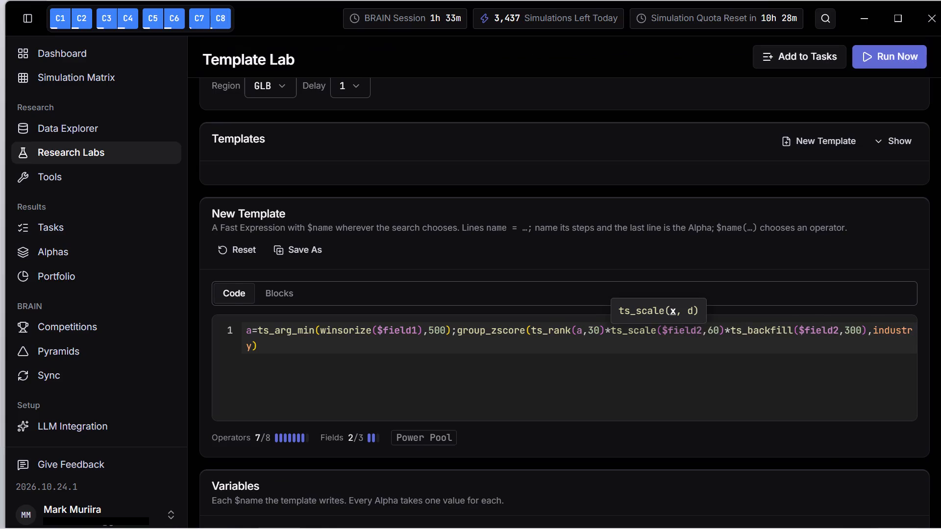
Add the Analyst category to variable $field2's datasets alongside Other and apply the selection.
scroll(833, 373, down, 5)
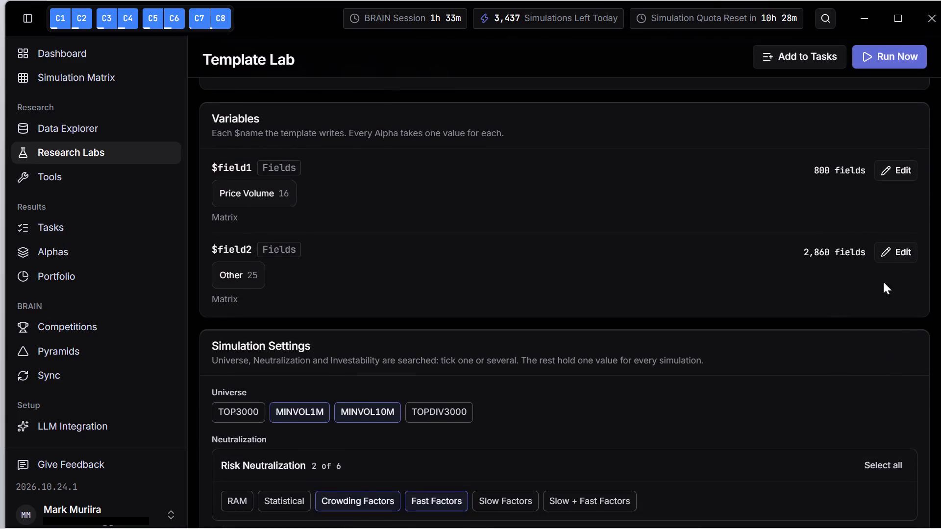
click(901, 252)
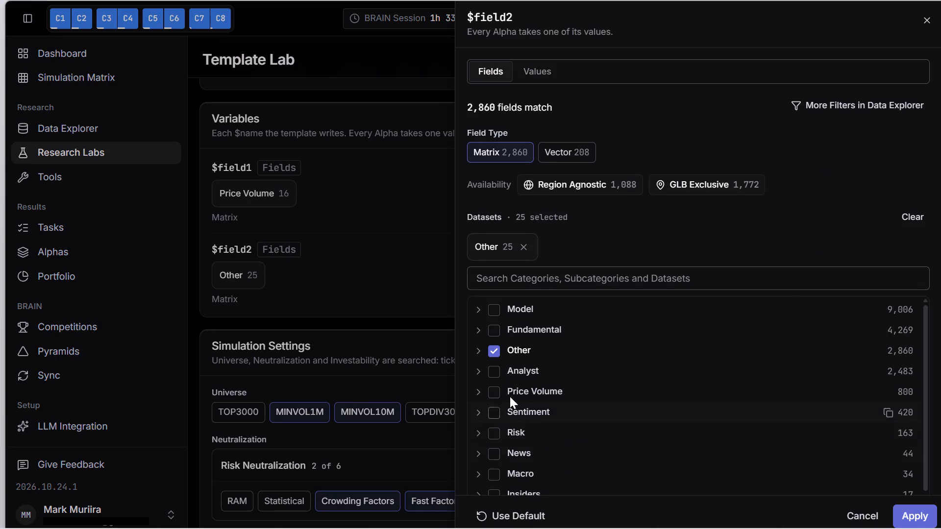
click(492, 372)
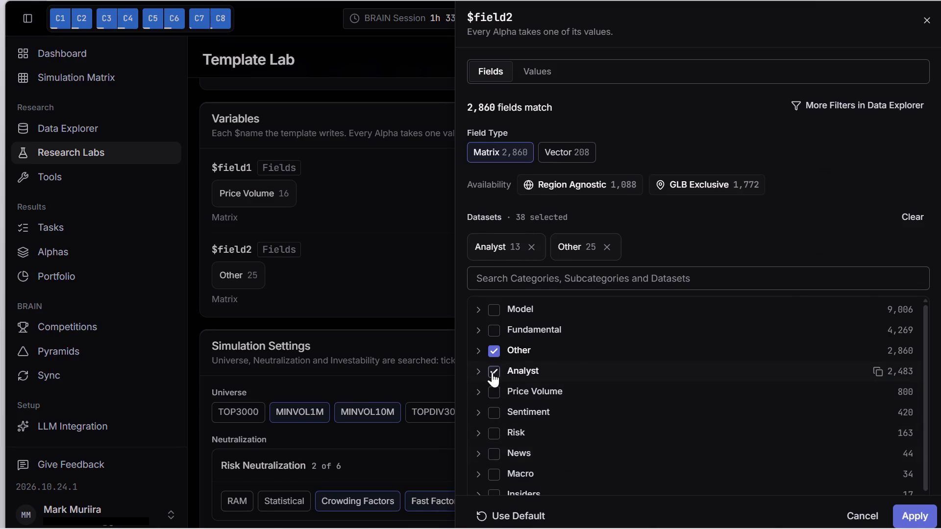
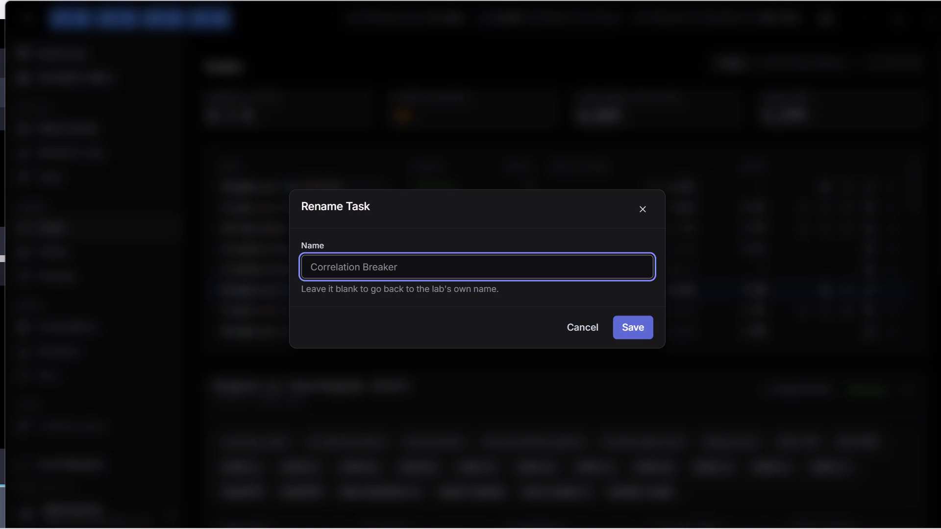
text(correlation break)
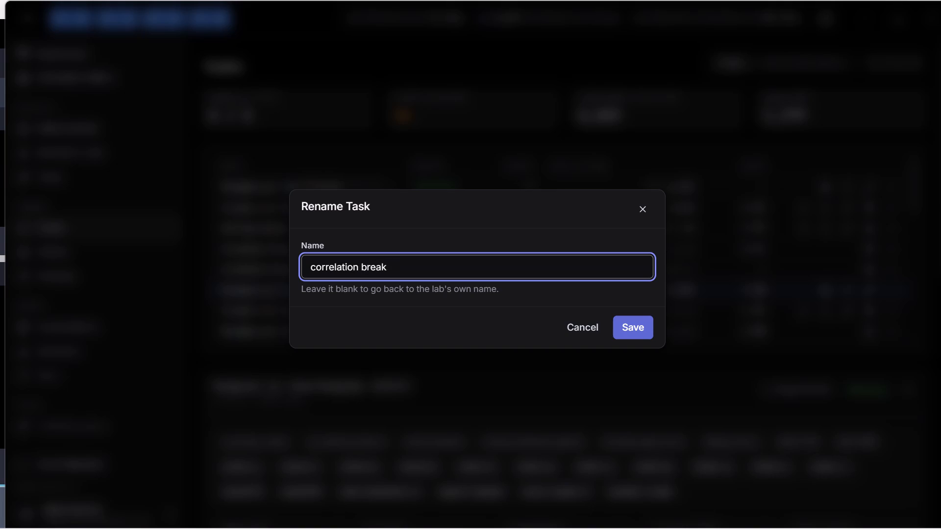
text(er)
click(634, 337)
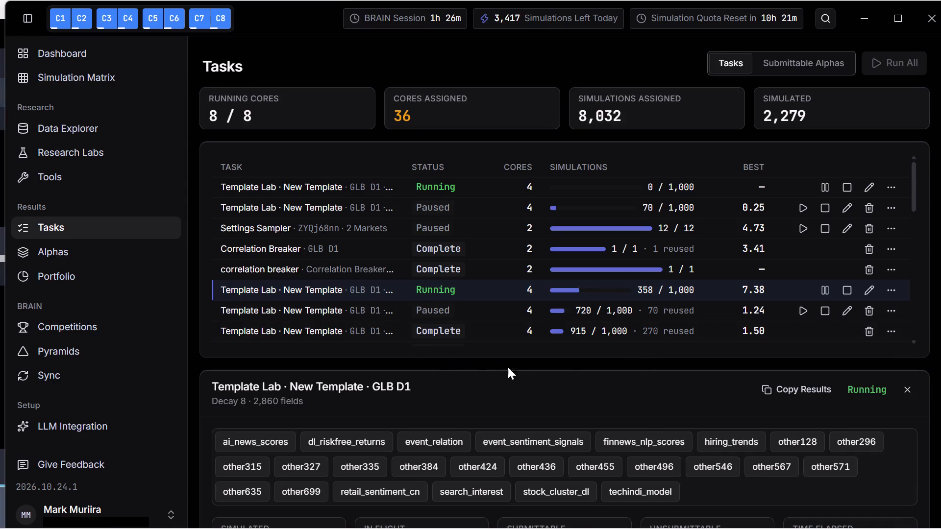
Check the results summary of the running Template Lab GLB D1 task with the 7.38 best score.
scroll(528, 286, up, 1)
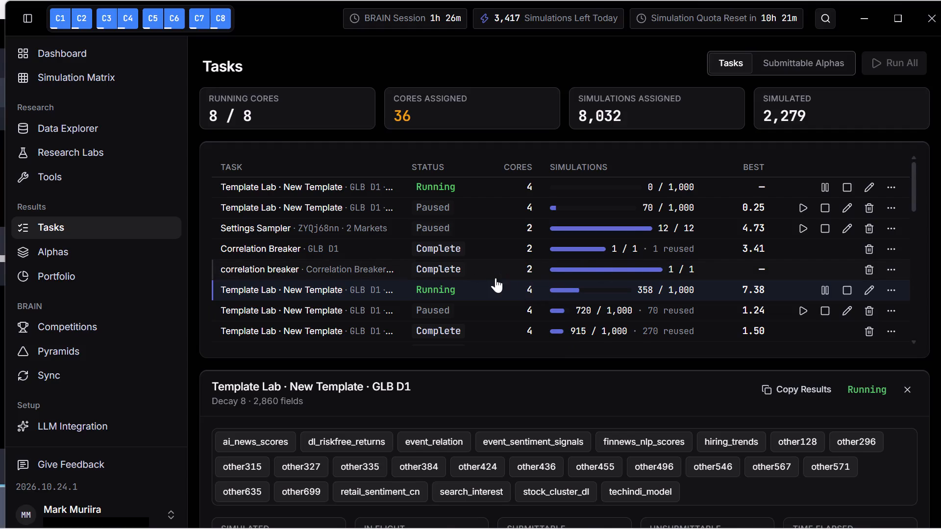
click(441, 292)
click(441, 292)
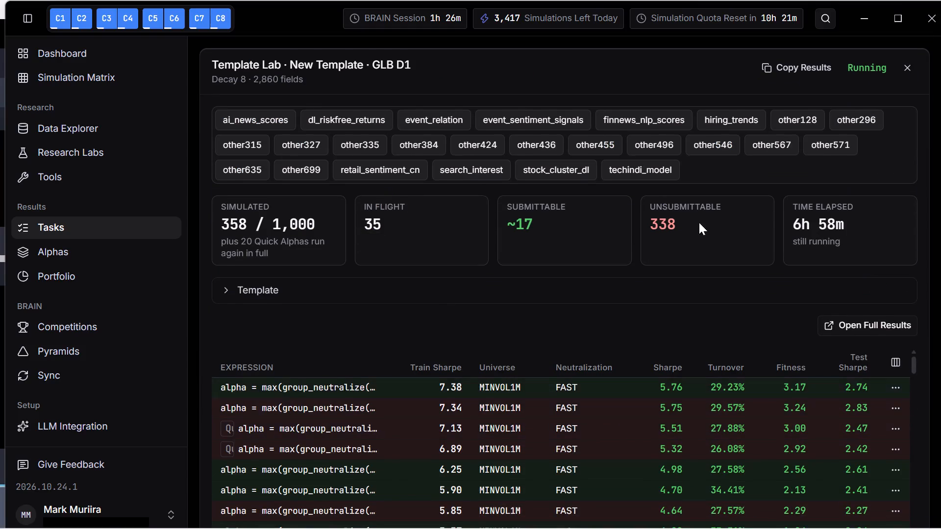
scroll(626, 224, up, 10)
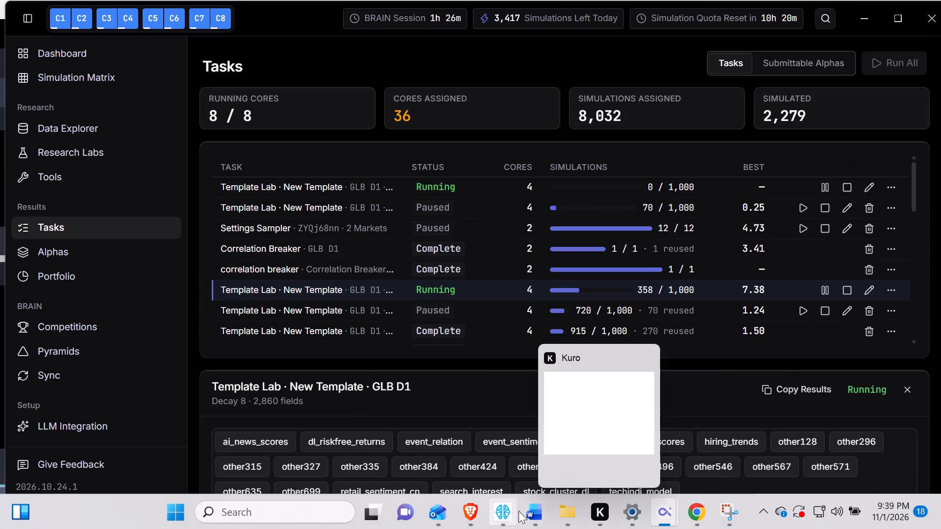
Switch to WorldQuant BRAIN and review the IS Summary of the IND superalpha in Super Simulation 4.
click(500, 516)
scroll(794, 176, up, 6)
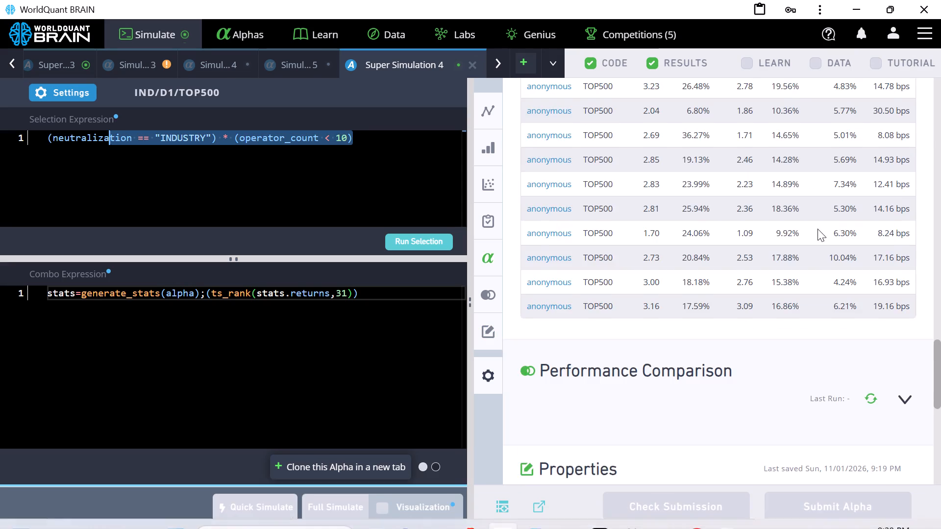
scroll(817, 229, up, 19)
scroll(817, 230, up, 8)
scroll(817, 230, down, 4)
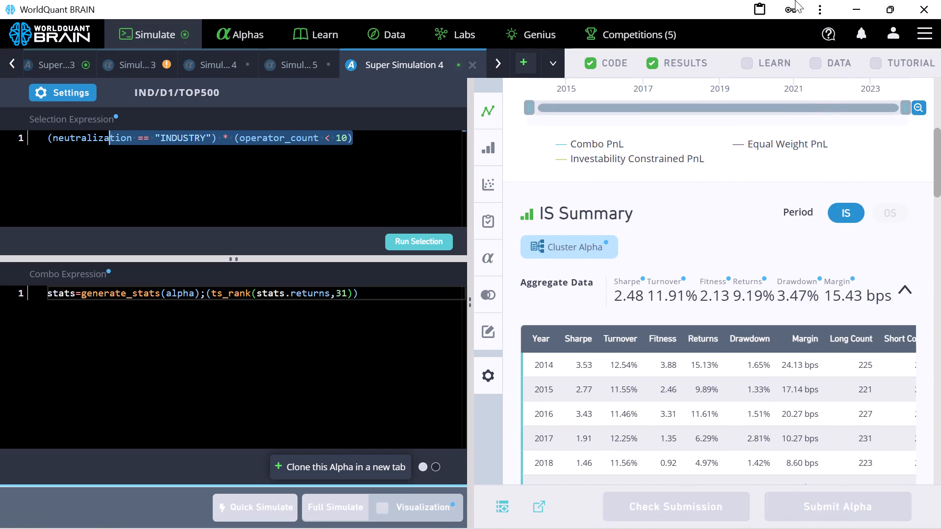
Open Super Simulation 3 and inspect its failed checks in IS Testing Status.
click(56, 66)
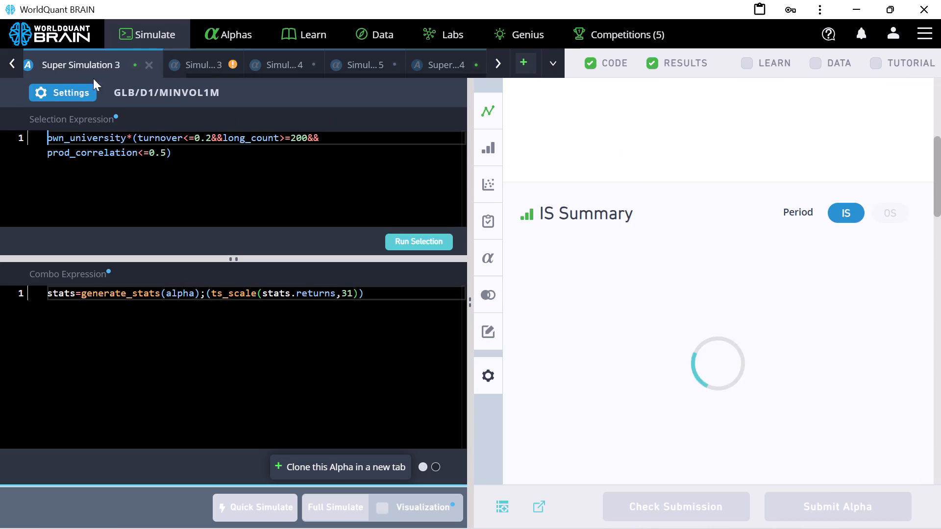
scroll(800, 289, down, 7)
click(775, 296)
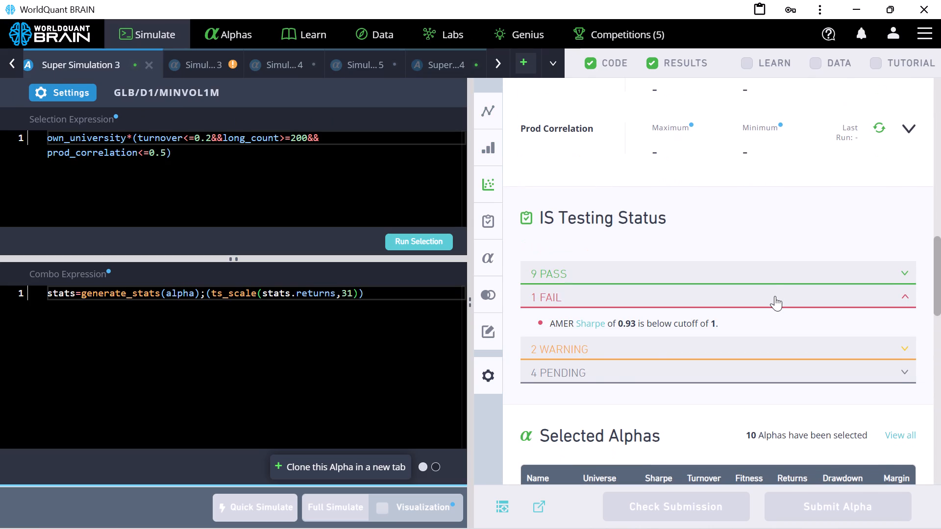
click(775, 296)
Examine Super Simulation 3's IS Summary, including the yearly results and the regional aggregate data.
scroll(876, 189, up, 16)
scroll(875, 207, down, 6)
scroll(873, 211, up, 1)
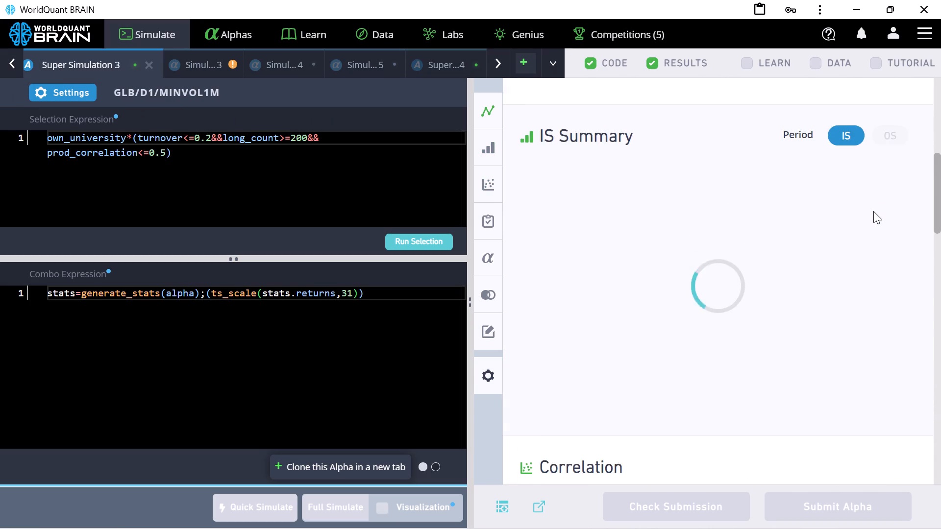
scroll(873, 211, down, 1)
scroll(873, 211, up, 6)
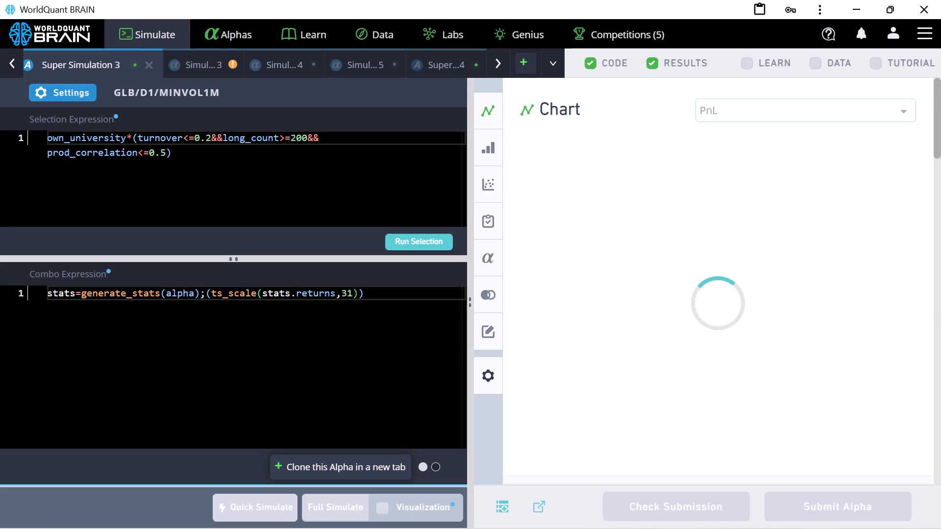
scroll(914, 290, down, 7)
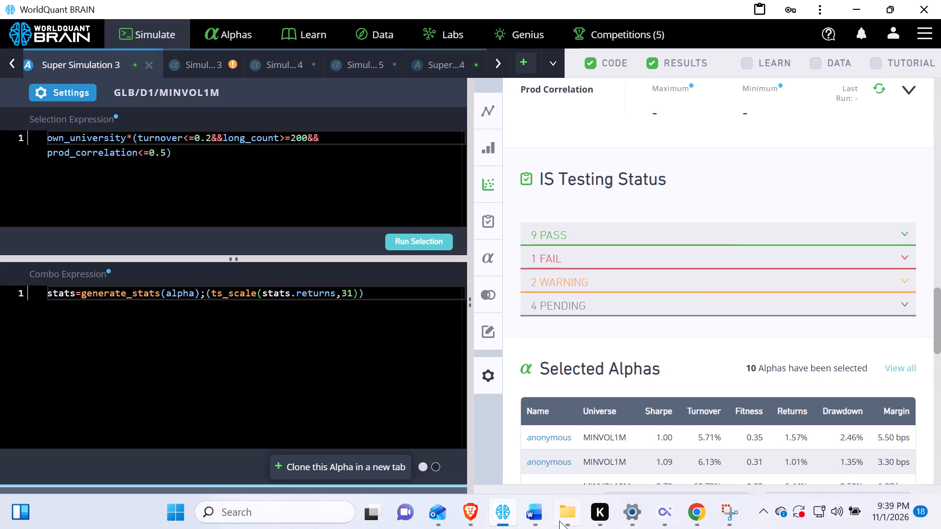
scroll(718, 253, up, 10)
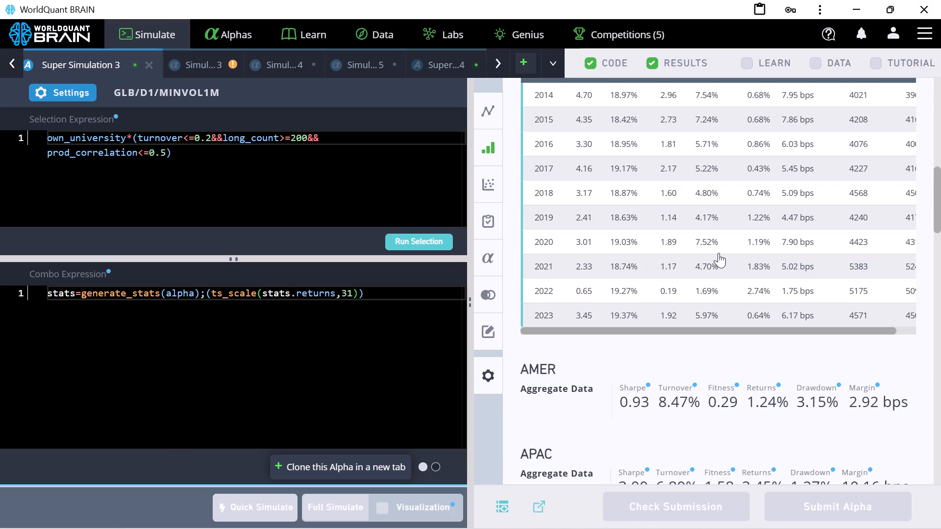
scroll(718, 259, down, 15)
scroll(482, 431, down, 1)
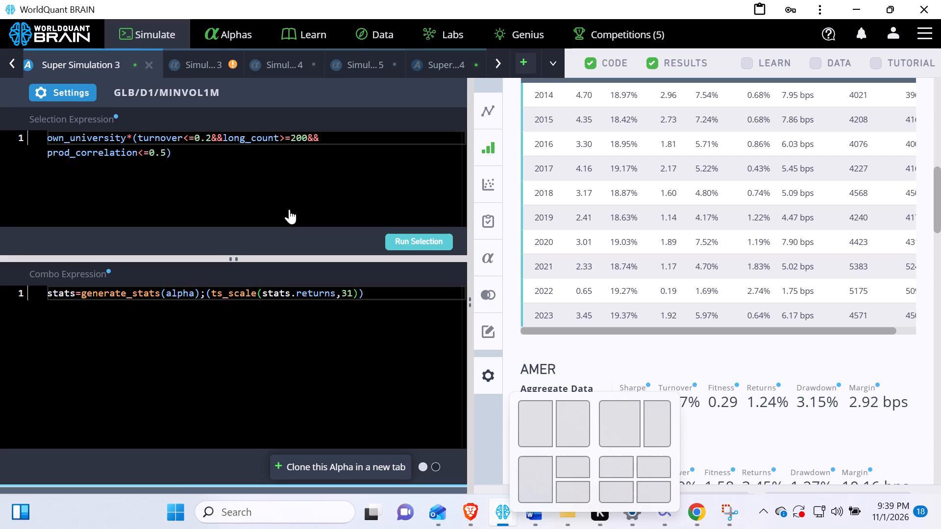
Configure Super Simulation 3 with region GBR and decay 2, and apply the settings.
click(86, 90)
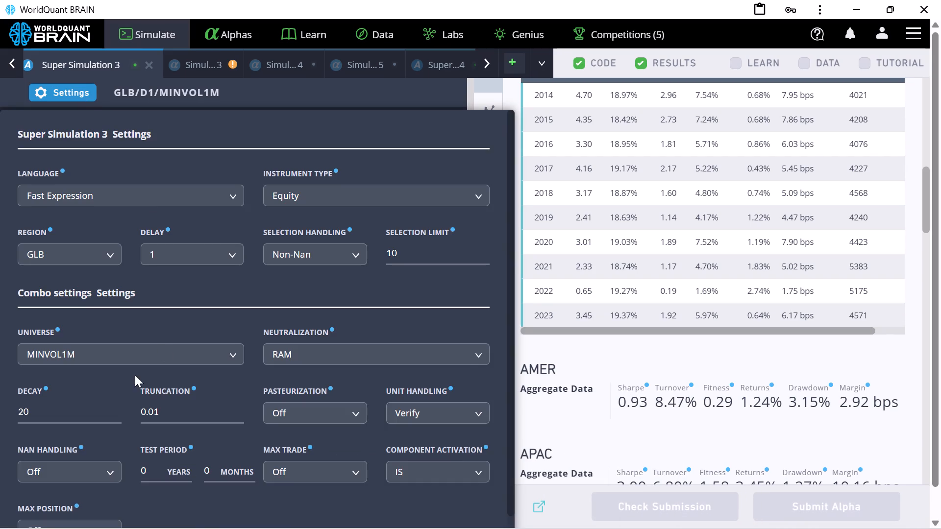
scroll(148, 371, down, 5)
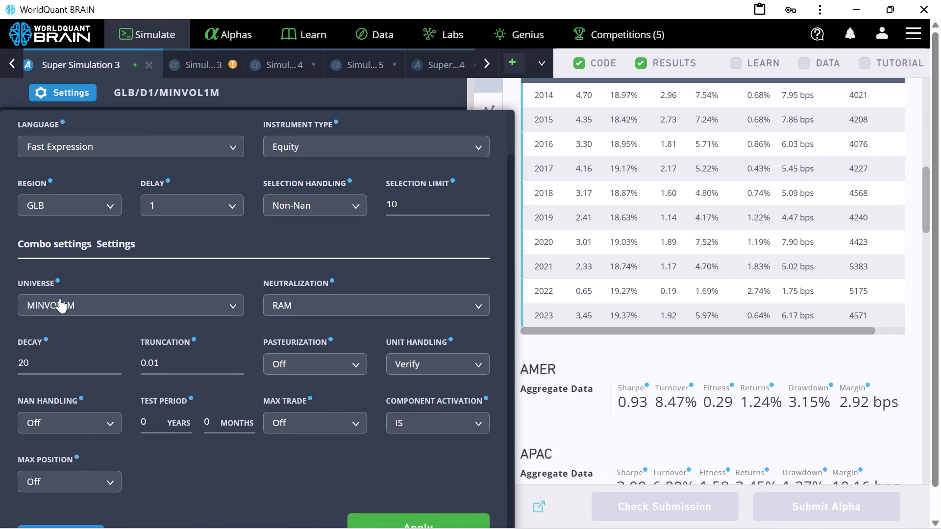
click(84, 208)
scroll(62, 290, down, 2)
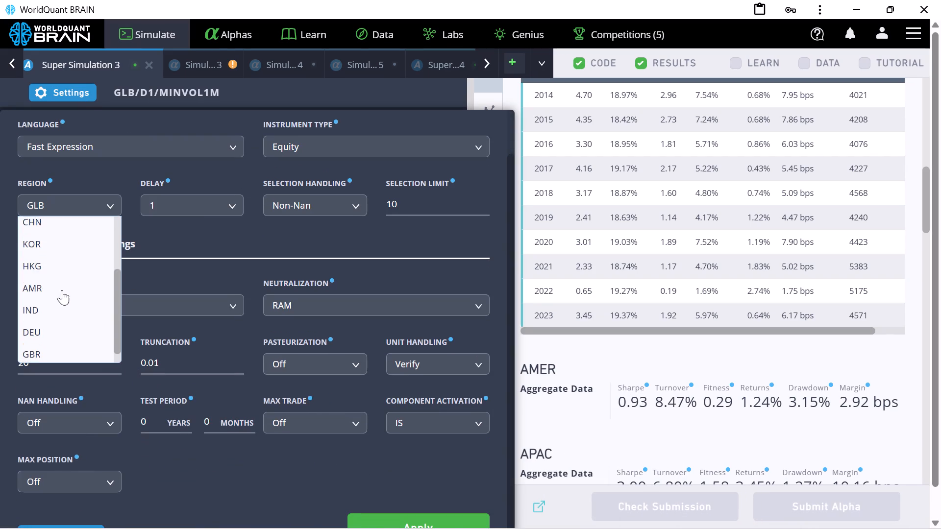
scroll(62, 290, down, 1)
click(44, 344)
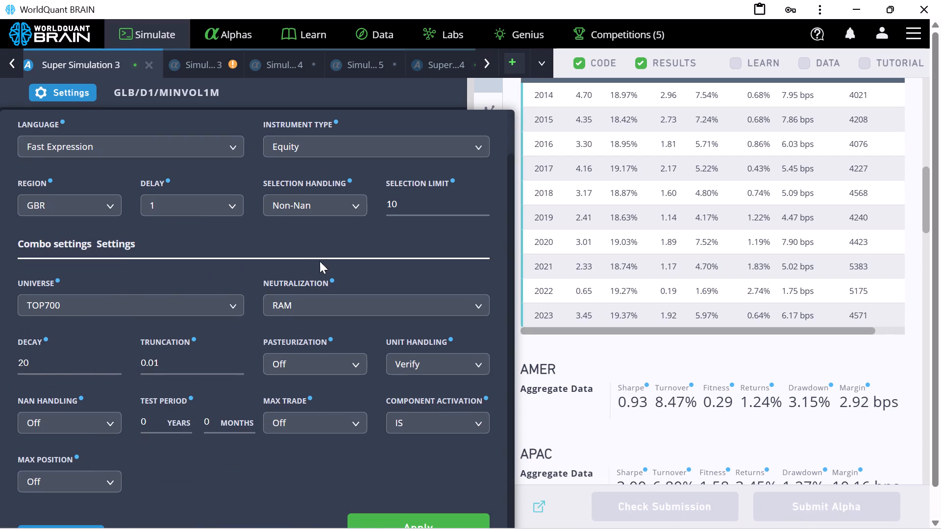
click(95, 359)
key(BackSpace)
scroll(430, 248, down, 7)
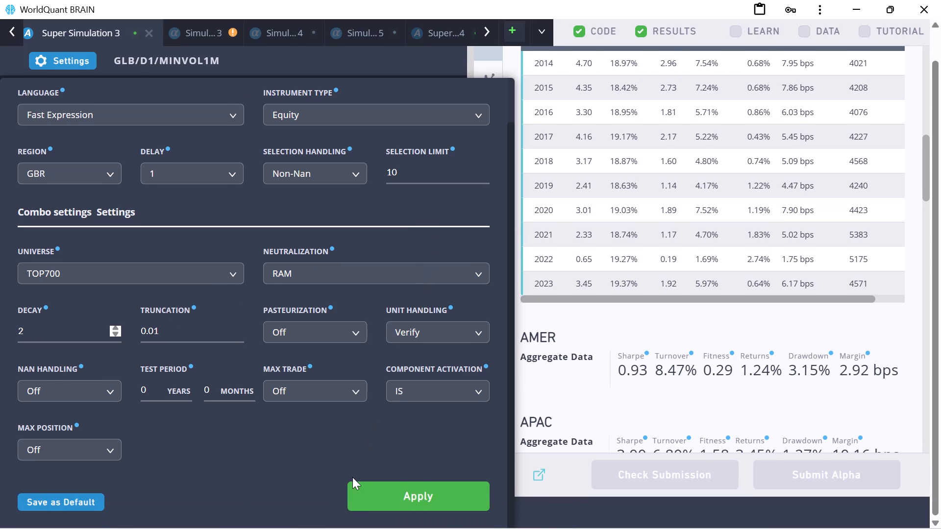
click(366, 498)
Run a full simulation of the superalpha in Super Simulation 3.
click(330, 506)
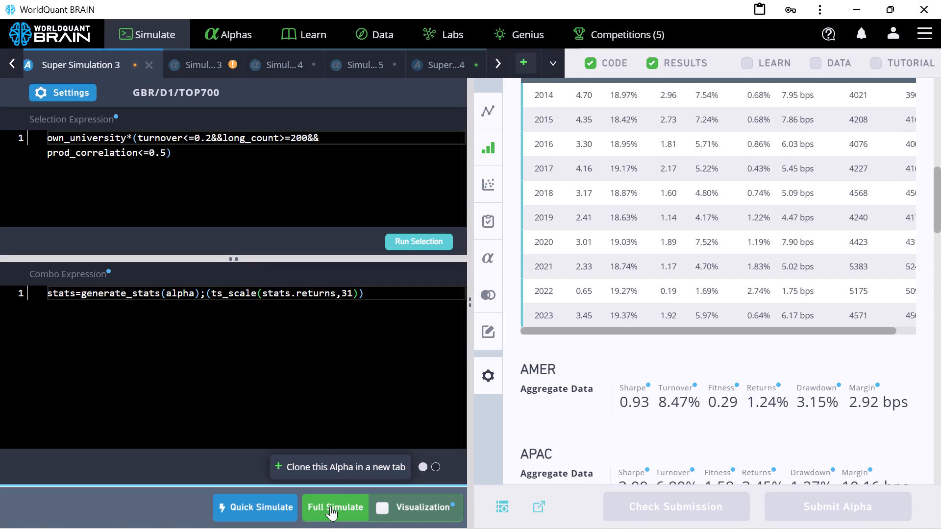
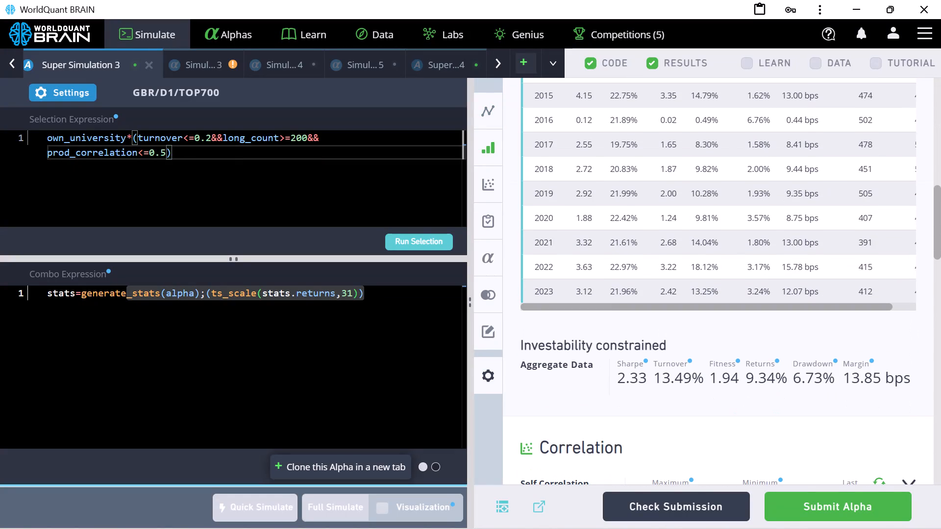
scroll(821, 387, down, 9)
scroll(822, 388, up, 3)
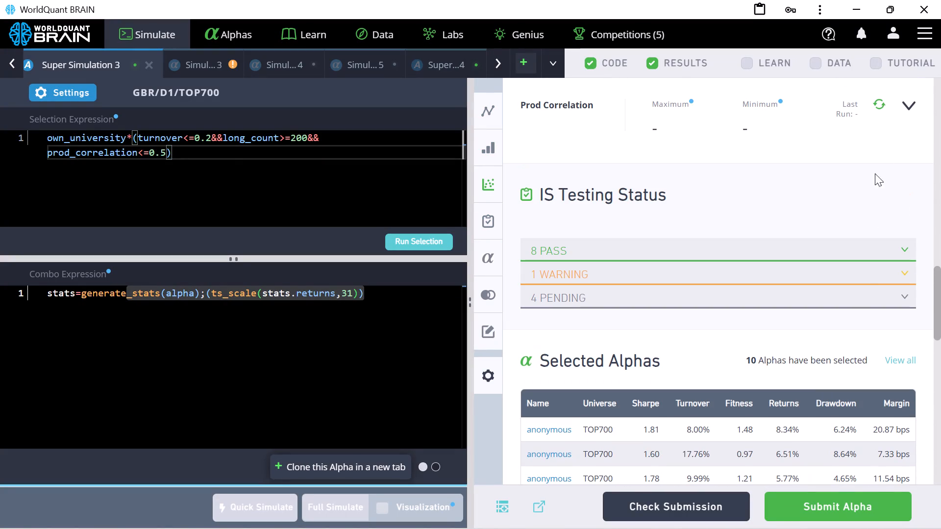
click(880, 104)
Inspect the IS testing error of the IND/D1/TOP500 superalpha in Super Simulation 4 and dismiss the failed-submission notice.
click(453, 55)
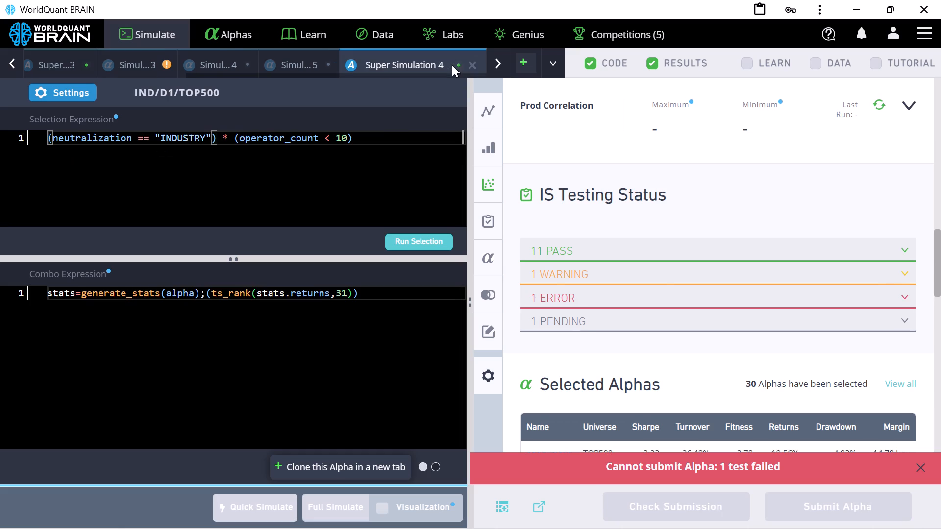
click(591, 297)
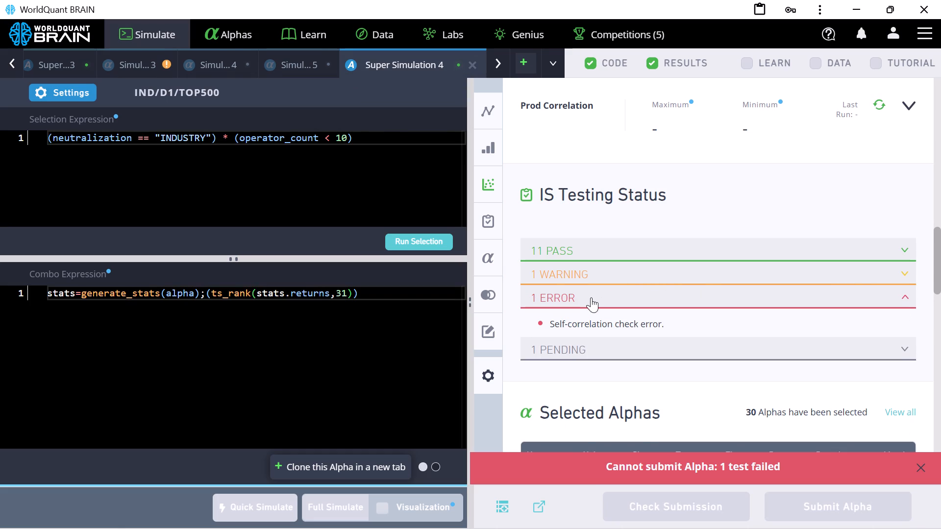
click(591, 297)
scroll(745, 231, down, 13)
scroll(752, 278, down, 7)
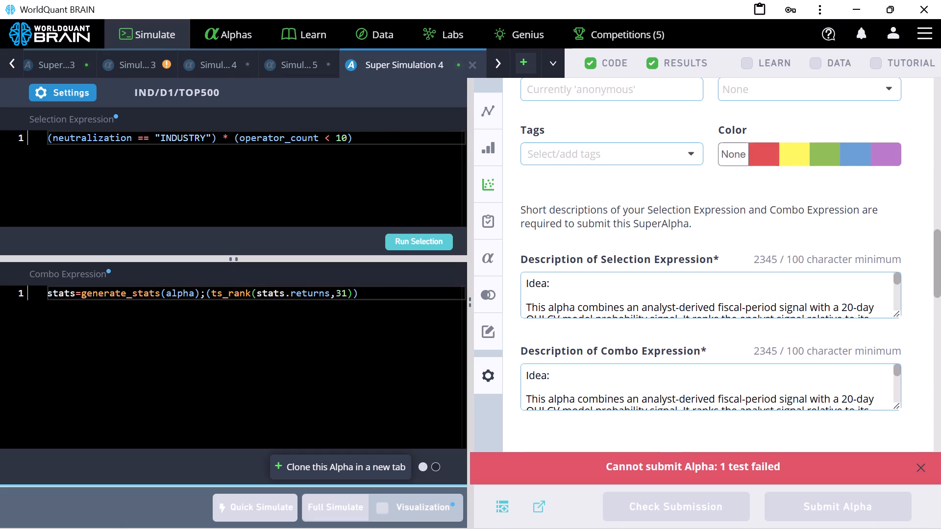
click(919, 473)
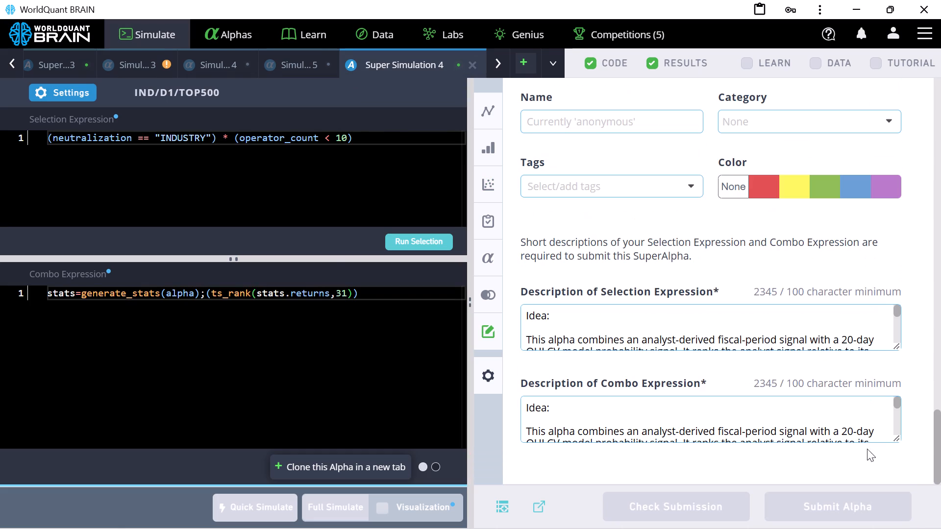
Go back to Super Simulation 3 and examine the GBR superalpha's correlation, testing status, selected alphas, yearly summary and descriptions.
click(71, 63)
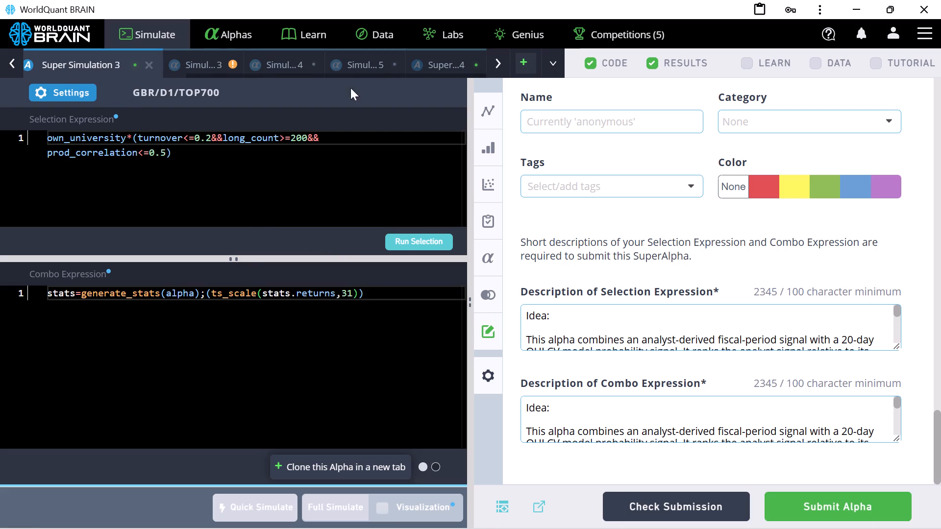
scroll(759, 288, down, 6)
scroll(867, 294, up, 10)
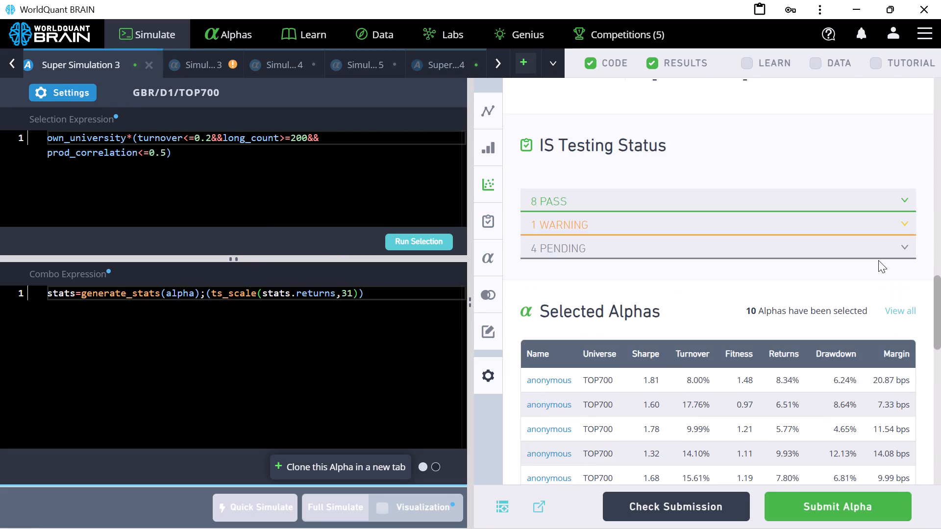
scroll(878, 260, up, 3)
scroll(902, 356, down, 13)
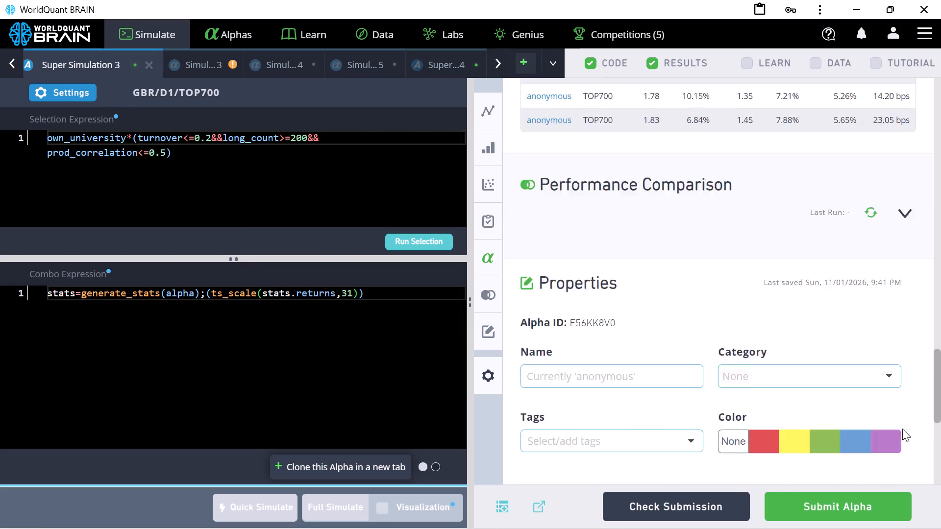
scroll(934, 334, up, 6)
scroll(940, 289, up, 2)
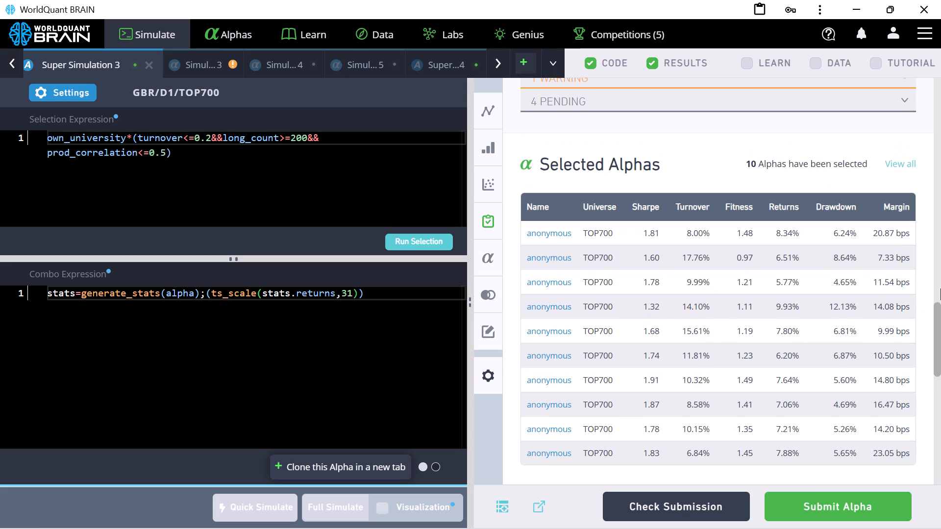
scroll(940, 289, up, 6)
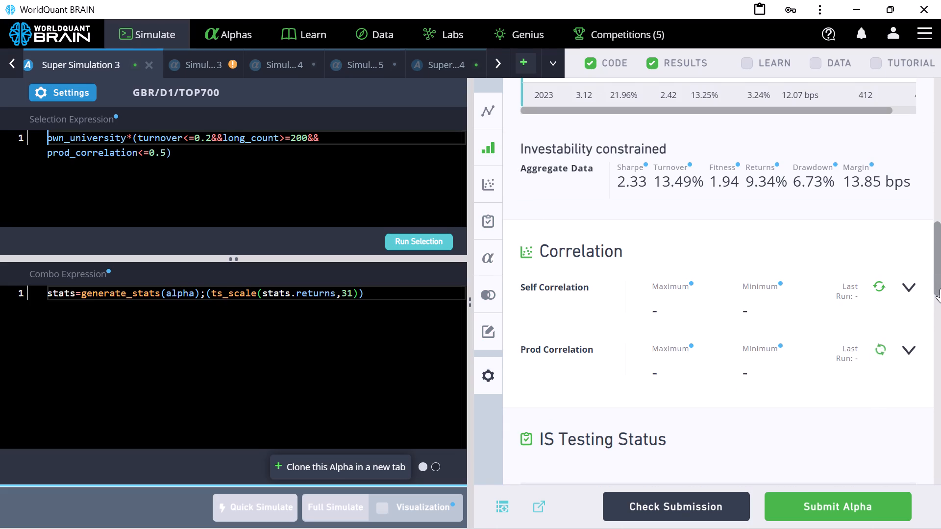
scroll(940, 289, up, 5)
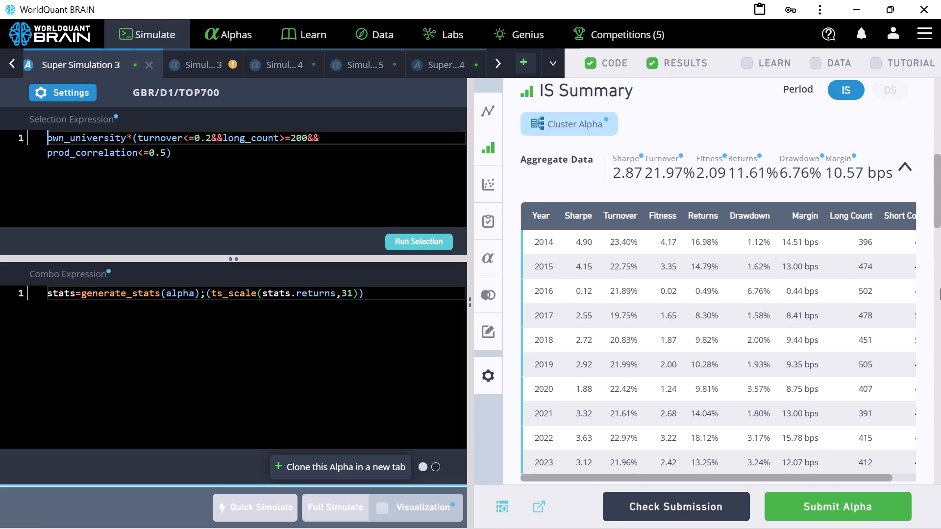
scroll(935, 272, down, 20)
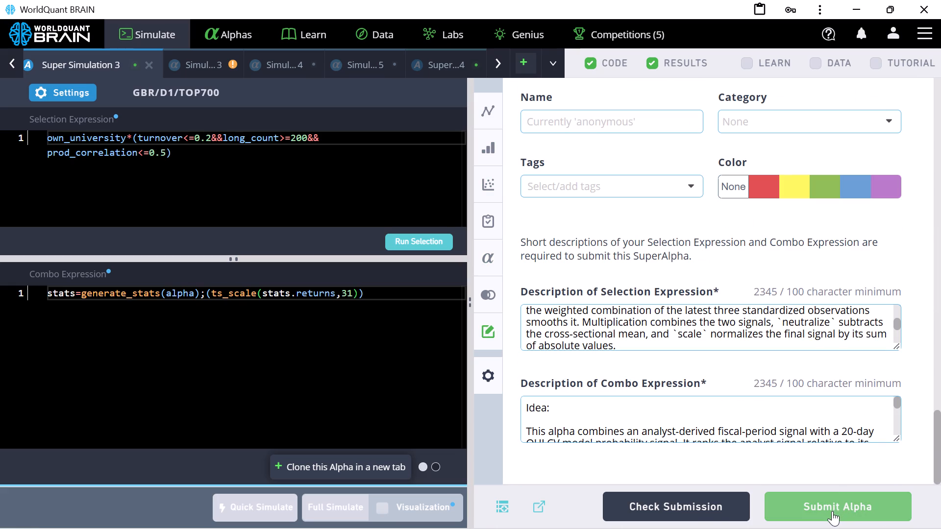
Run the submission check on the GBR superalpha in Super Simulation 3.
click(681, 511)
scroll(792, 394, up, 6)
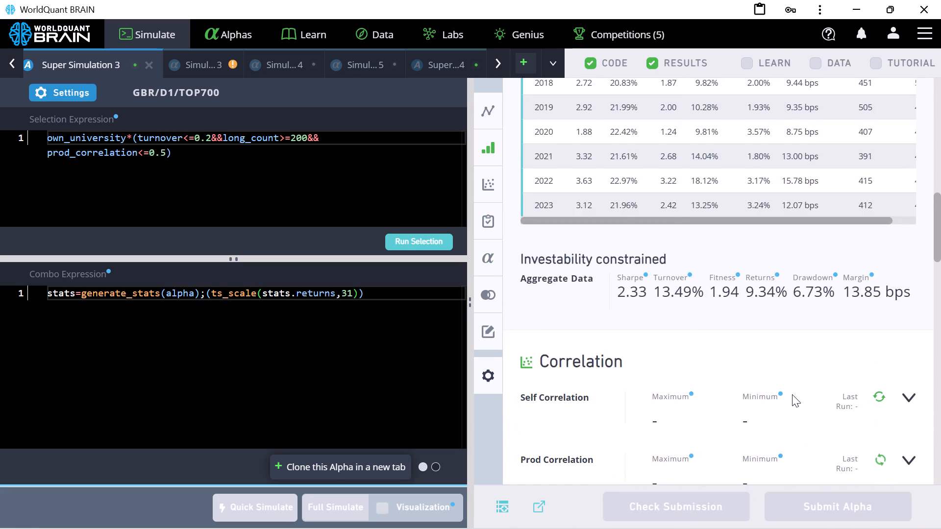
scroll(792, 394, up, 13)
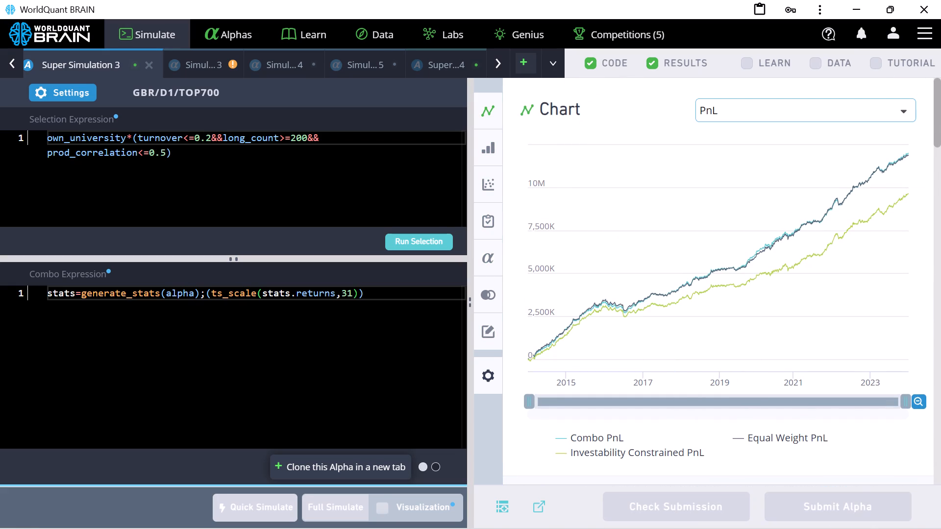
Set the region of Super Simulation 4 to EUR with the TOP2500 universe and apply the settings.
click(436, 63)
scroll(753, 344, down, 15)
scroll(844, 349, down, 6)
scroll(846, 350, up, 6)
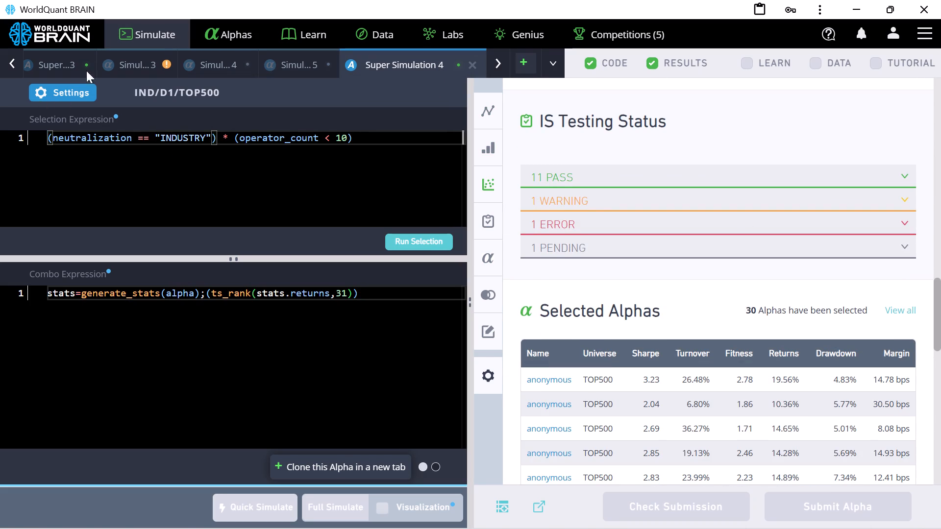
click(65, 93)
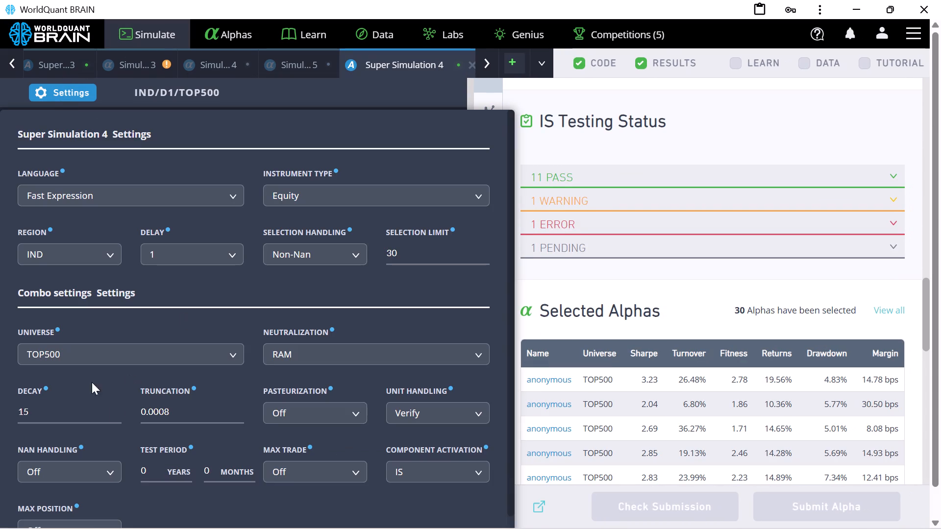
click(72, 251)
scroll(63, 364, down, 4)
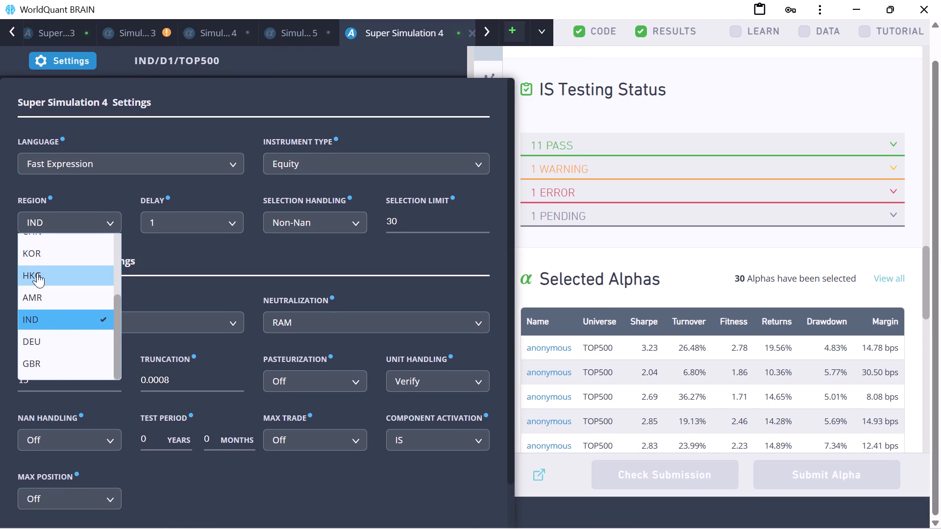
click(39, 360)
click(80, 224)
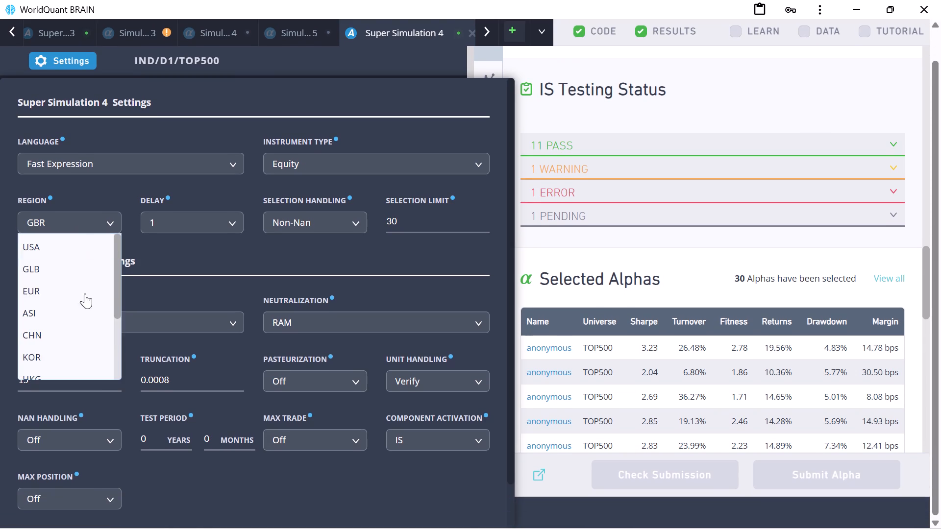
scroll(71, 350, up, 7)
scroll(59, 281, up, 3)
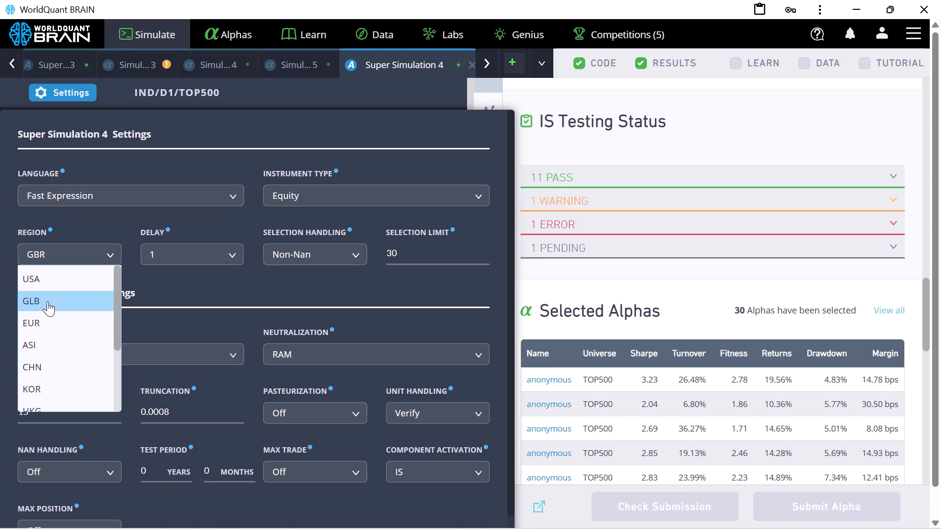
click(40, 323)
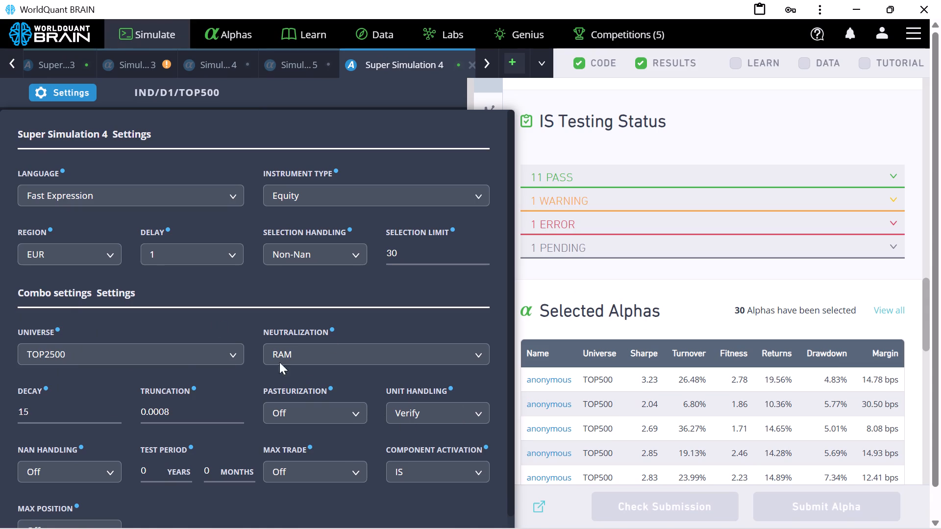
scroll(273, 411, down, 5)
scroll(466, 455, down, 7)
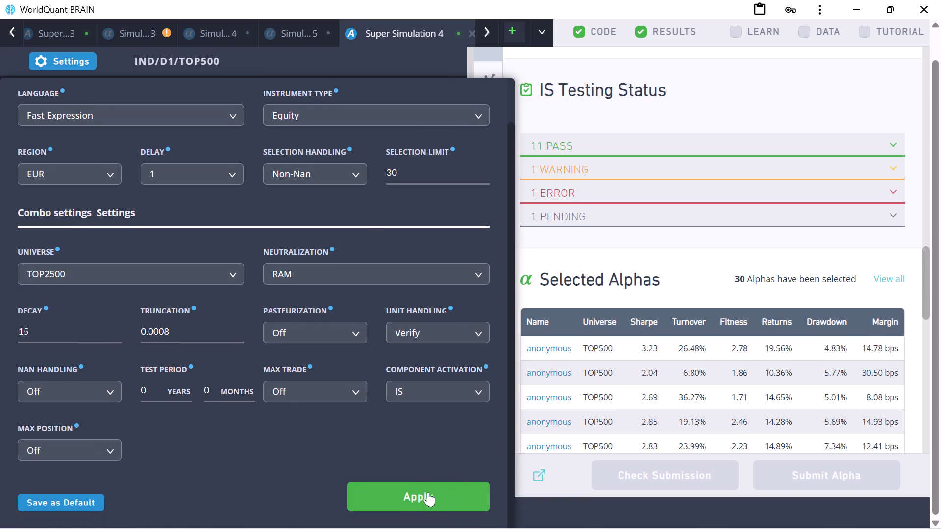
click(417, 494)
Run a full simulation of the EUR/D1/TOP2500 superalpha in Super Simulation 4.
click(336, 507)
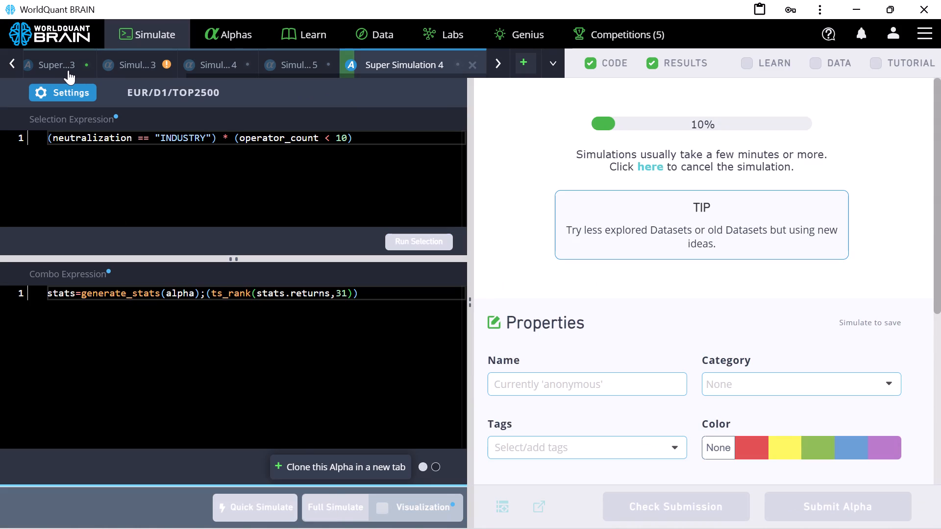
Return to Super Simulation 3 and look over the GBR superalpha's results and properties while its submission check runs.
click(68, 70)
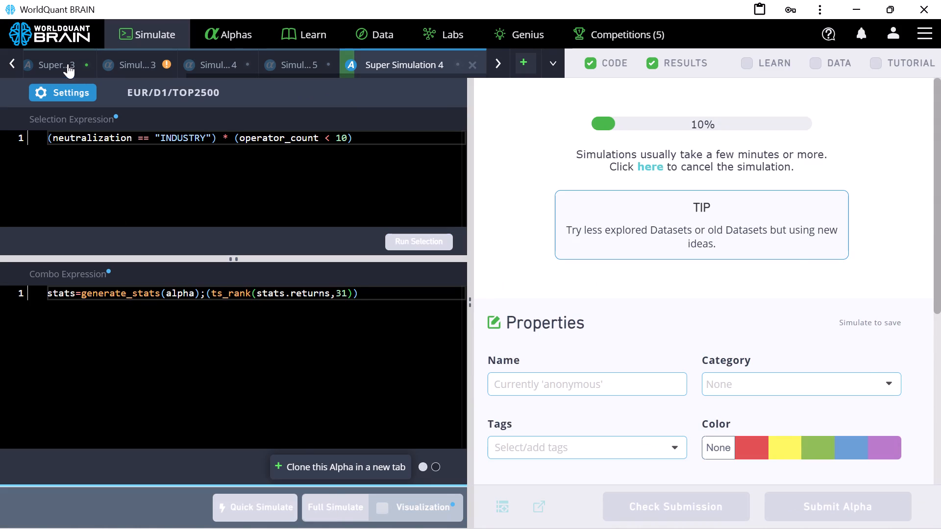
click(68, 64)
scroll(833, 259, down, 5)
scroll(844, 297, down, 5)
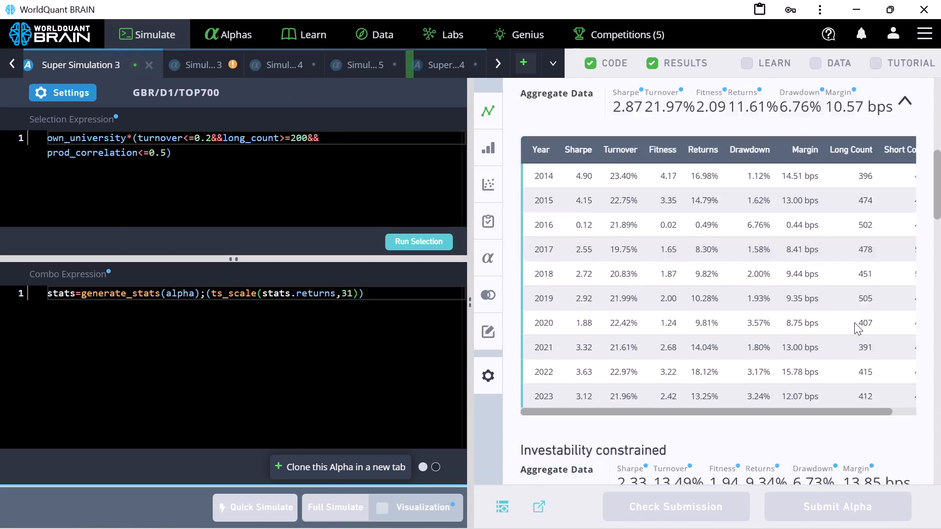
scroll(854, 322, down, 9)
scroll(853, 346, up, 15)
scroll(851, 345, down, 20)
scroll(851, 345, down, 3)
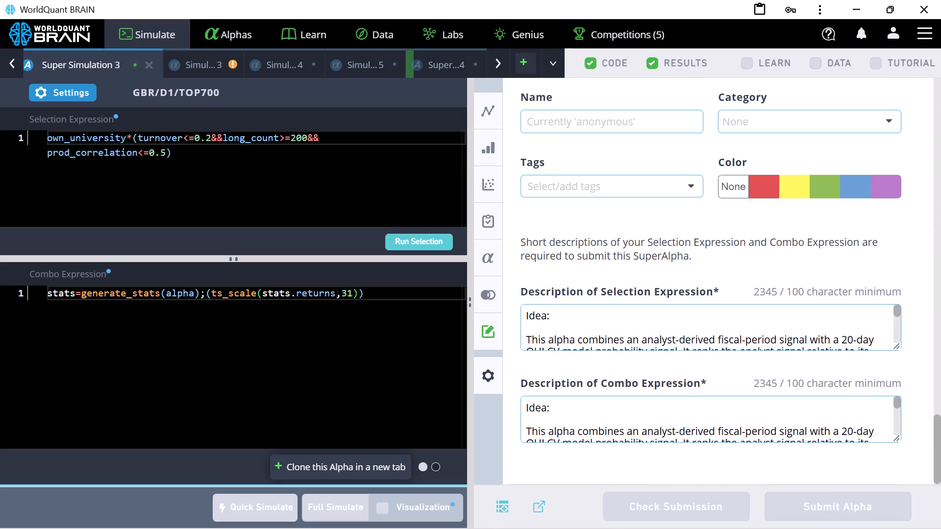
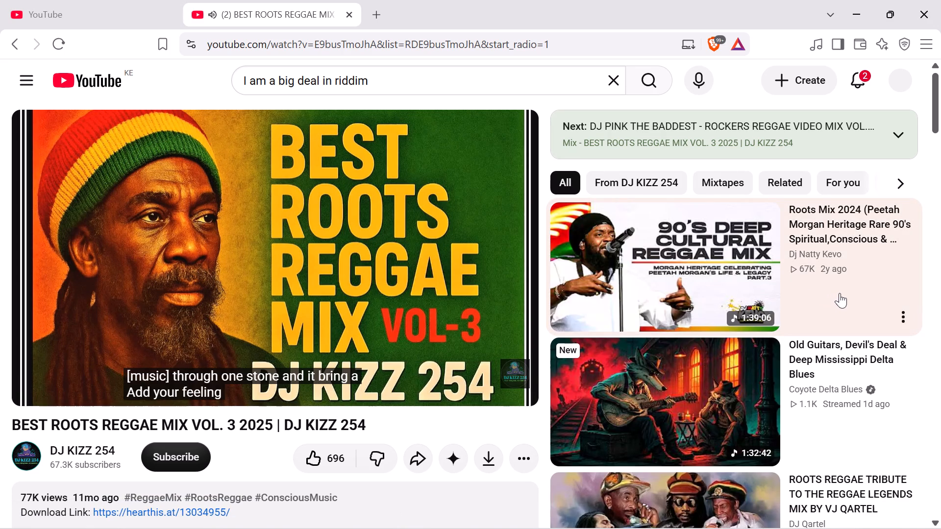
scroll(842, 293, down, 2)
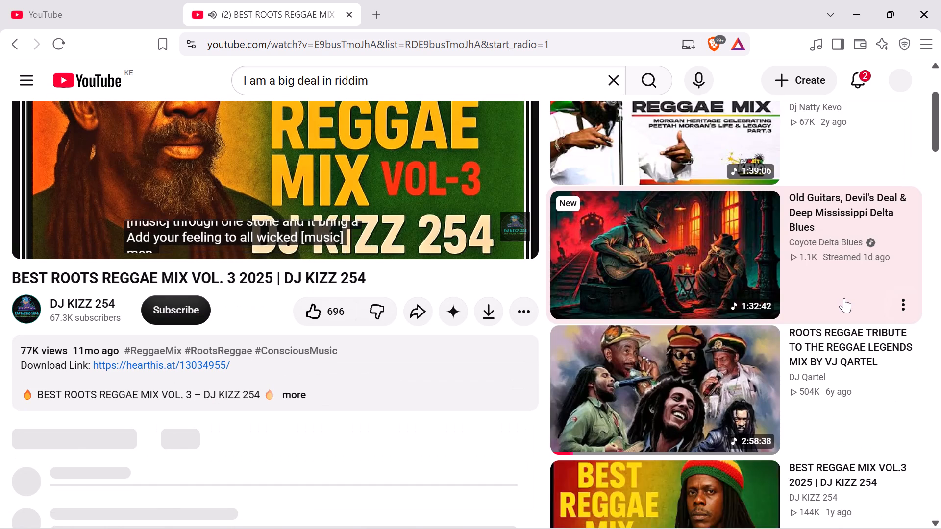
scroll(844, 302, down, 2)
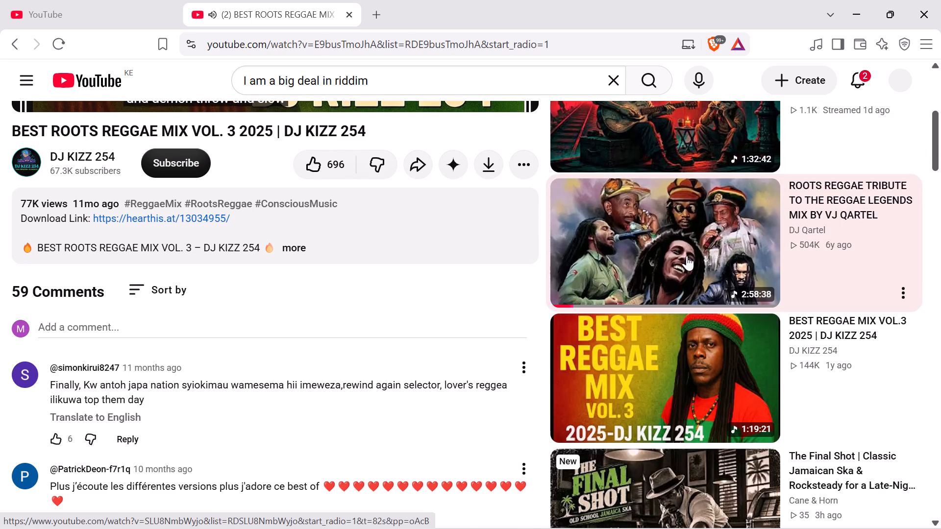
scroll(687, 256, down, 2)
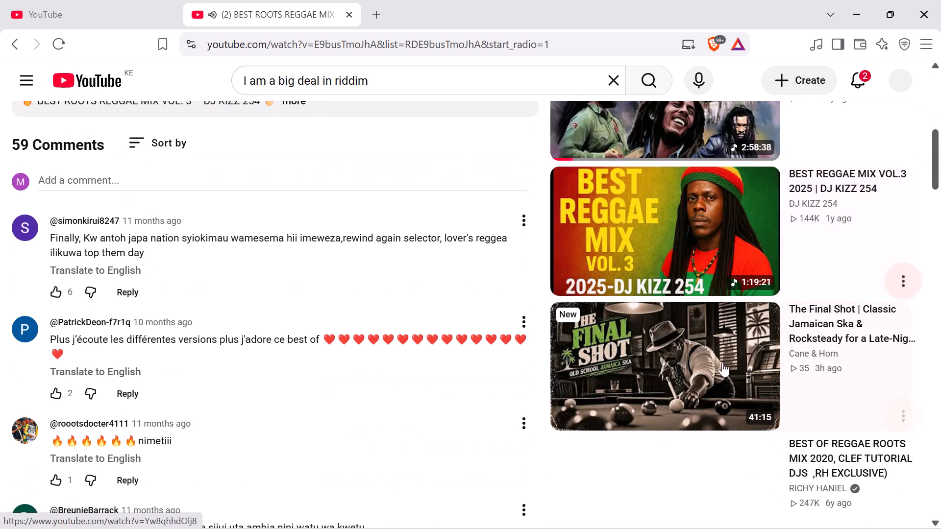
scroll(828, 339, down, 3)
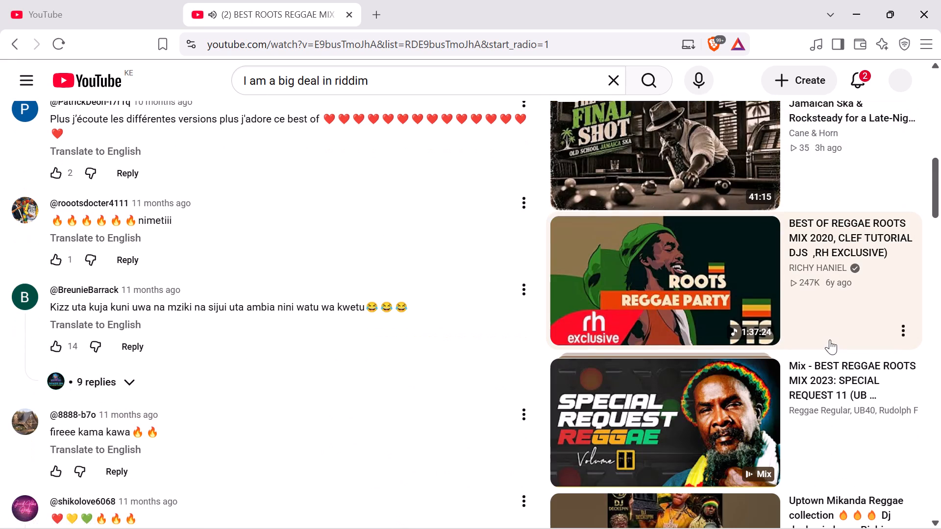
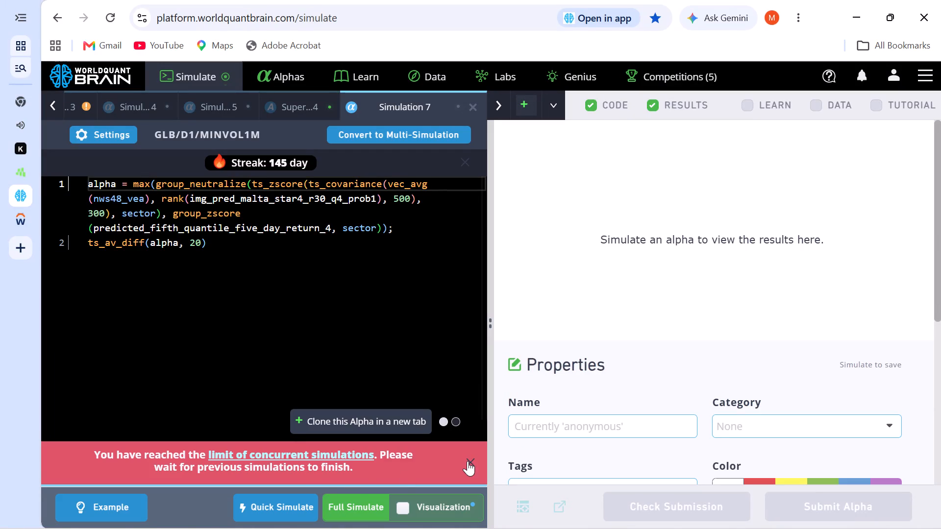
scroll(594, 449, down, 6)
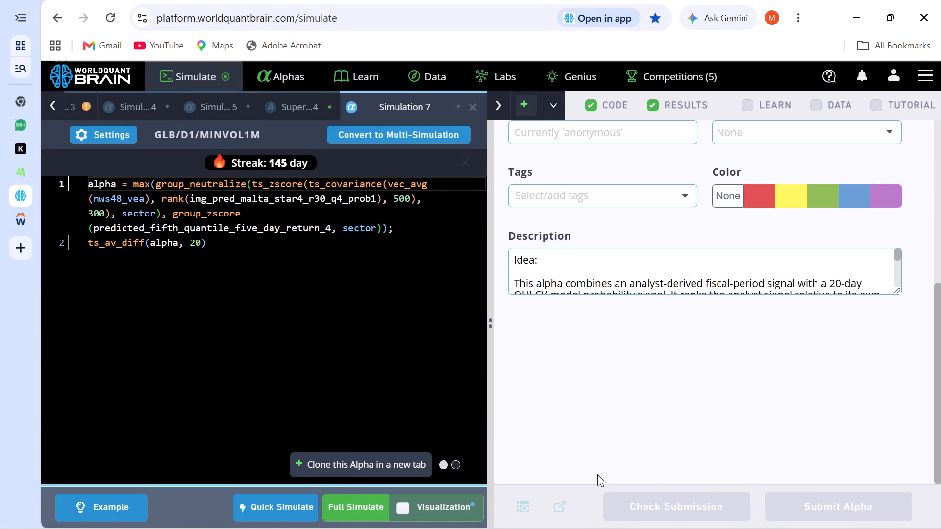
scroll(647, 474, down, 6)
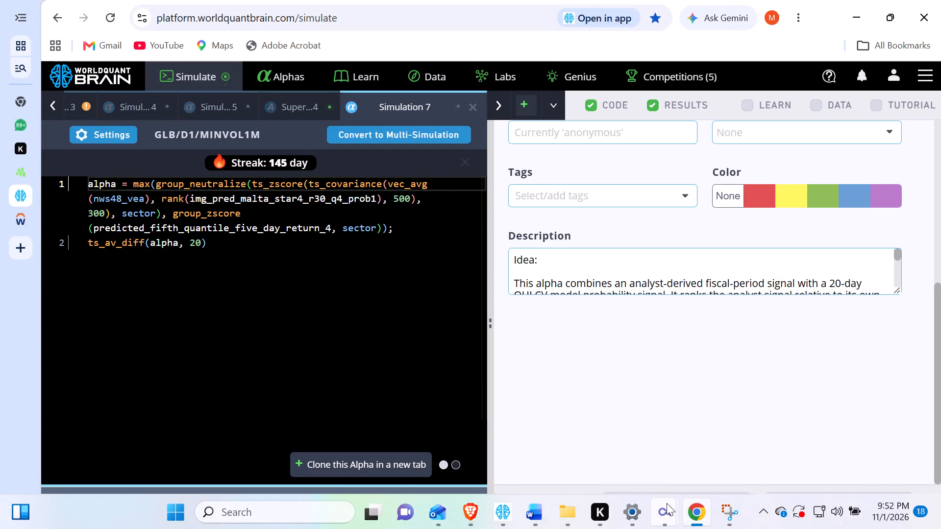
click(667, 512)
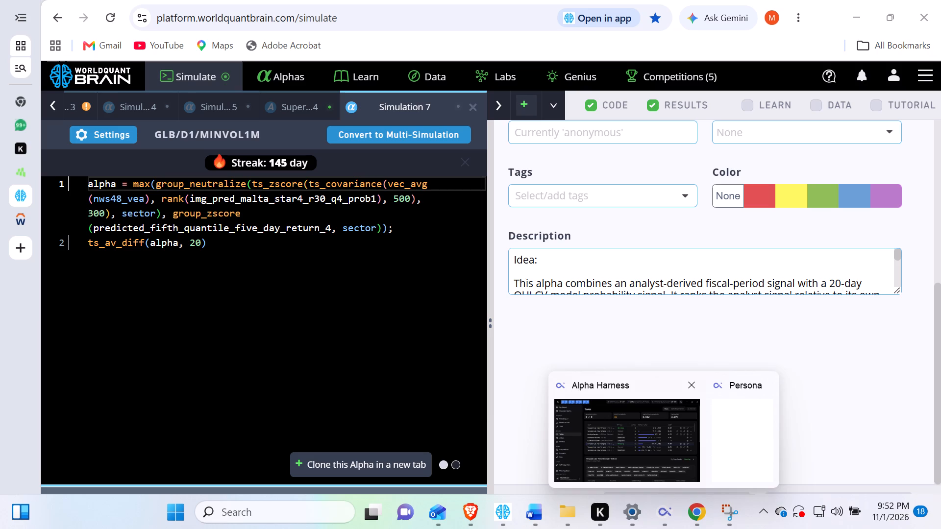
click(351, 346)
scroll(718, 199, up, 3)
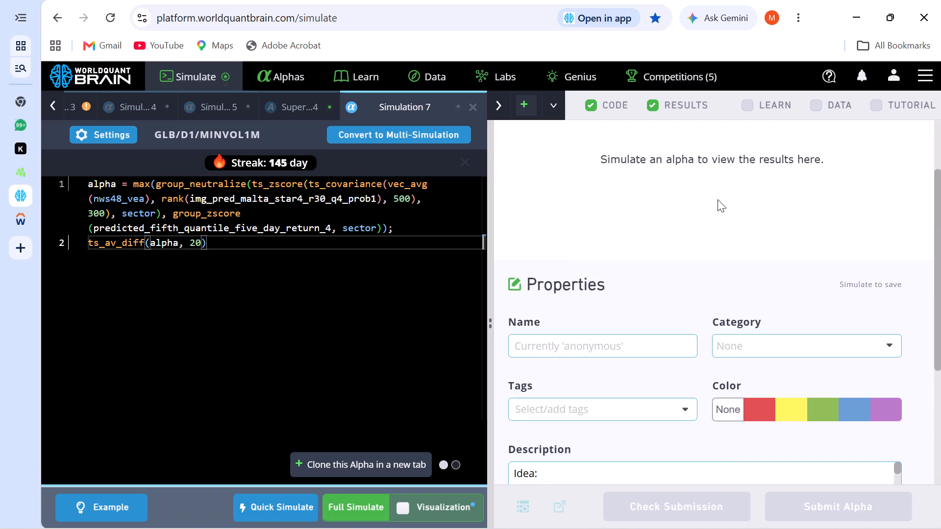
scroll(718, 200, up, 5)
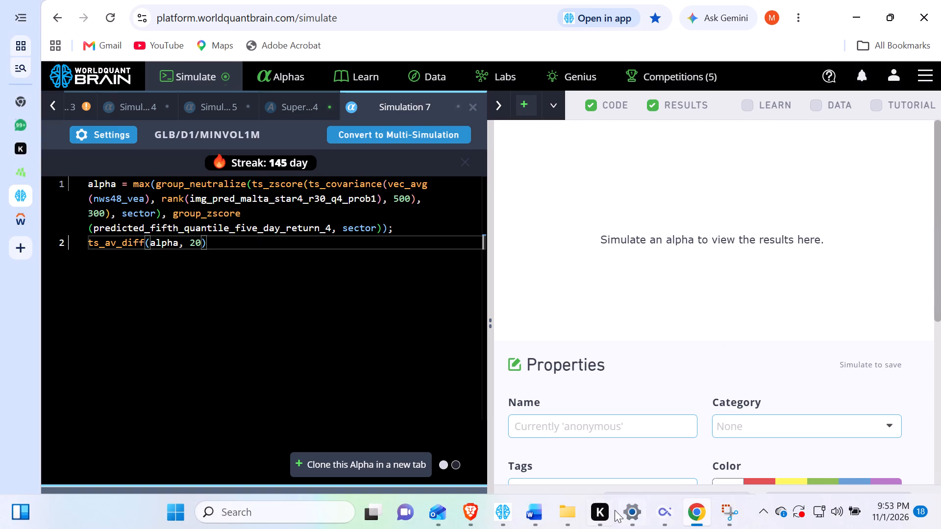
Switch to the WorldQuant BRAIN app and examine Super Simulation 3's correlation, IS testing status and selected alphas.
click(501, 521)
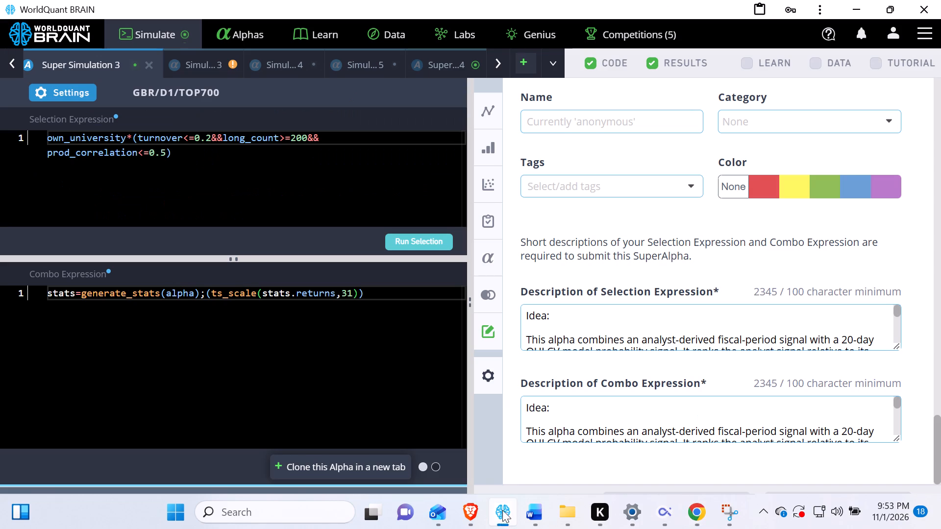
scroll(711, 230, up, 10)
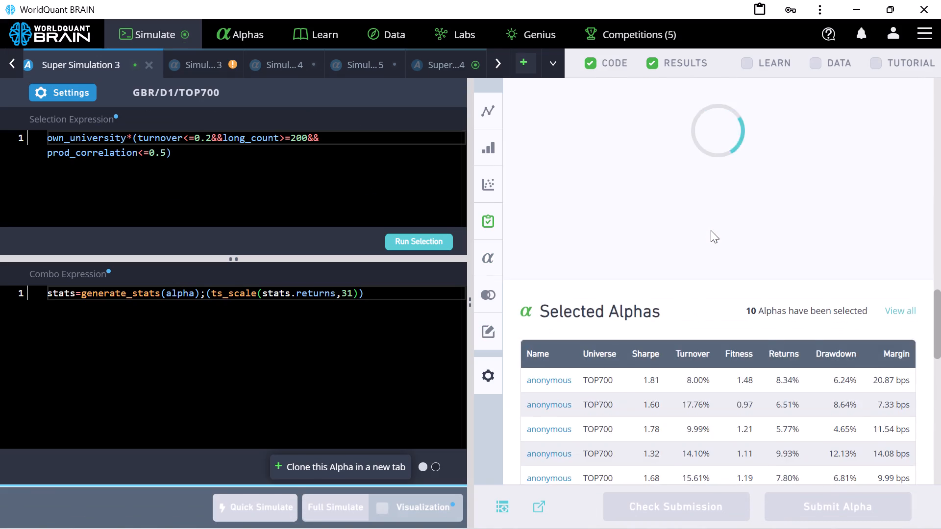
scroll(711, 230, up, 11)
scroll(709, 231, down, 9)
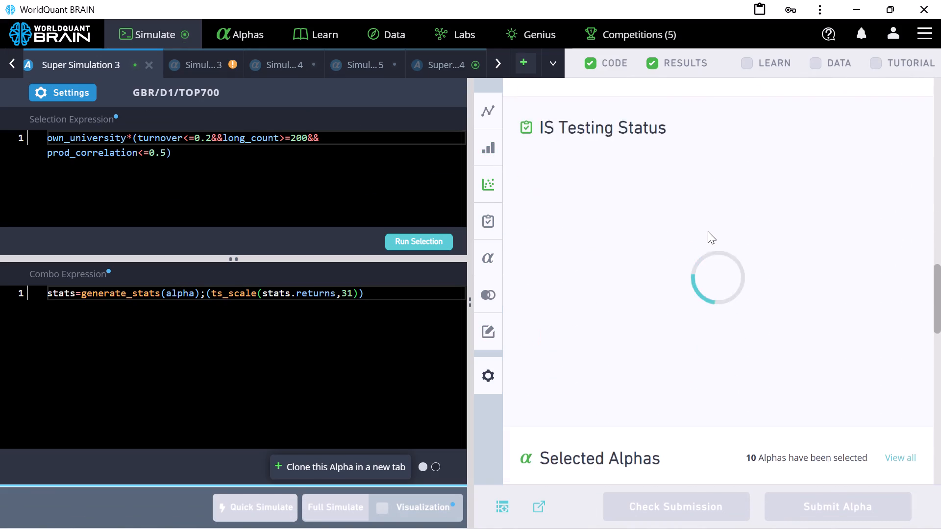
scroll(708, 231, up, 2)
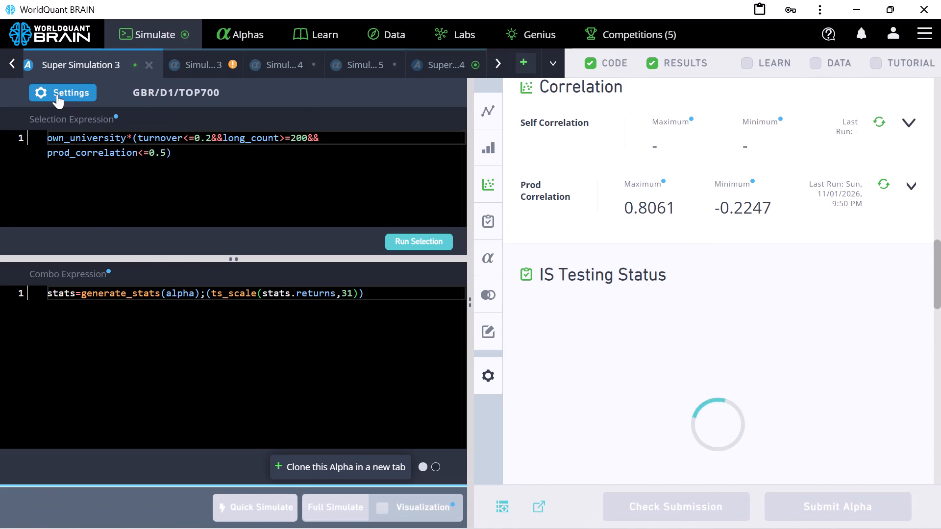
Rerun Super Simulation 3 as a full simulation with decay set to 6 and truncation set to 0.04.
click(56, 93)
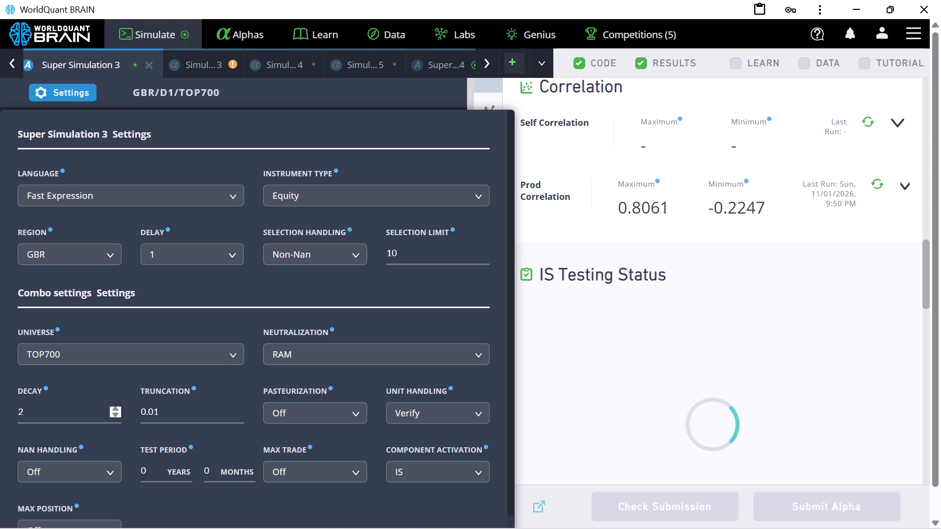
triple_click(115, 409)
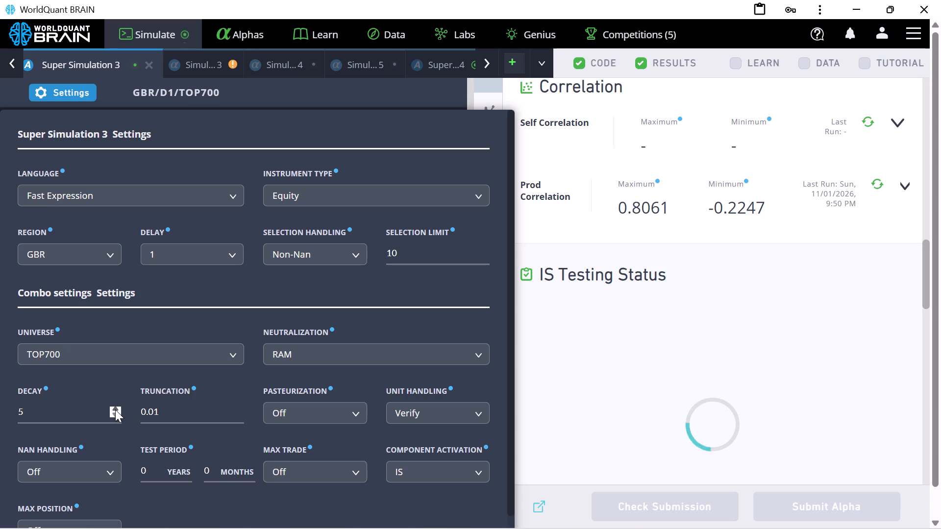
click(115, 409)
click(239, 411)
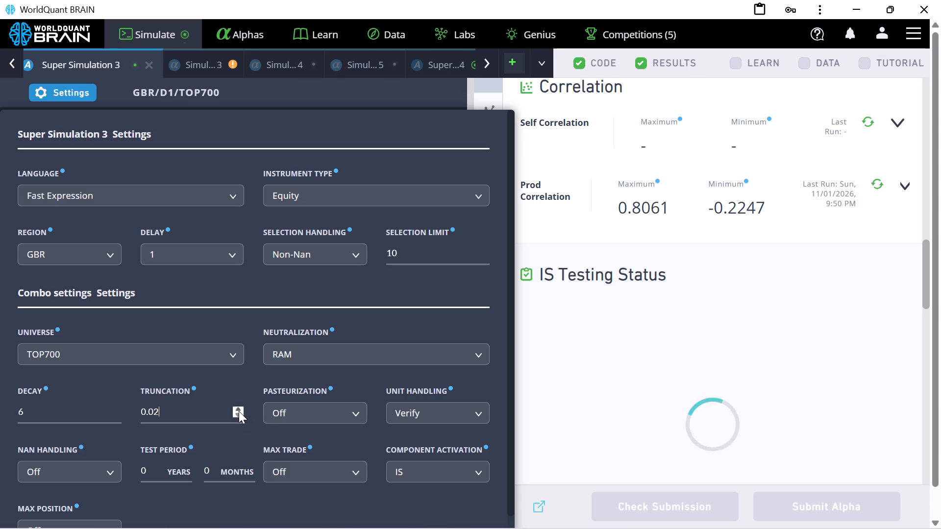
double_click(239, 411)
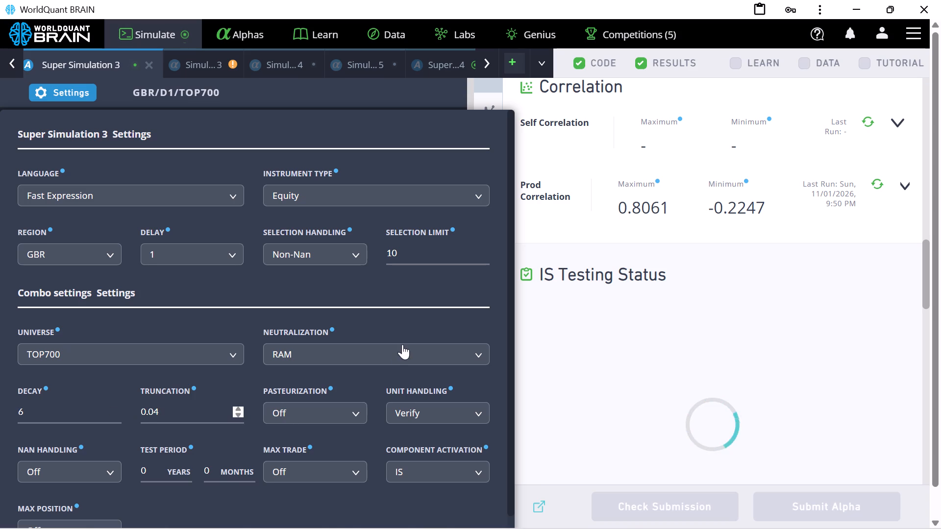
scroll(402, 344, down, 12)
click(396, 501)
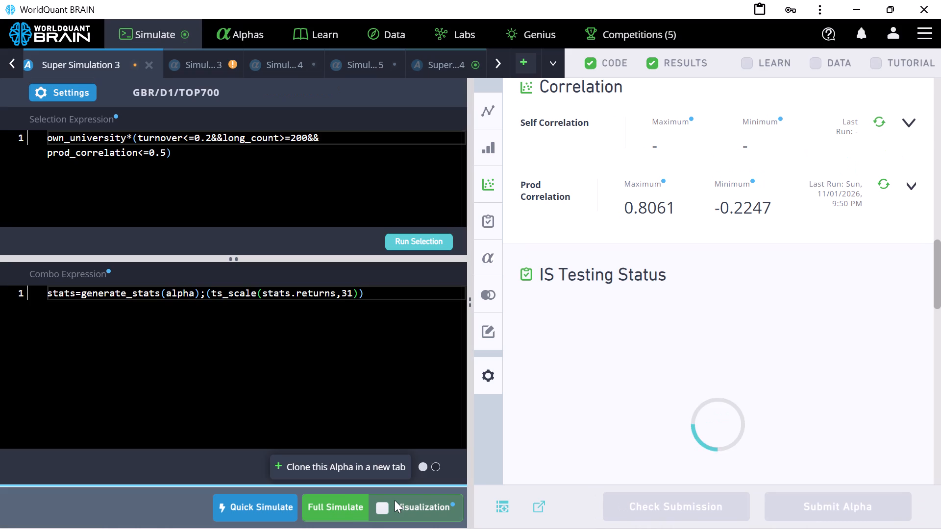
click(343, 511)
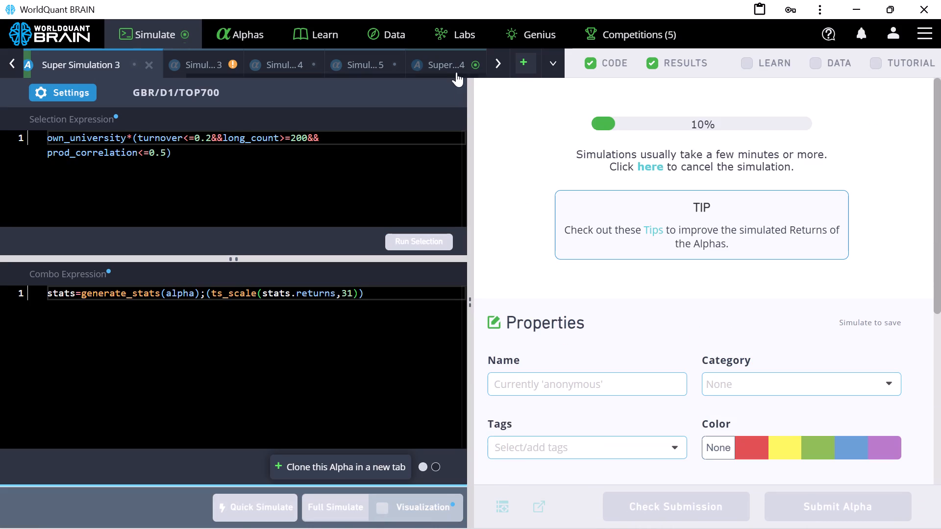
Examine Super Simulation 4's IS summary, correlation and the warnings in its IS testing status.
click(450, 64)
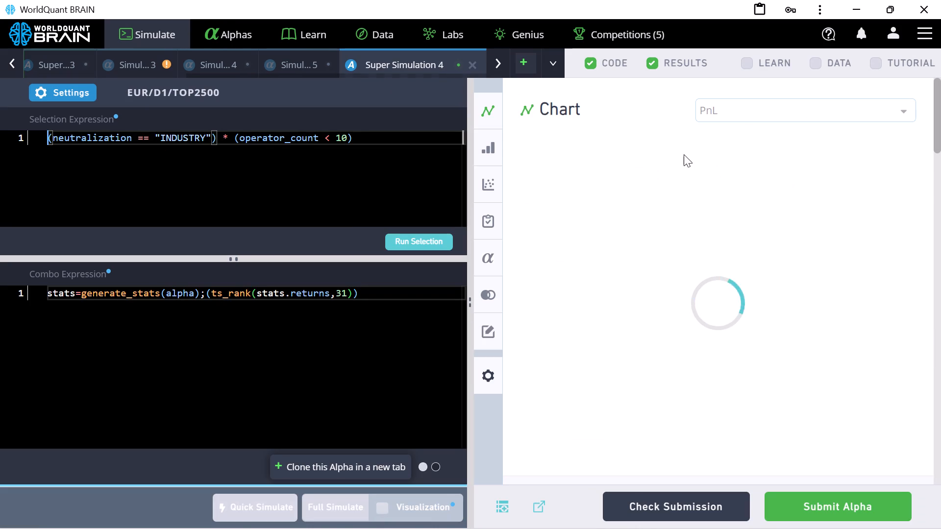
scroll(775, 234, down, 3)
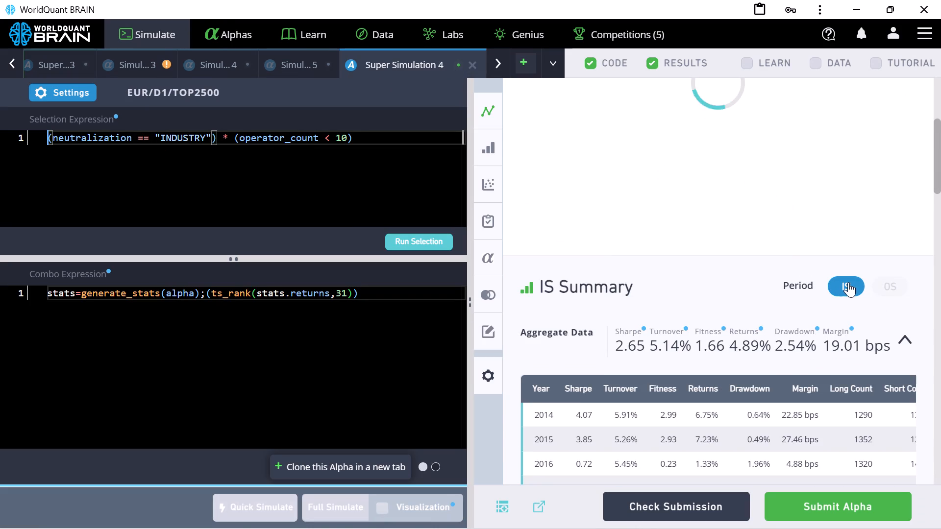
scroll(908, 306, down, 4)
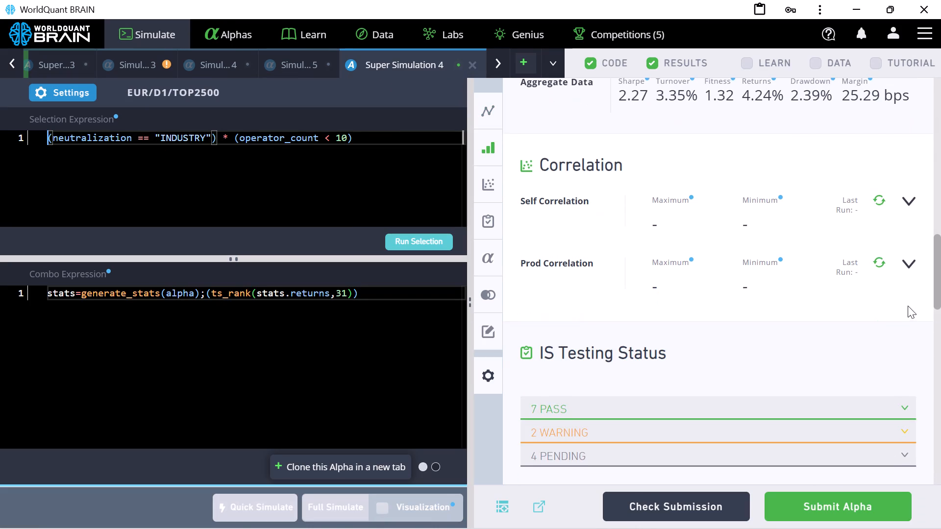
scroll(908, 306, down, 3)
click(605, 216)
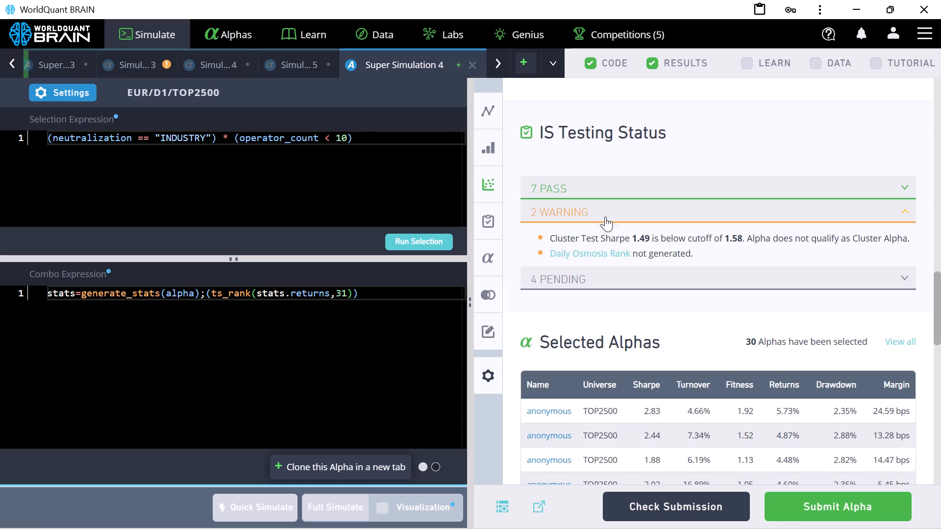
click(605, 216)
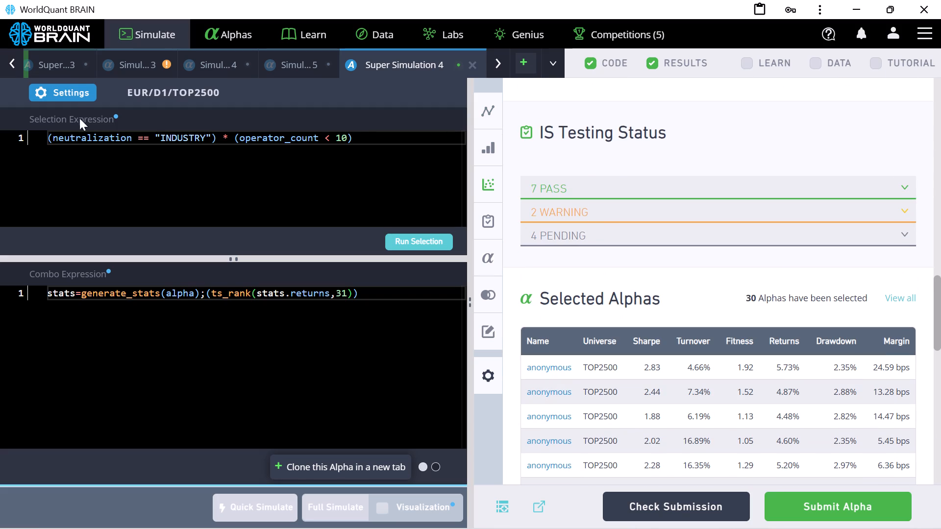
Rerun Super Simulation 4 as a full simulation with decay set to 16 and truncation set to 0.08.
click(61, 87)
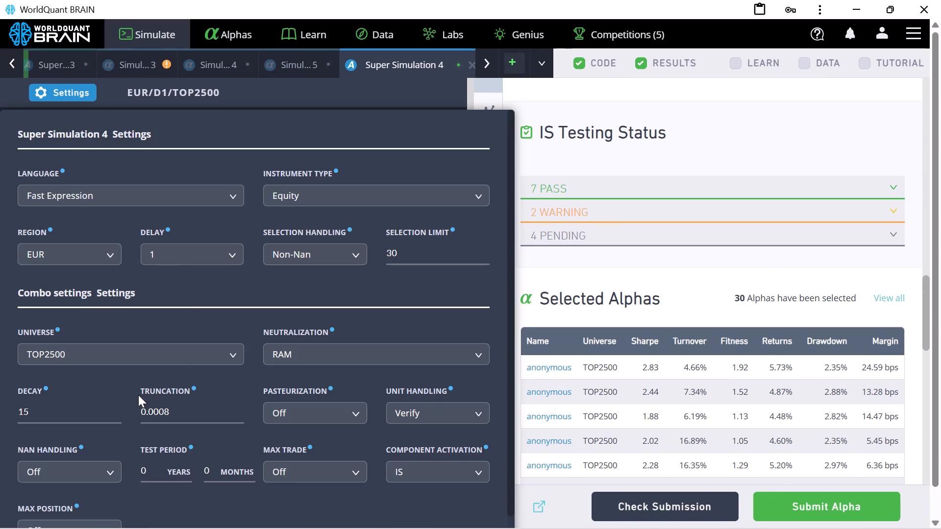
click(117, 407)
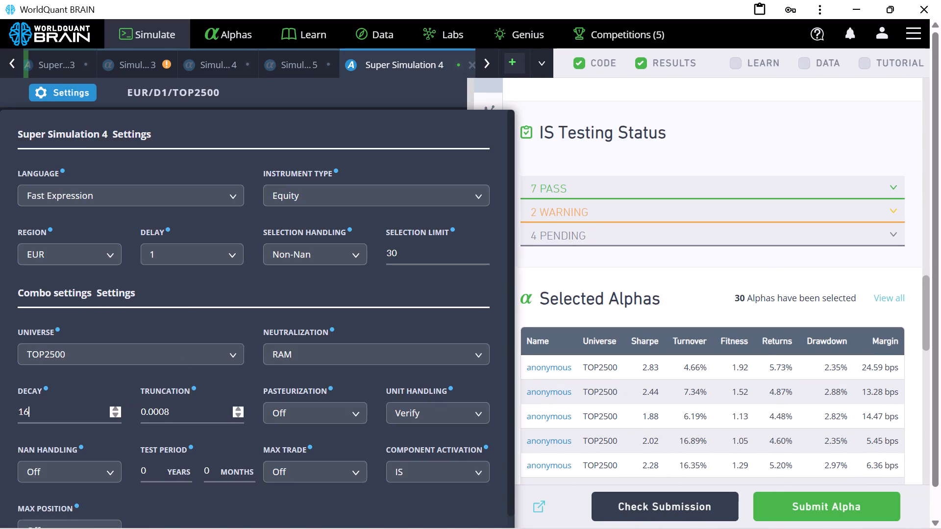
click(162, 412)
key(BackSpace)
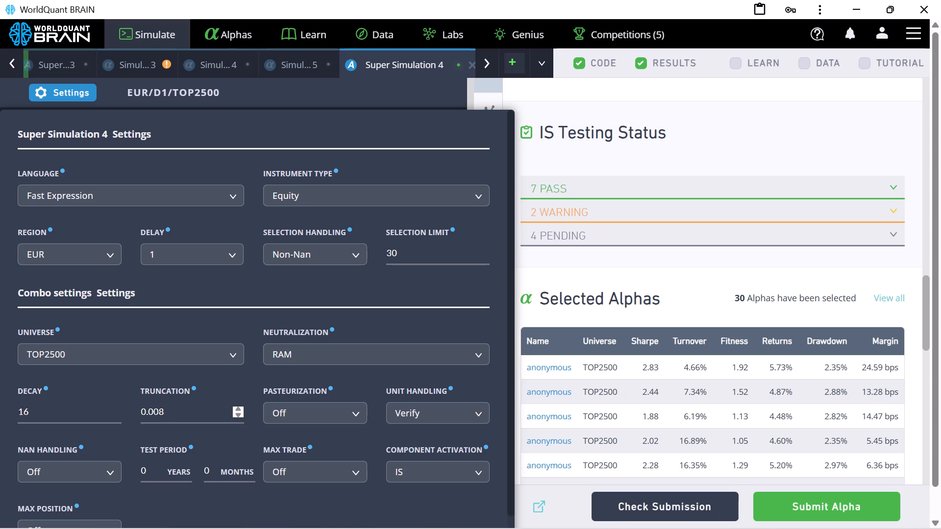
key(BackSpace)
scroll(489, 487, down, 5)
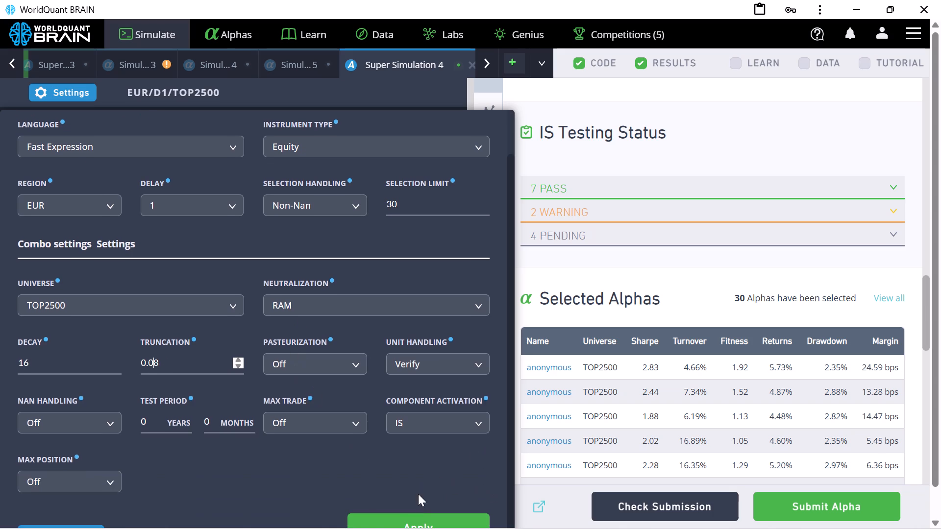
click(416, 518)
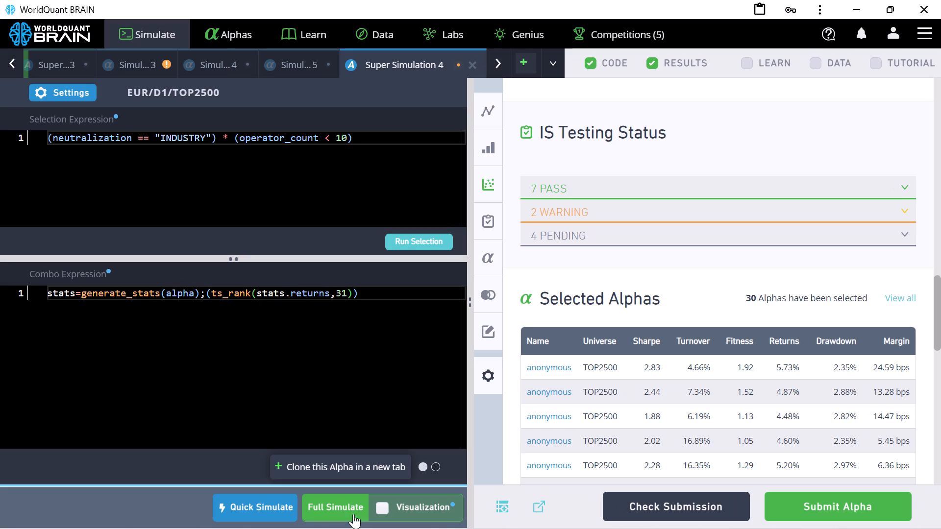
click(322, 508)
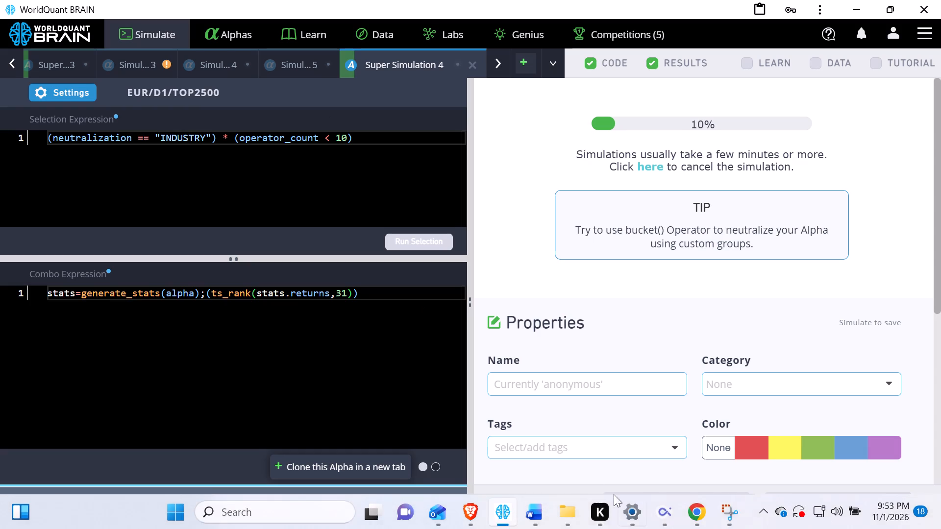
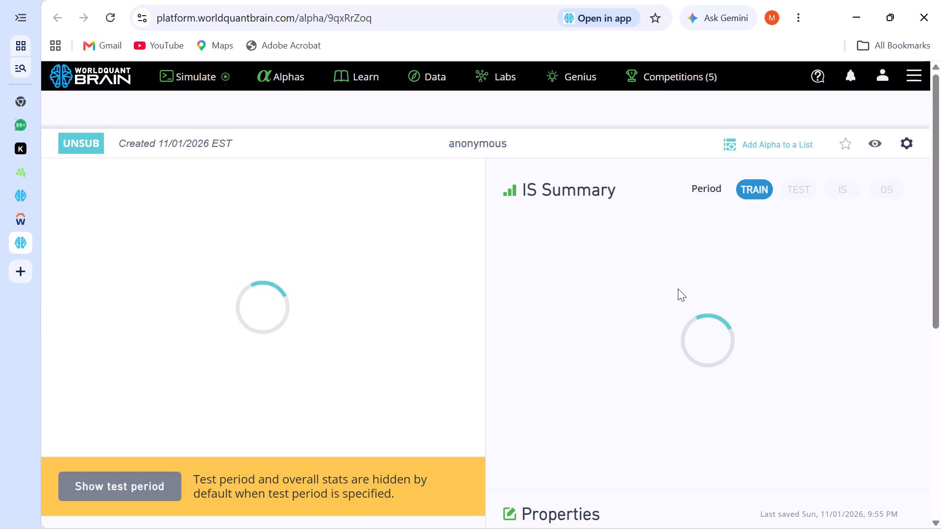
Reveal the alpha's test period and examine its yearly statistics, PnL chart and correlation section.
scroll(755, 329, down, 5)
scroll(873, 311, down, 2)
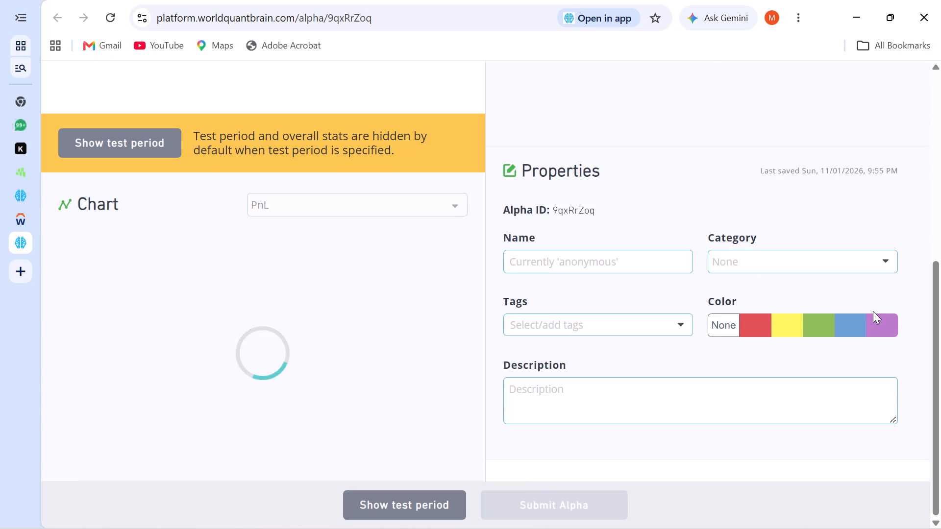
scroll(873, 311, down, 4)
click(448, 501)
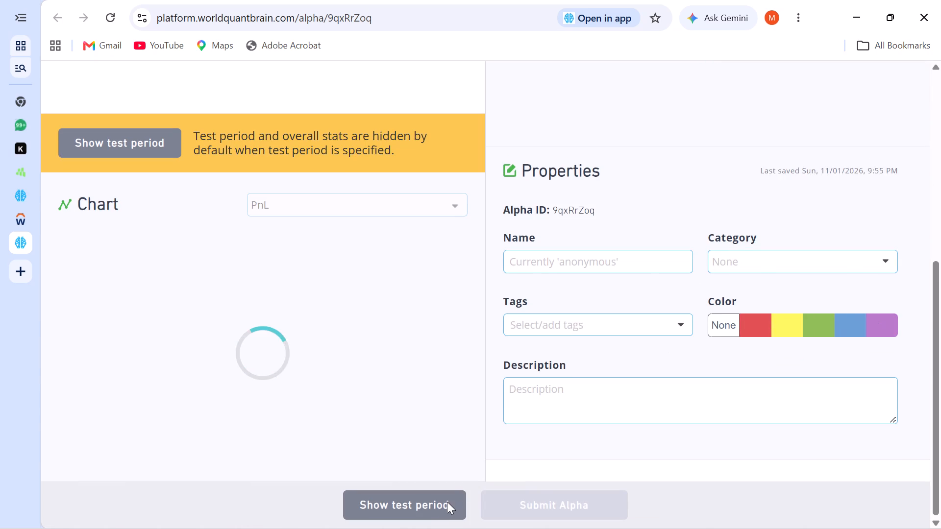
scroll(749, 354, down, 11)
scroll(755, 359, up, 6)
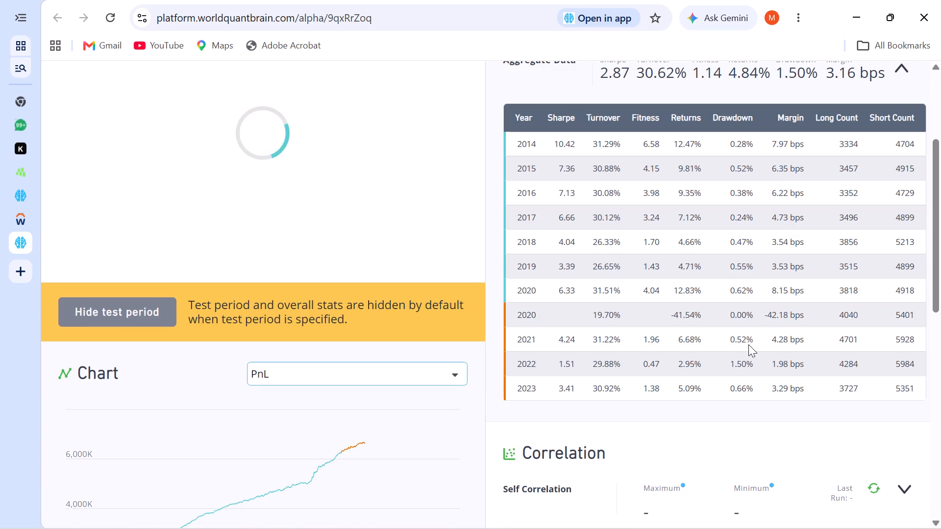
scroll(535, 270, down, 2)
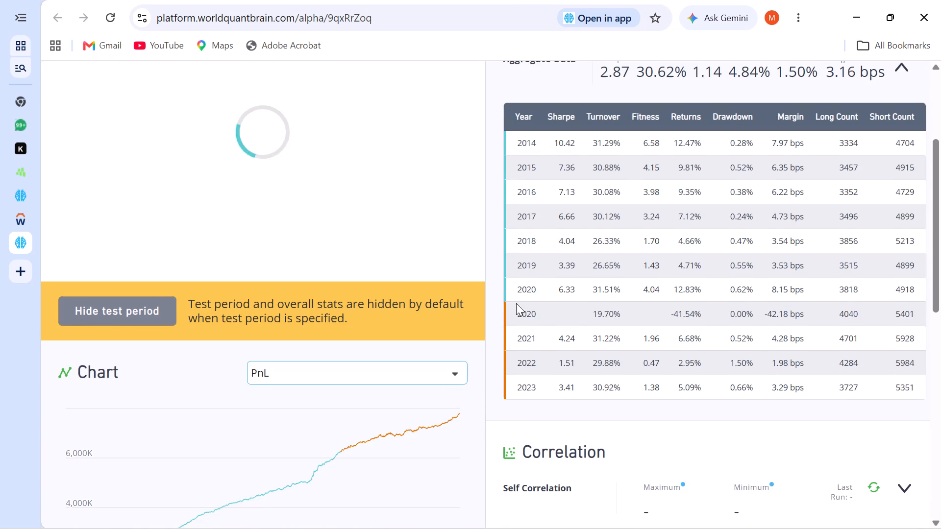
scroll(516, 303, down, 2)
scroll(476, 298, down, 8)
scroll(524, 305, up, 7)
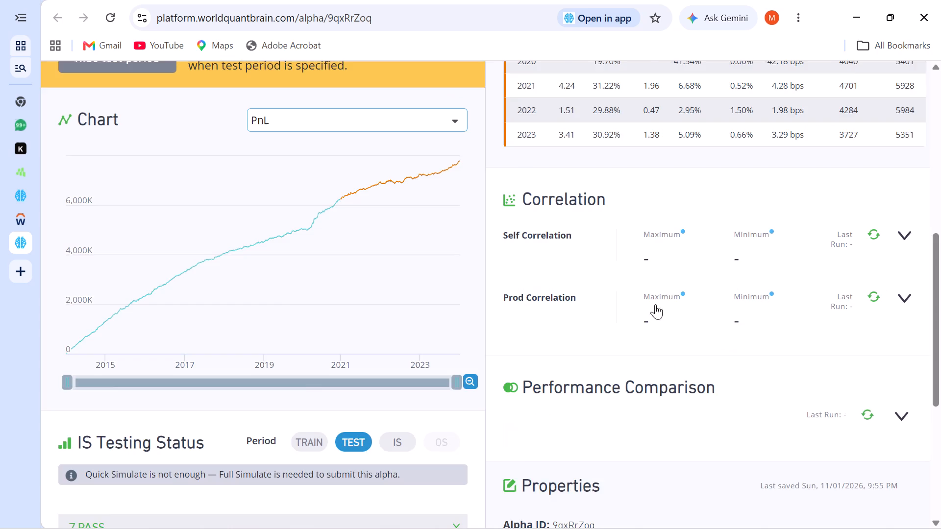
scroll(655, 304, up, 7)
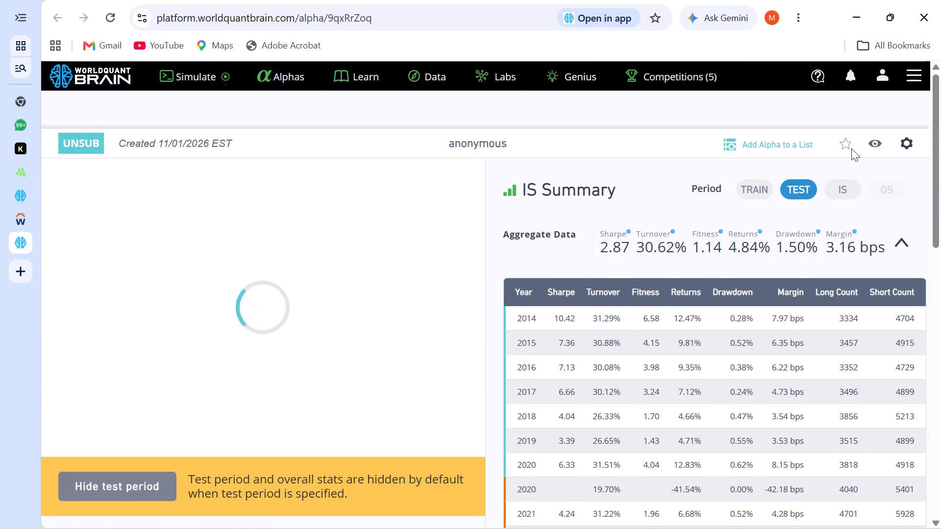
Compare the alpha's IS and TRAIN summaries and expand its passed IS tests for review.
click(850, 187)
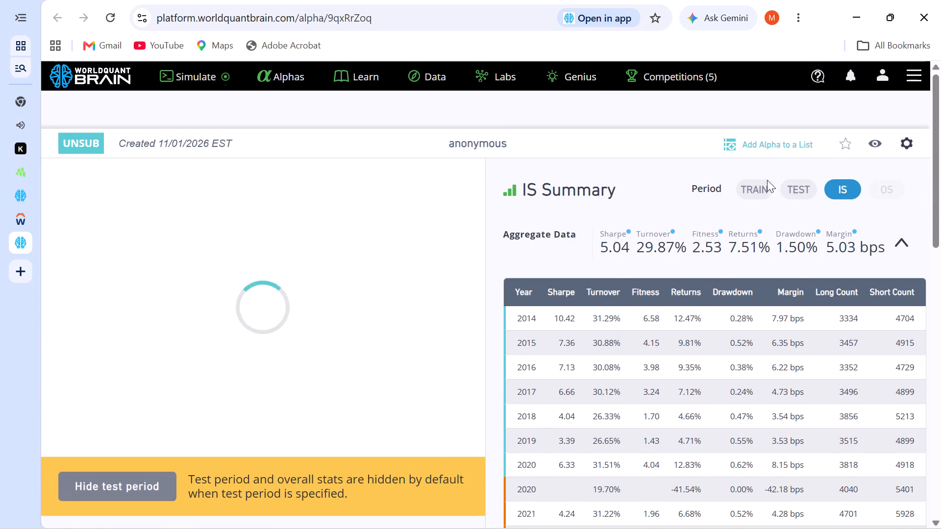
click(763, 181)
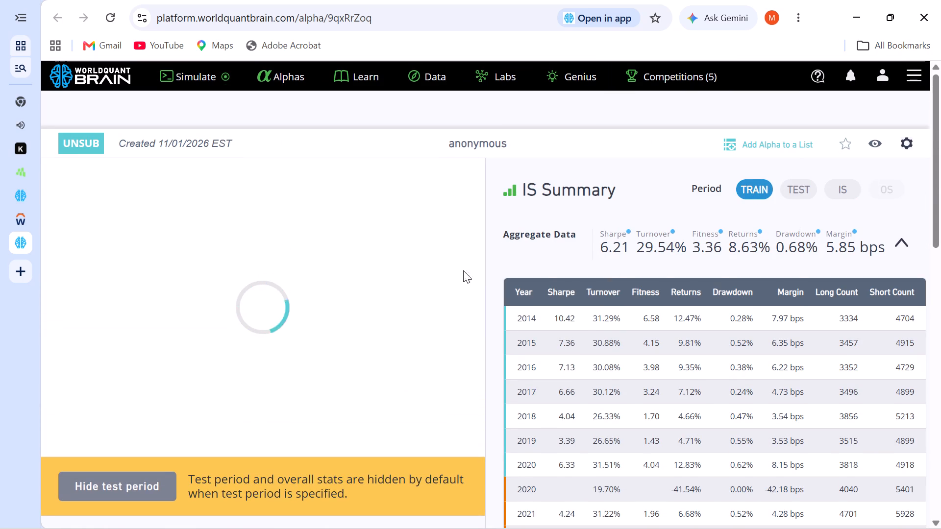
scroll(751, 337, down, 13)
scroll(302, 361, down, 7)
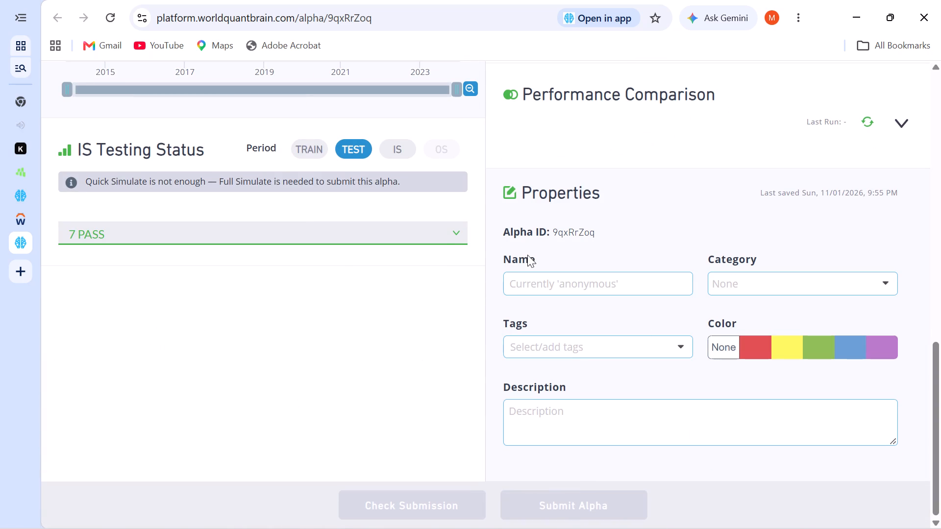
click(452, 231)
scroll(722, 320, up, 4)
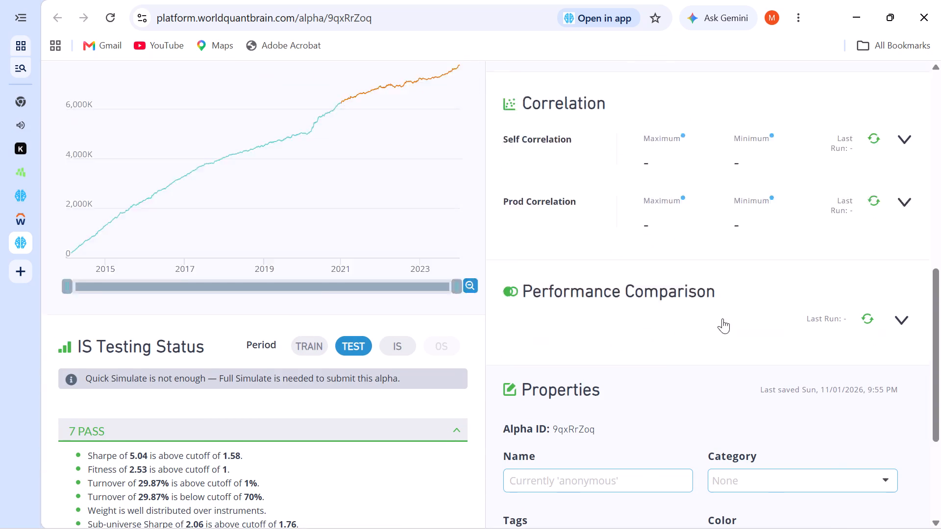
scroll(722, 318, up, 15)
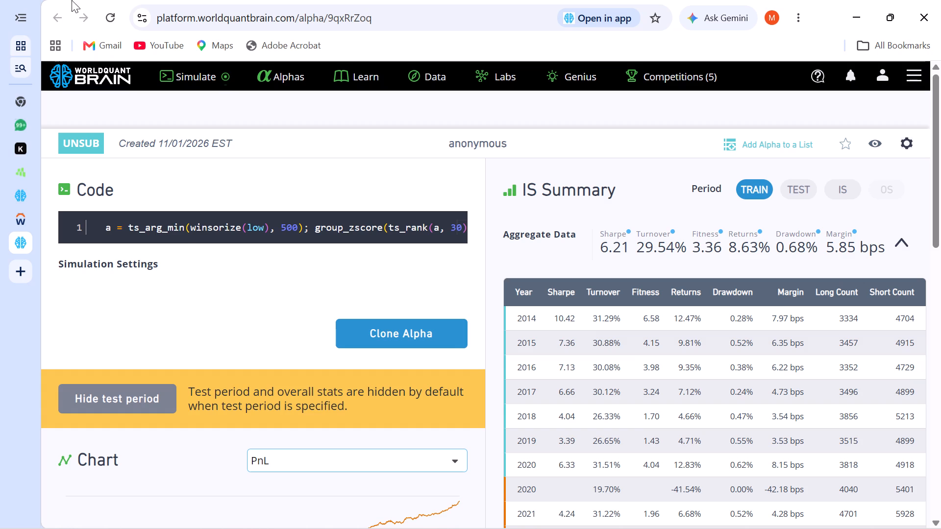
Clone the alpha into a new simulation.
click(408, 336)
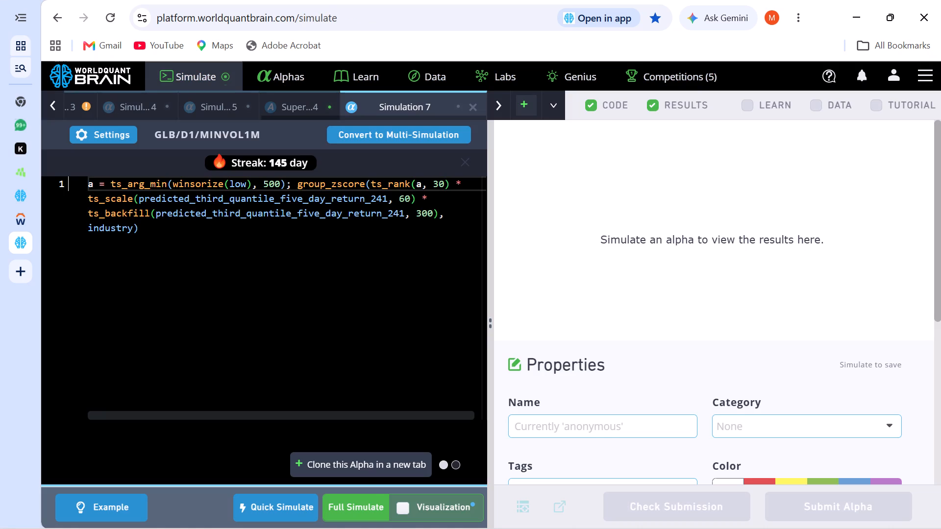
Apply a test period of 0 years, truncation 0.008 and Crowding Factors neutralization to the cloned simulation.
click(108, 133)
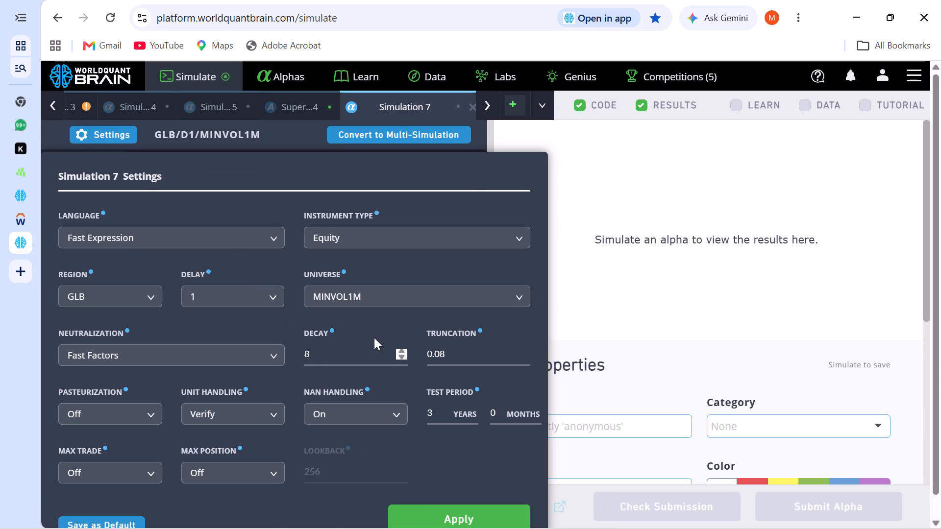
click(444, 415)
key(BackSpace)
key(0)
click(441, 355)
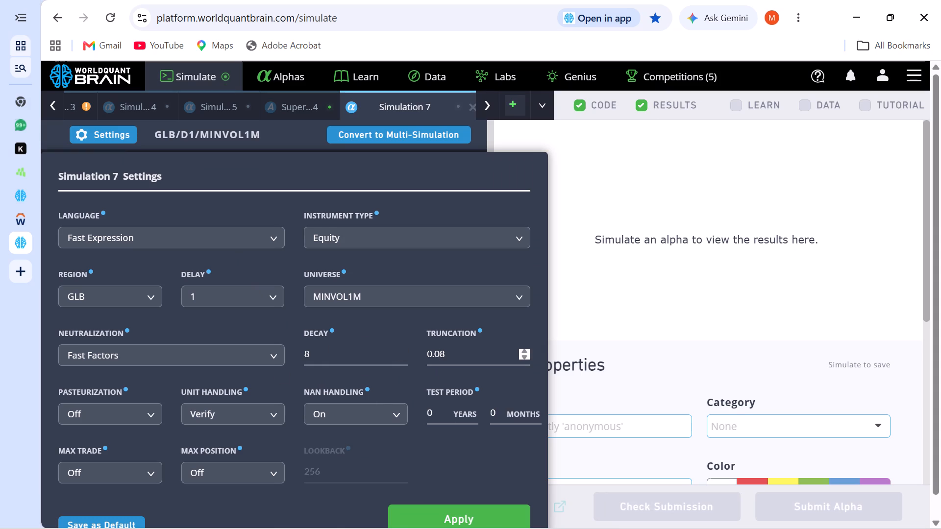
key(0)
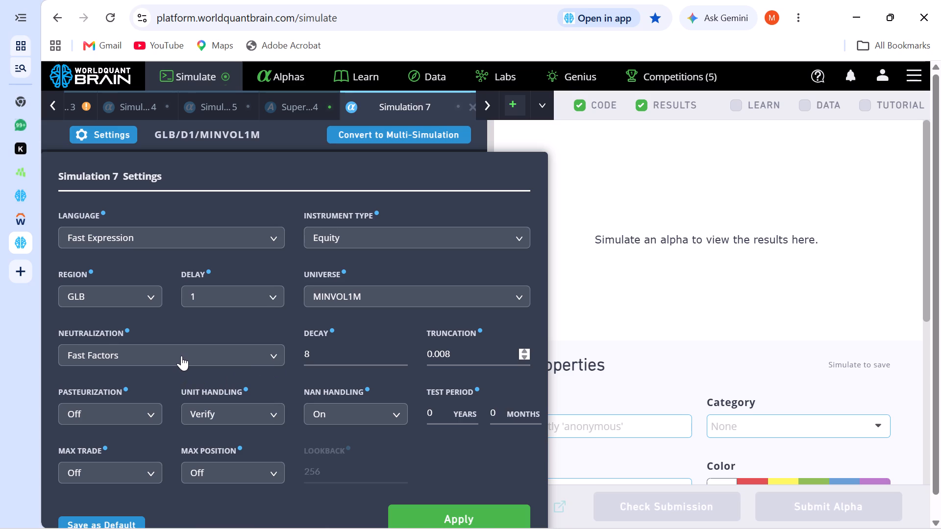
click(181, 356)
click(119, 450)
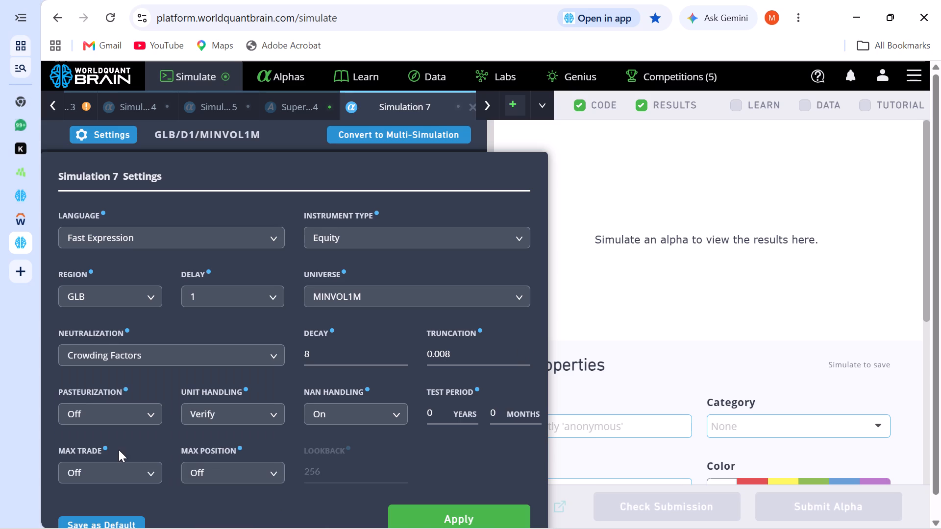
click(458, 520)
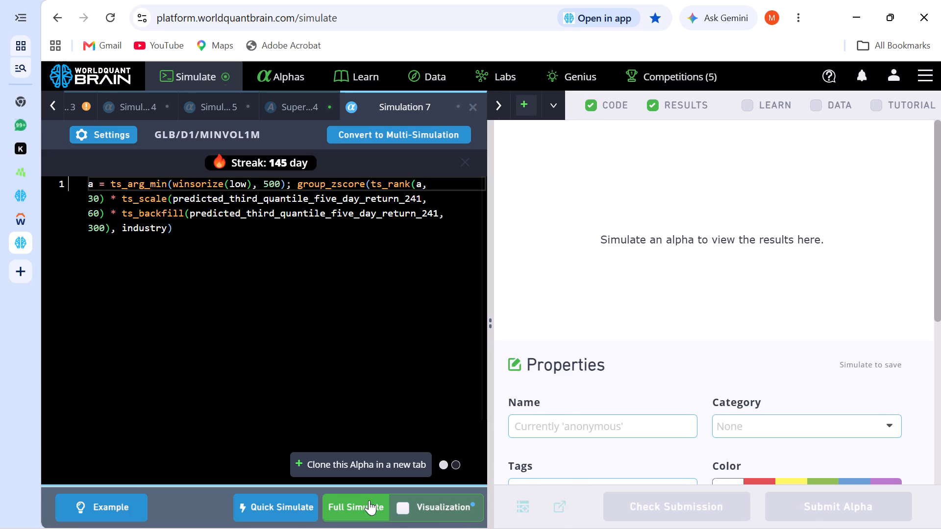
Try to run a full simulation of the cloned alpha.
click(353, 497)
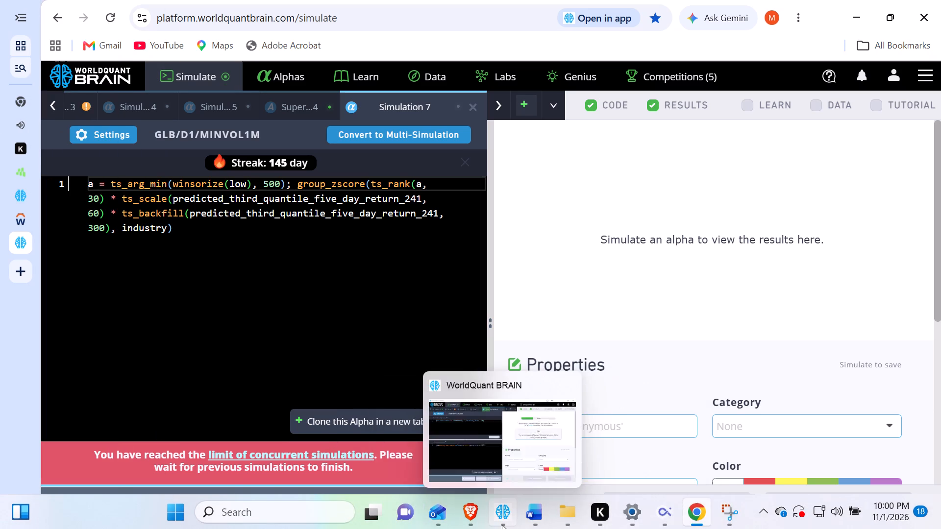
Switch to the WorldQuant BRAIN app, review Super Simulation 4's results and descriptions, and run its submission check.
click(502, 525)
scroll(696, 354, down, 2)
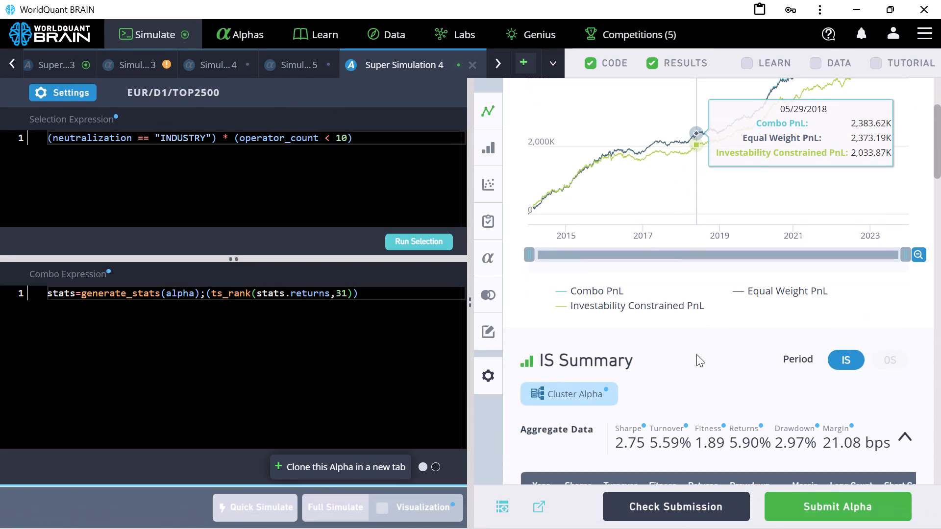
scroll(699, 355, down, 1)
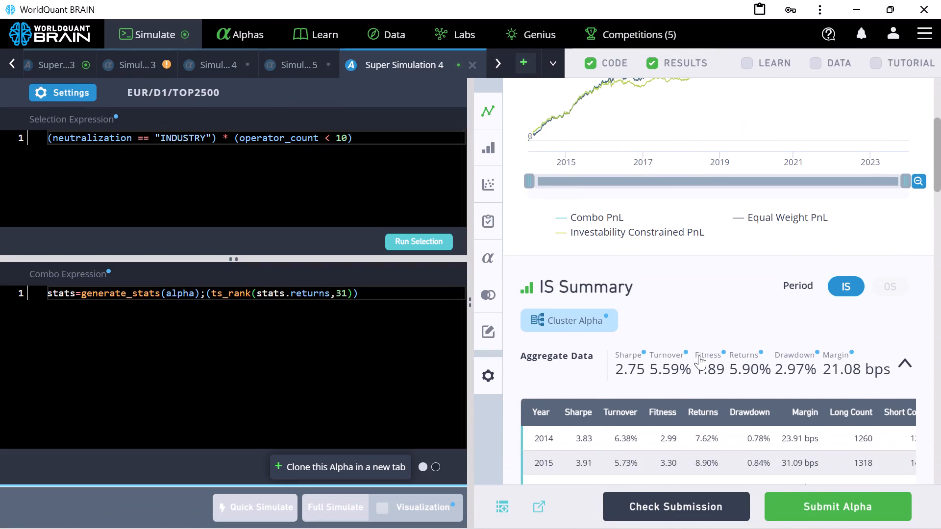
scroll(699, 355, down, 6)
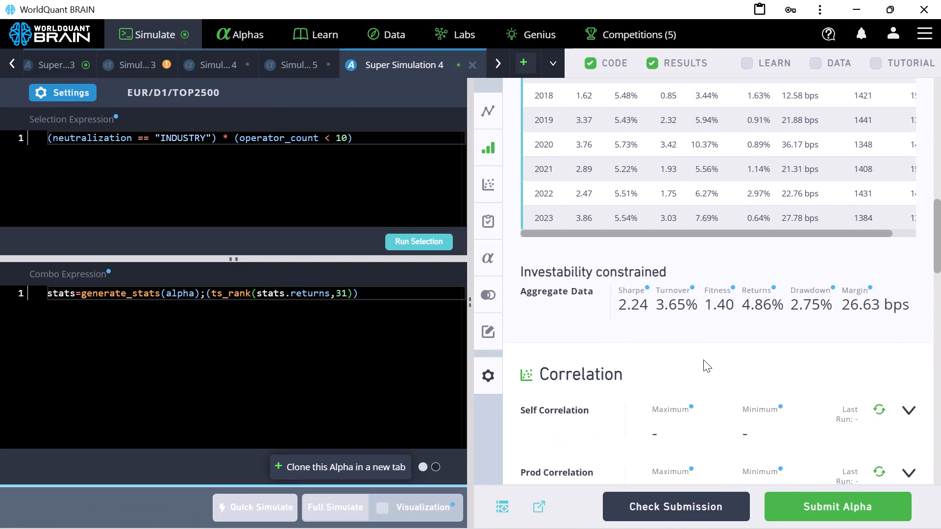
scroll(703, 360, down, 13)
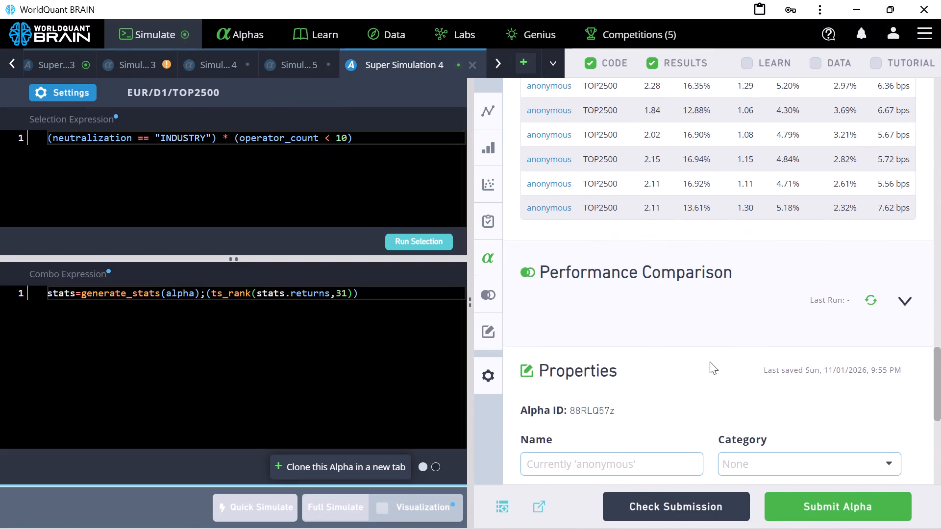
scroll(710, 361, down, 9)
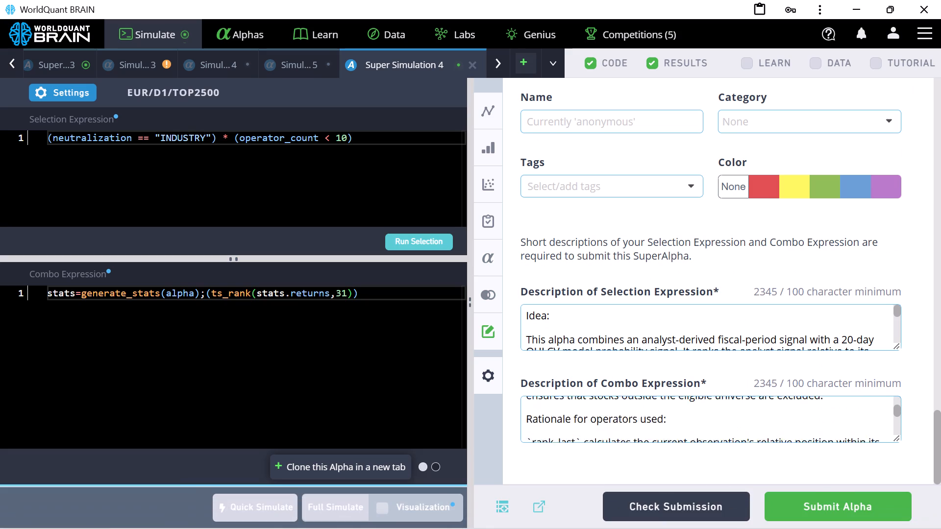
drag(688, 507, 683, 504)
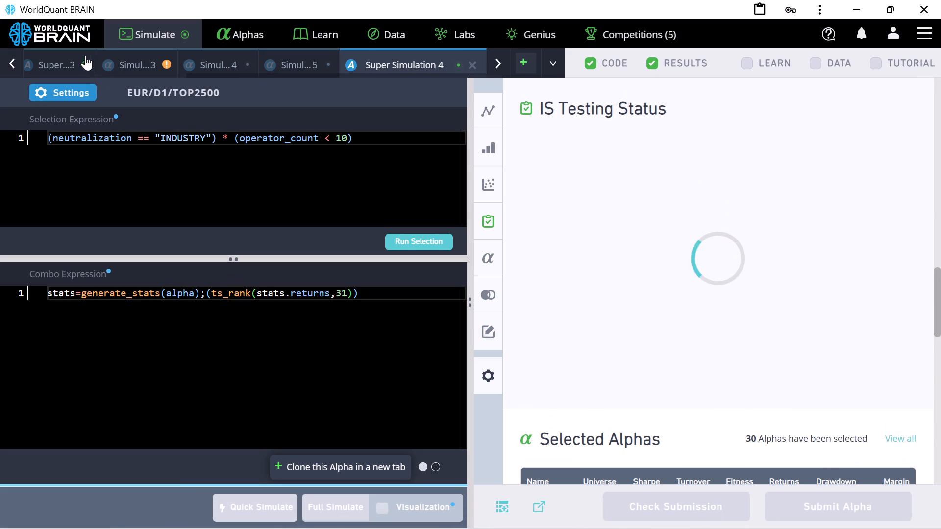
Open Super Simulation 3, look over its yearly summary and testing status, and run its Prod Correlation check.
click(64, 62)
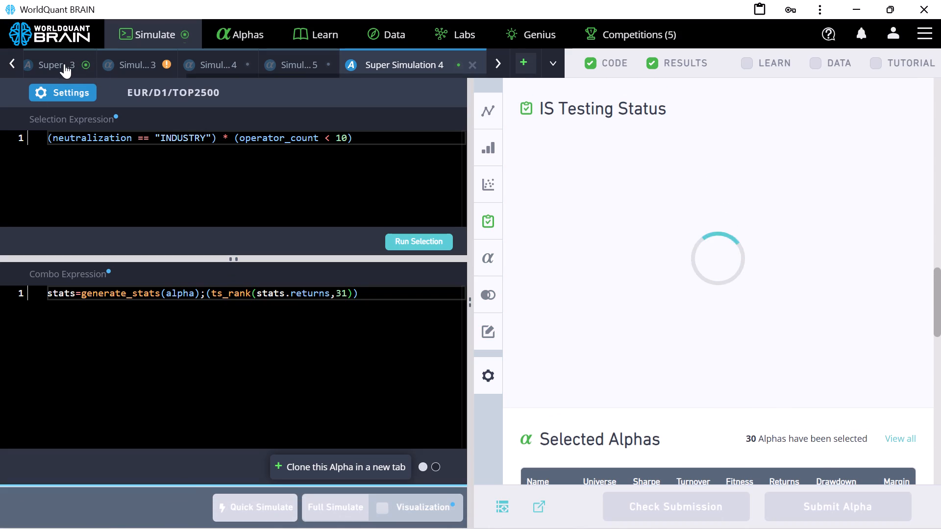
scroll(707, 291, up, 3)
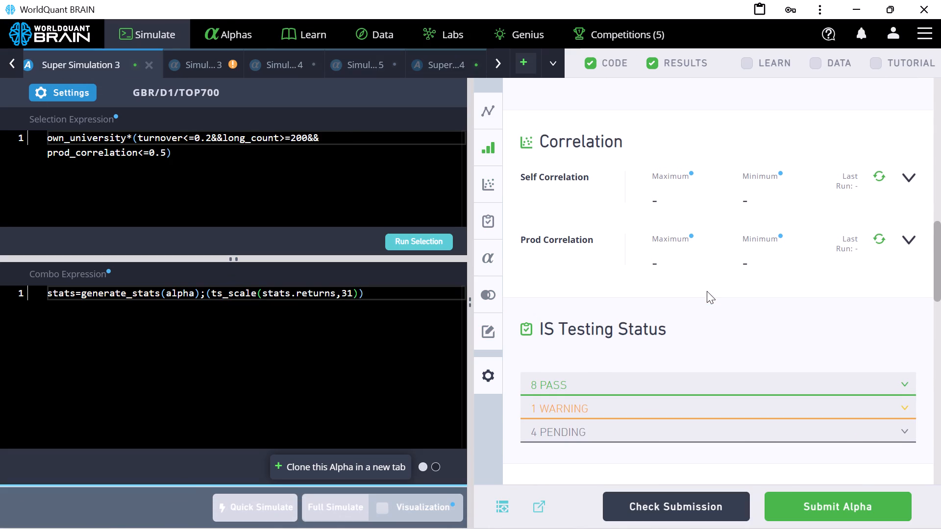
scroll(806, 278, up, 3)
scroll(825, 313, down, 2)
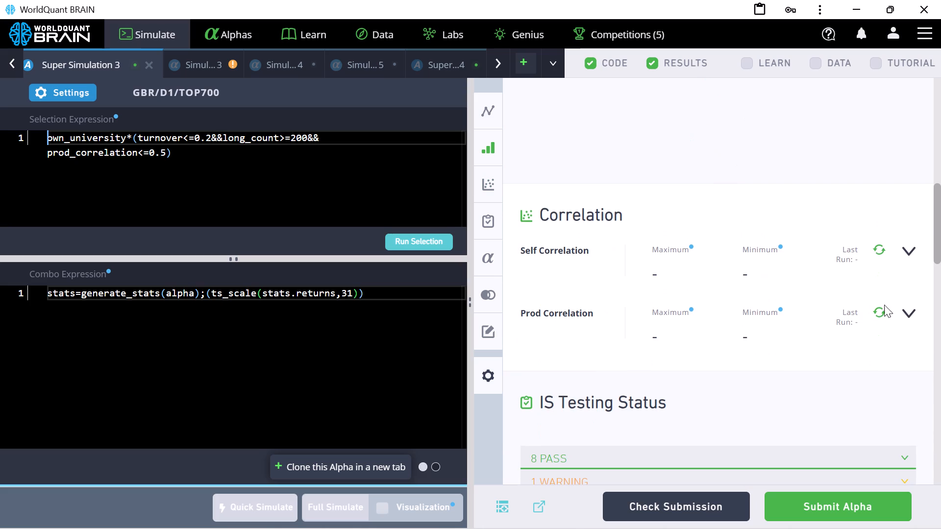
click(880, 313)
scroll(940, 378, down, 3)
scroll(871, 274, up, 5)
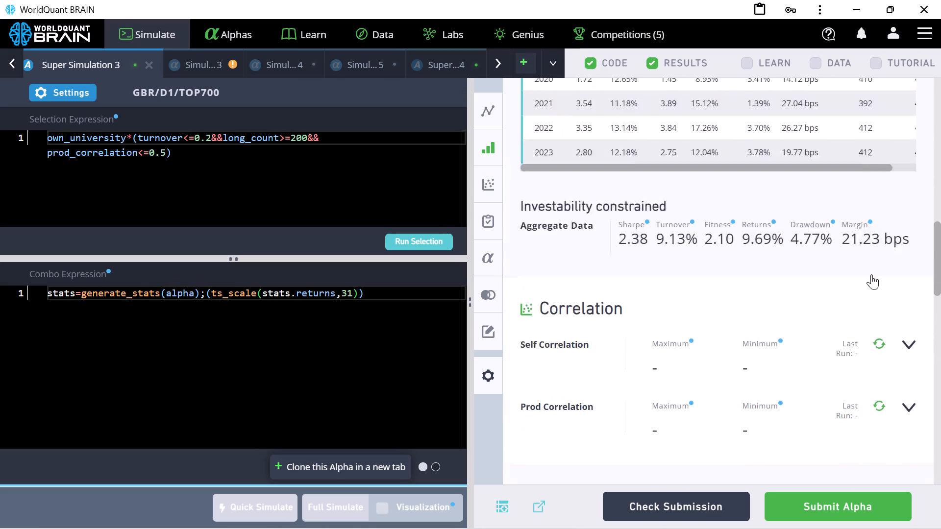
scroll(872, 312, up, 1)
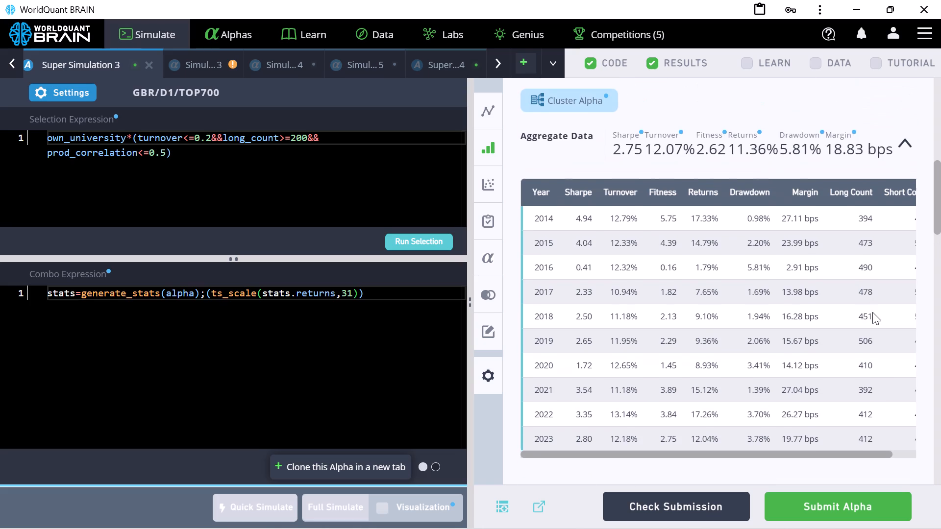
scroll(872, 312, down, 13)
scroll(873, 336, up, 5)
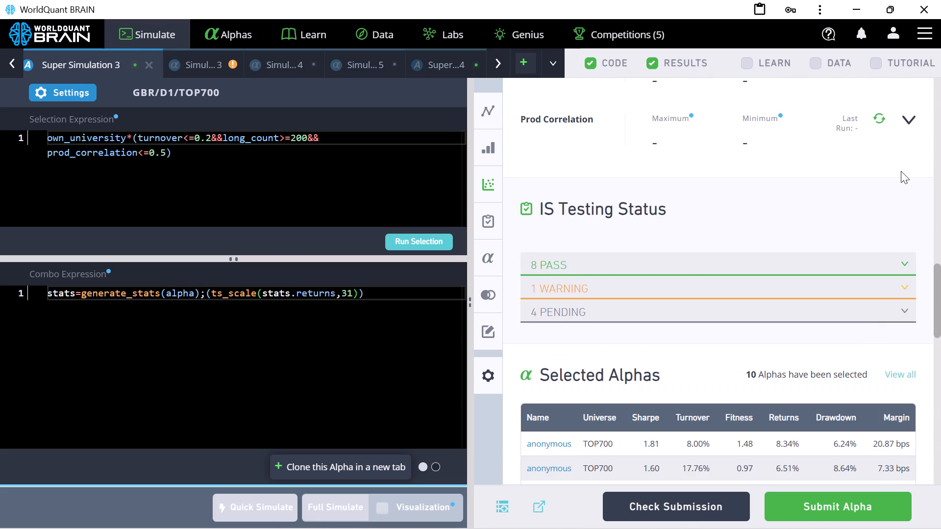
click(880, 120)
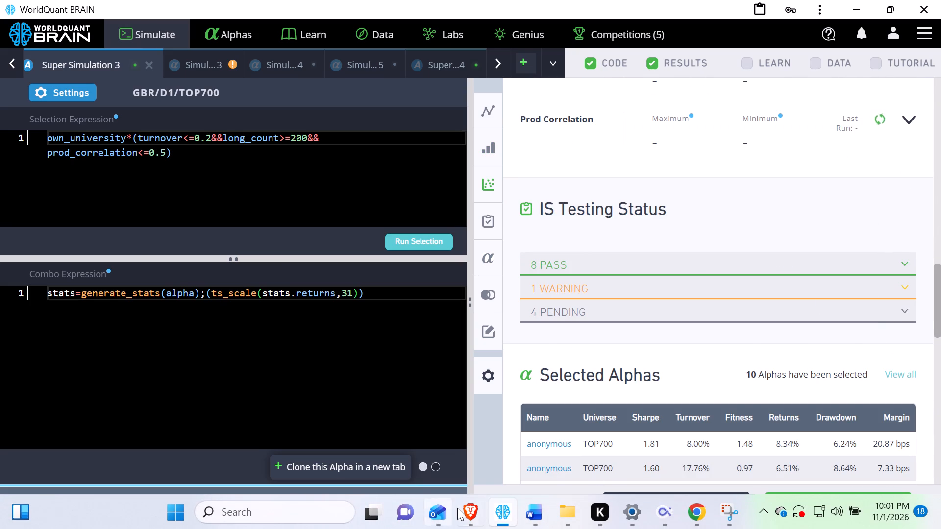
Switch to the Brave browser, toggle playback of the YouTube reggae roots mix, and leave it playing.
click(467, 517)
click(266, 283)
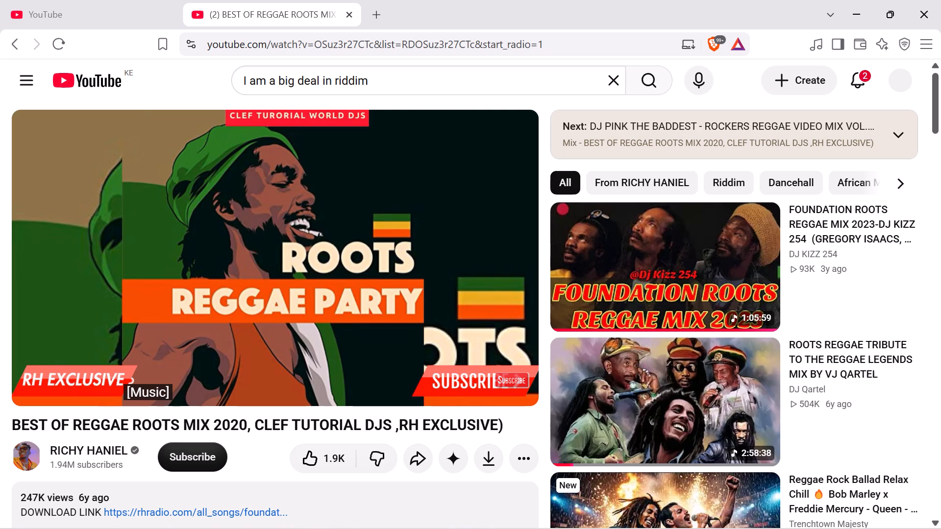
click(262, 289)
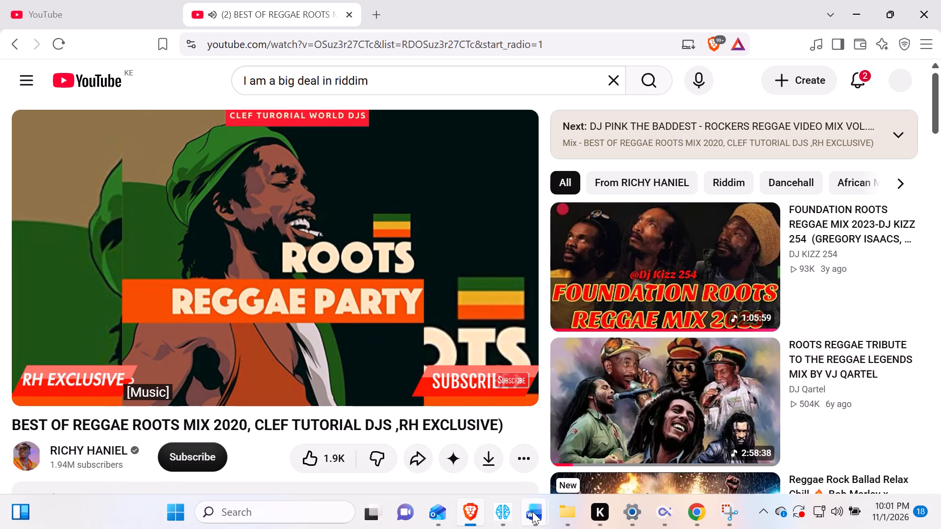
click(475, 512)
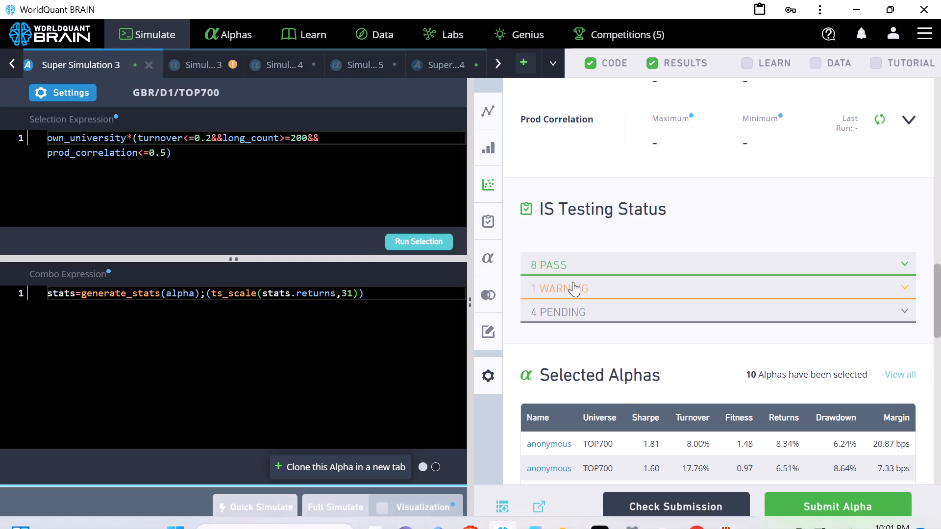
Back in WorldQuant BRAIN, review Super Simulation 3's PnL chart, summary, selected alphas and descriptions, and run its submission check.
click(573, 282)
click(573, 282)
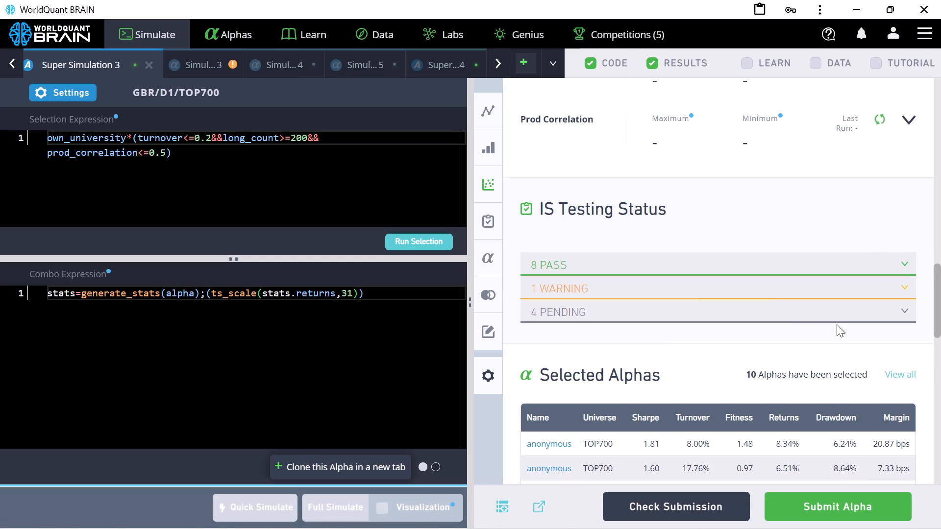
scroll(837, 324, up, 18)
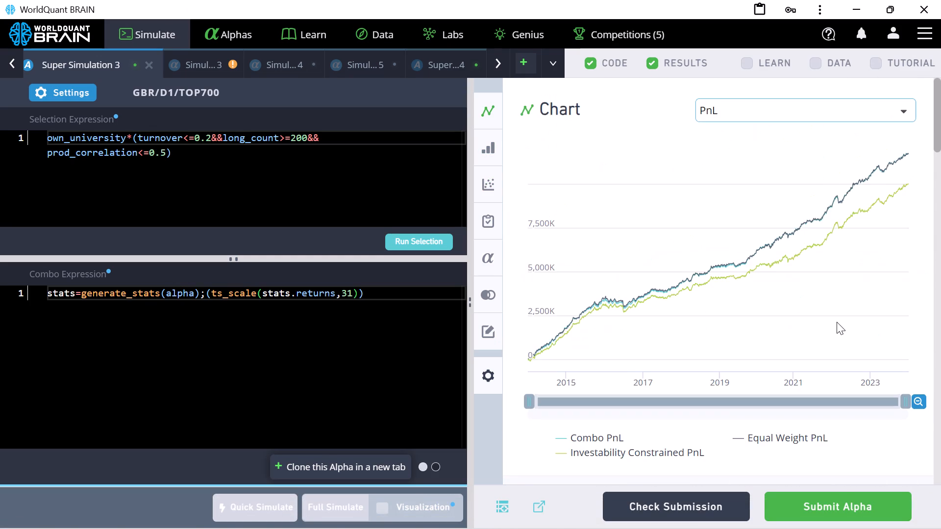
scroll(837, 322, down, 6)
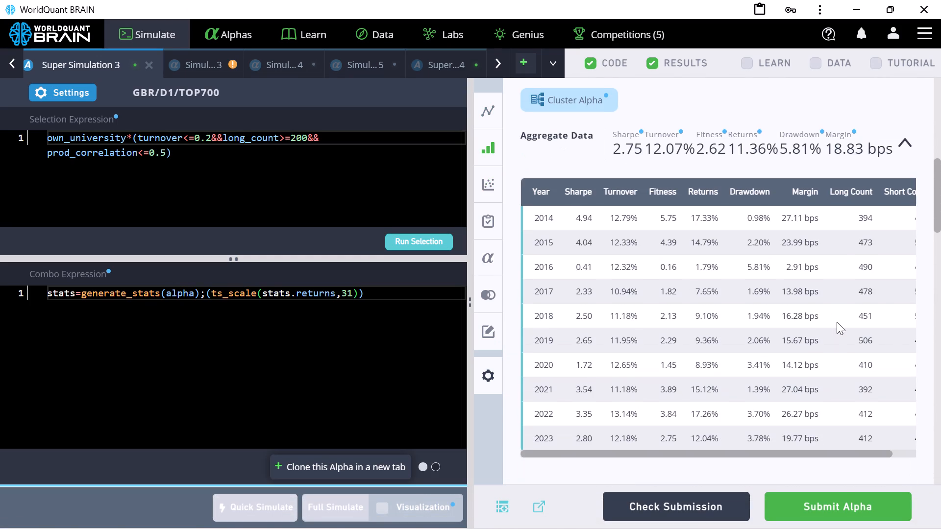
scroll(837, 322, down, 11)
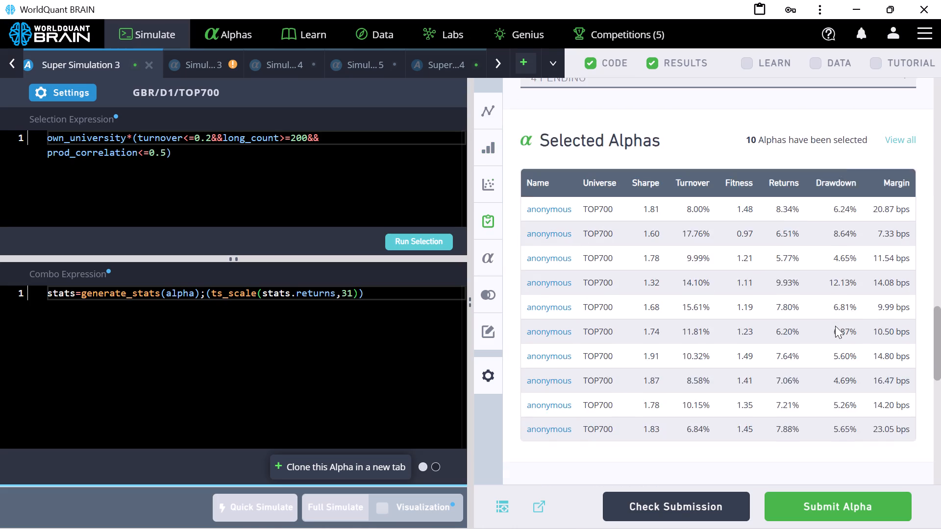
scroll(834, 328, down, 6)
scroll(714, 383, down, 8)
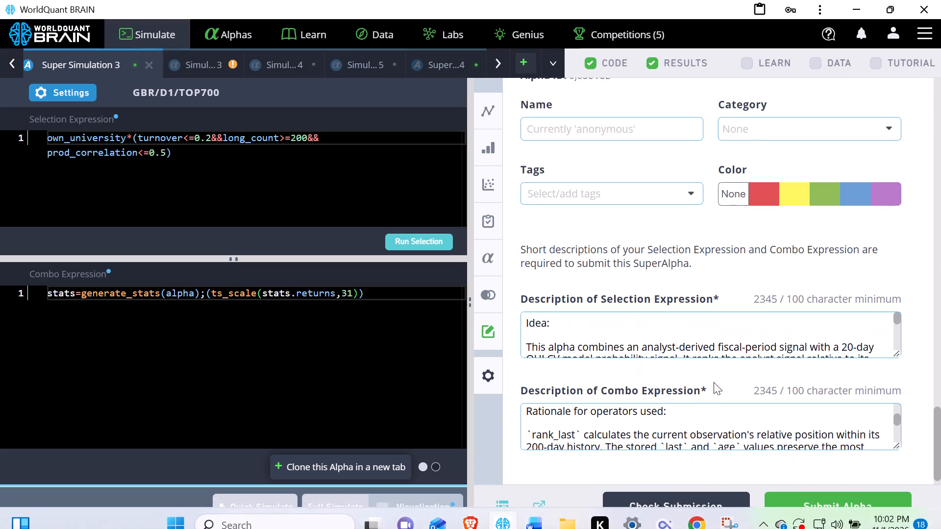
click(681, 507)
scroll(745, 320, up, 11)
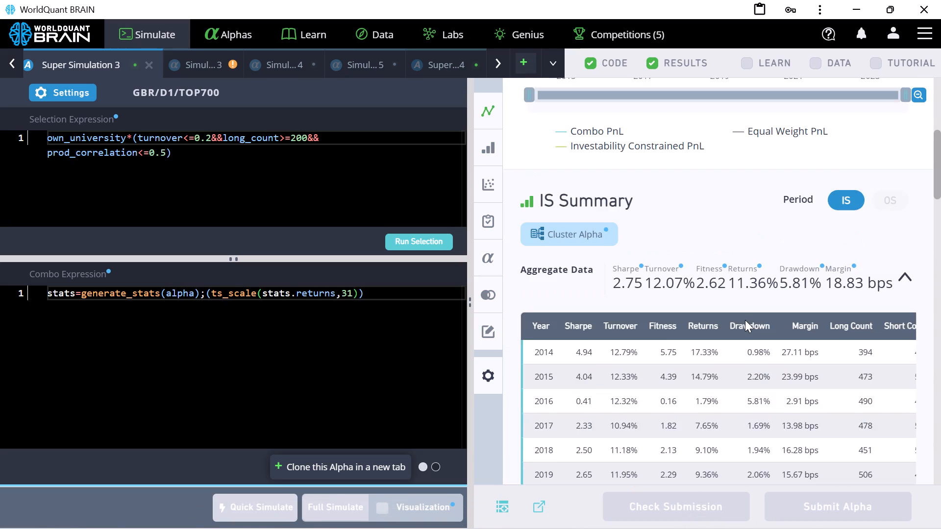
scroll(745, 320, up, 1)
scroll(745, 320, down, 9)
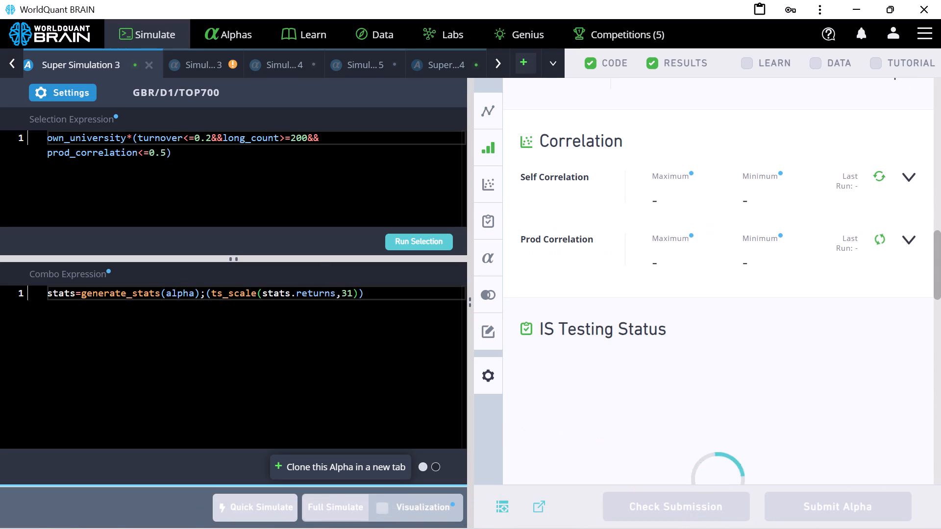
Look through Super Simulation 4 and Super Simulation 3 for the progress of their submission checks.
click(467, 66)
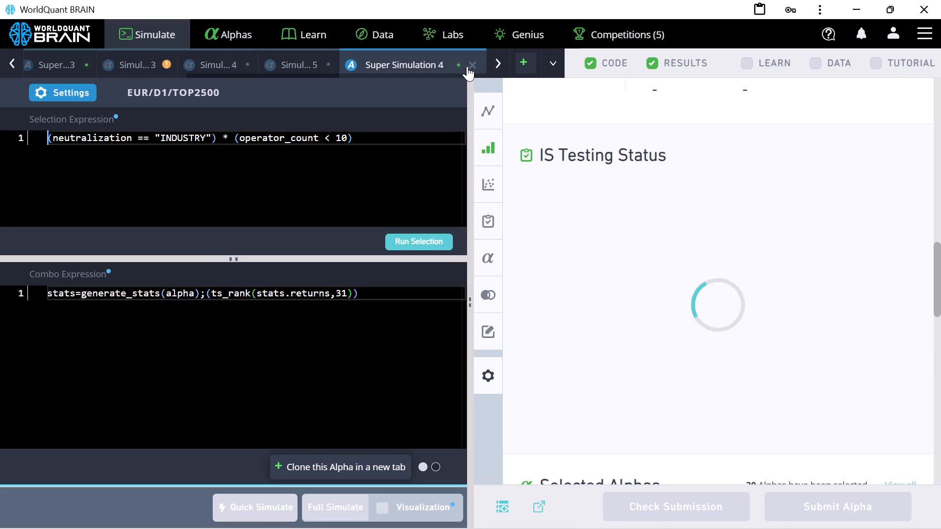
scroll(854, 197, down, 10)
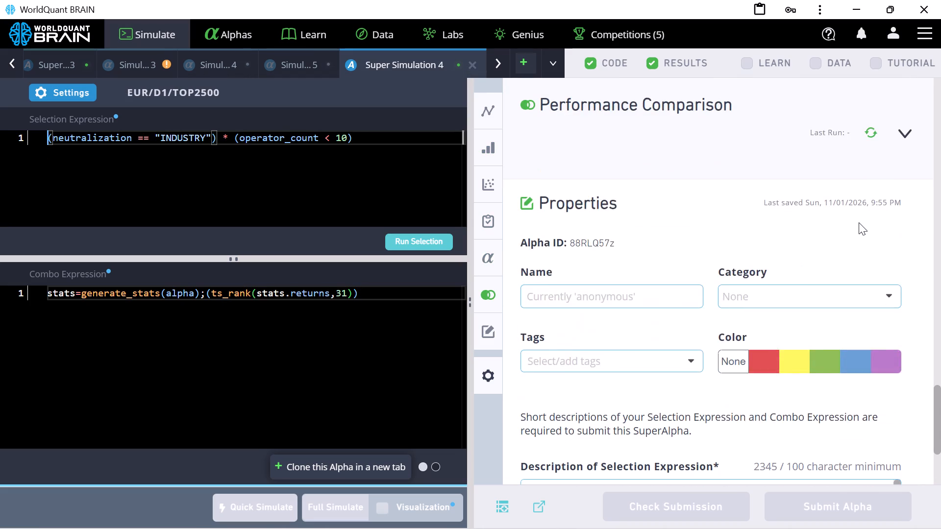
scroll(859, 222, down, 6)
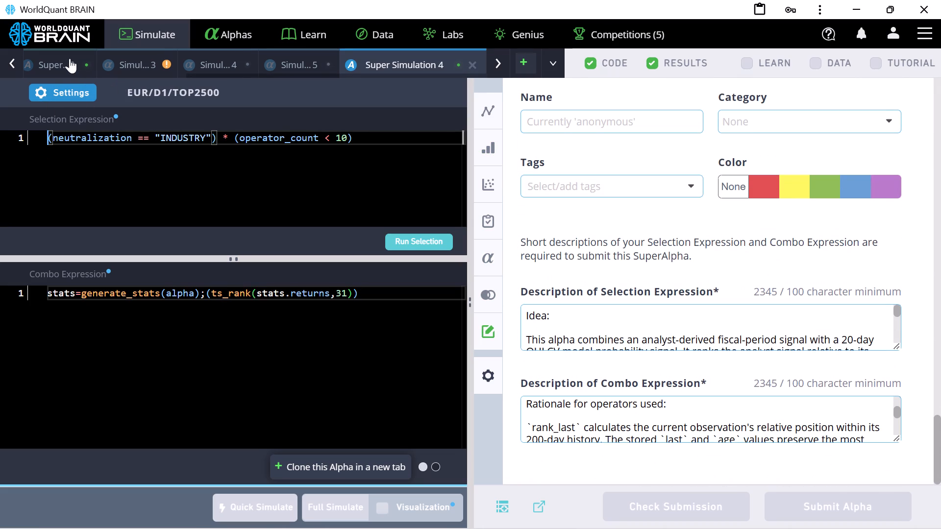
click(67, 58)
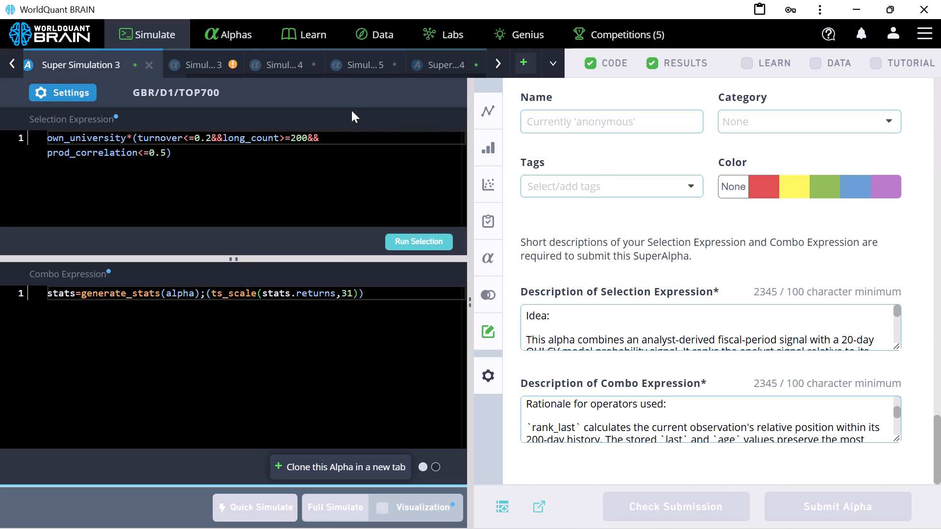
scroll(626, 154, up, 3)
scroll(352, 163, up, 3)
scroll(798, 154, up, 2)
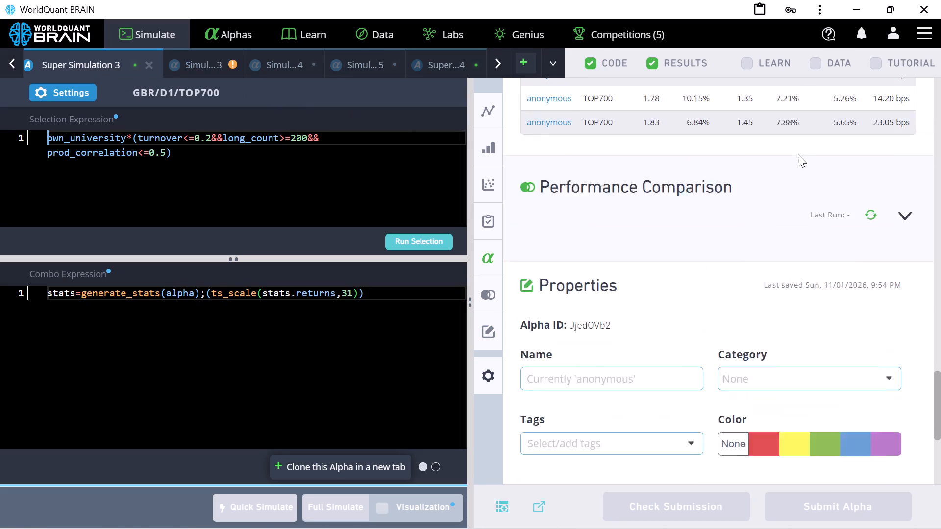
scroll(798, 154, up, 8)
scroll(863, 197, down, 2)
In Super Simulation 4's settings, set the selection limit to 10 and the neutralization to Crowding Factors.
click(447, 58)
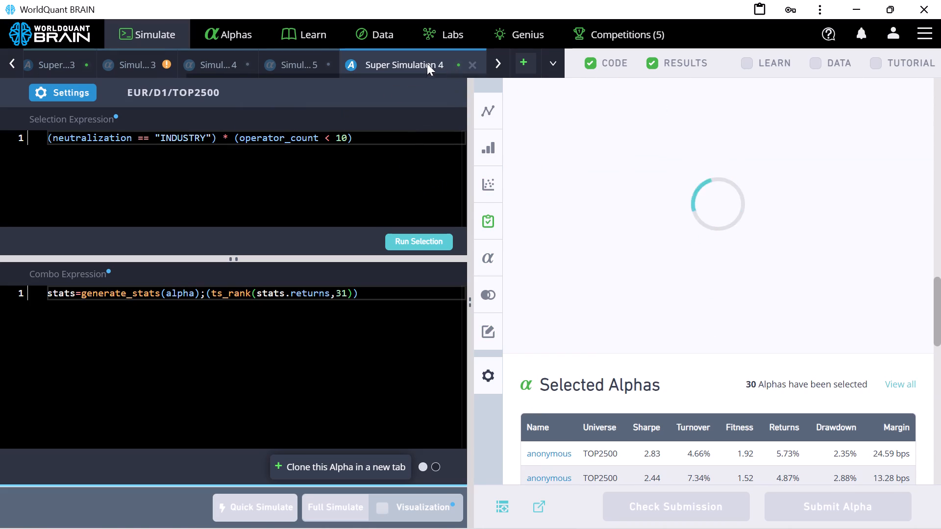
click(65, 88)
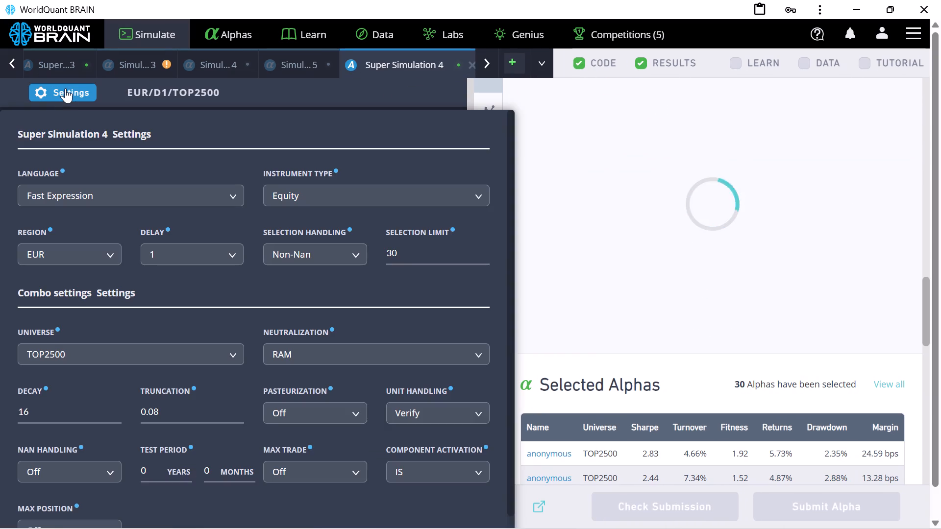
click(397, 253)
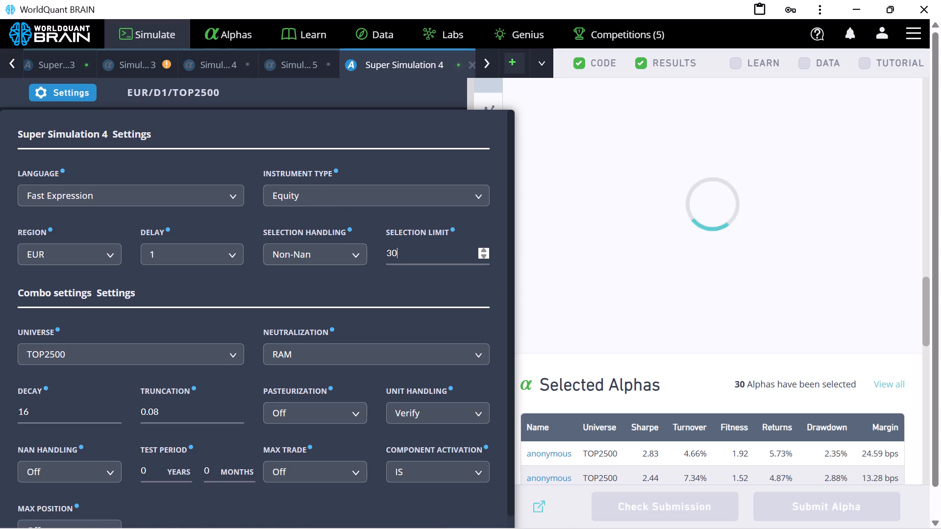
key(BackSpace)
key(BackSpace)
text(10)
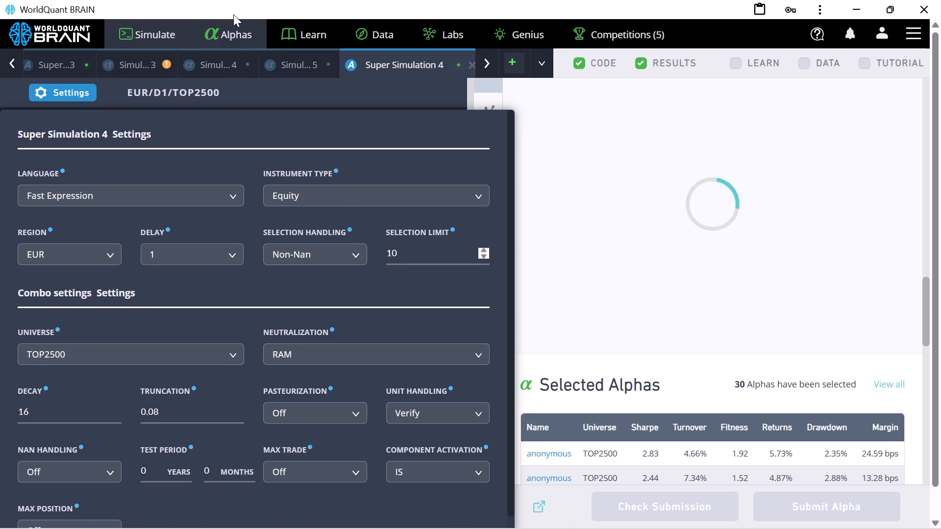
click(273, 349)
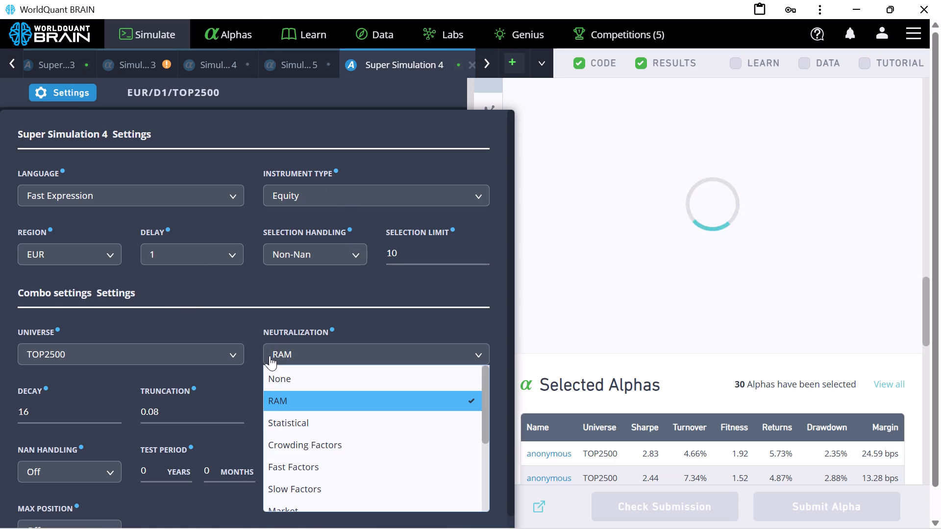
click(290, 448)
Set Super Simulation 4's decay to 6 and apply the settings.
click(73, 417)
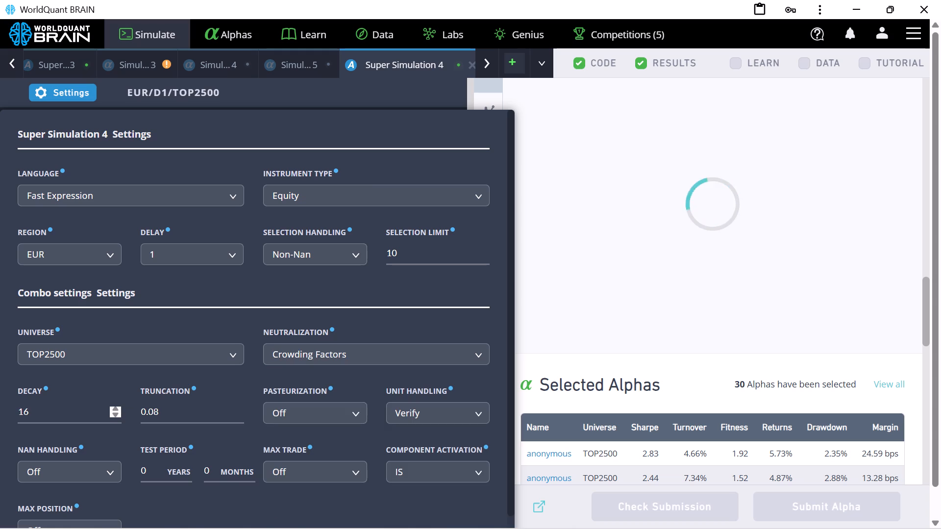
click(21, 413)
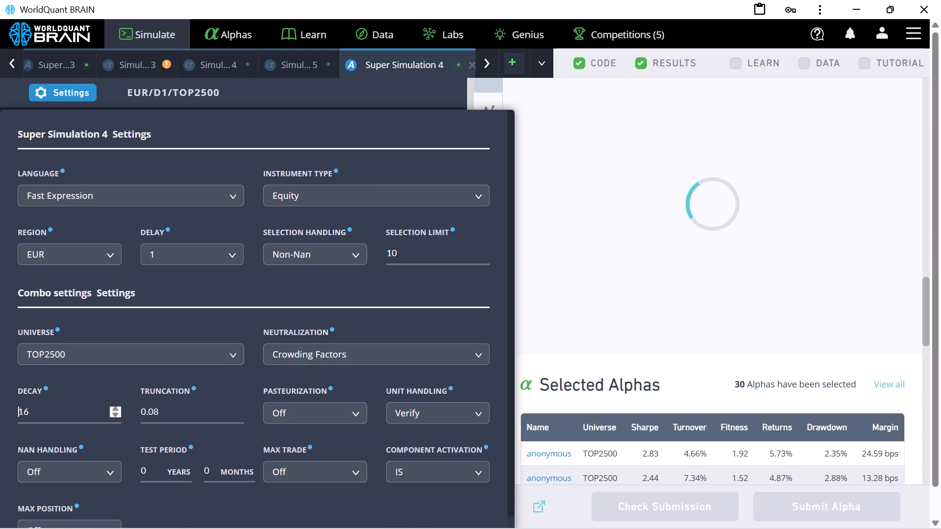
click(24, 411)
right_click(24, 411)
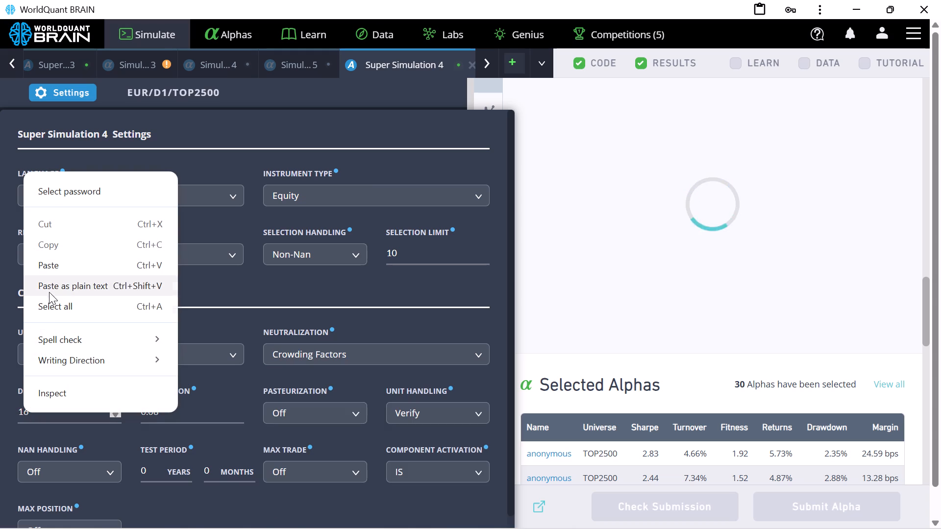
click(57, 231)
click(57, 229)
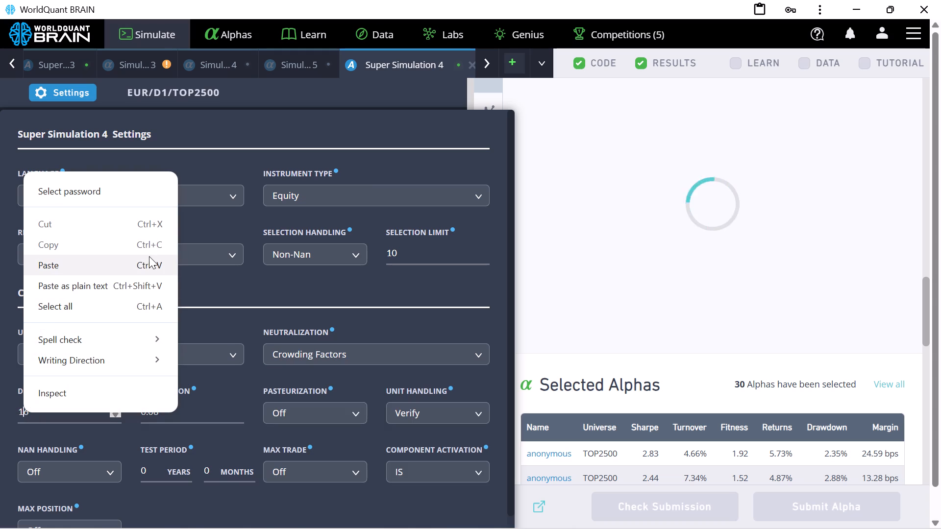
click(149, 256)
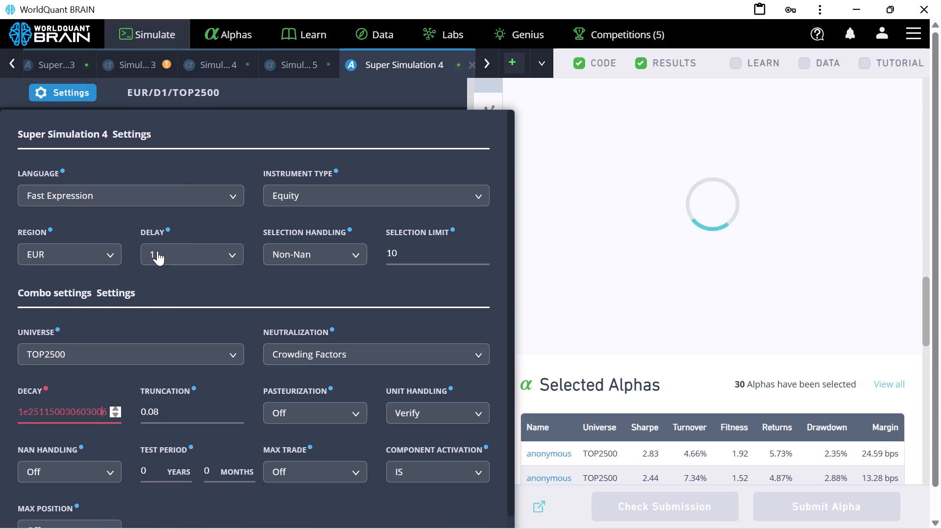
key(BackSpace)
key(BackSpace)
key(BackSpace)
key(BackSpace)
key(BackSpace)
key(BackSpace)
key(BackSpace)
key(BackSpace)
key(BackSpace)
key(BackSpace)
key(BackSpace)
key(BackSpace)
key(BackSpace)
key(BackSpace)
key(BackSpace)
key(BackSpace)
key(BackSpace)
key(BackSpace)
key(BackSpace)
key(BackSpace)
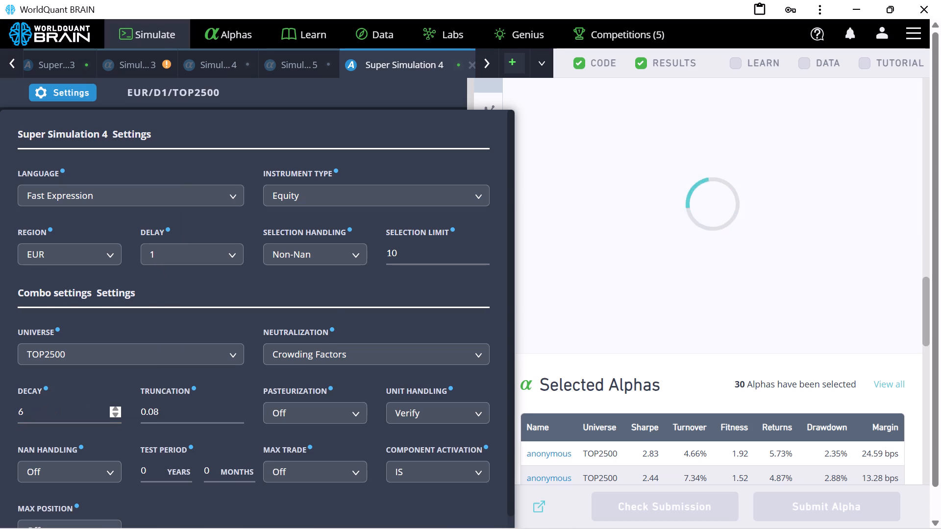
scroll(357, 423, down, 3)
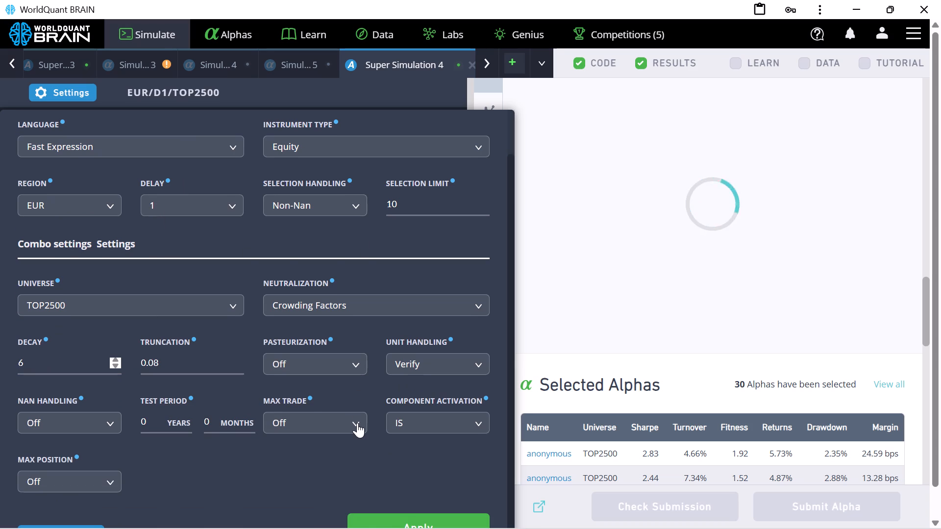
scroll(357, 423, down, 1)
click(371, 524)
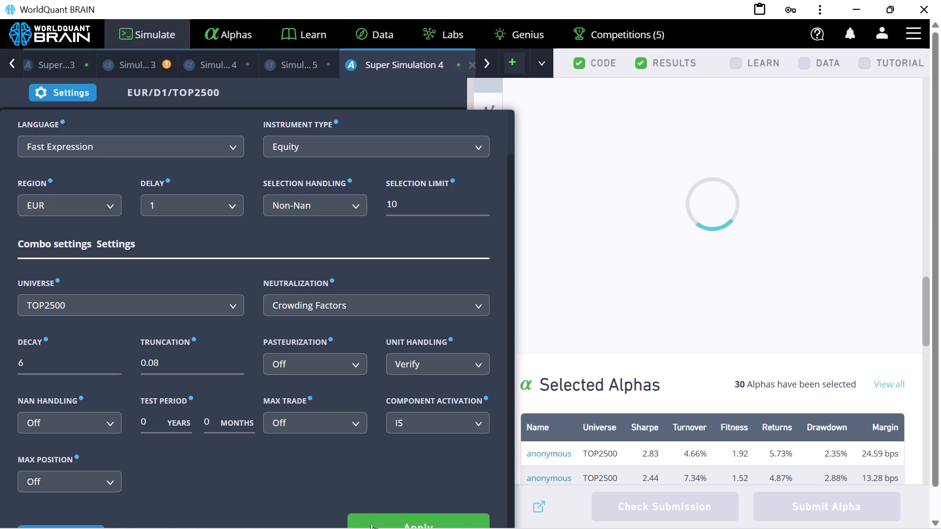
Run a full simulation of Super Simulation 4.
click(335, 504)
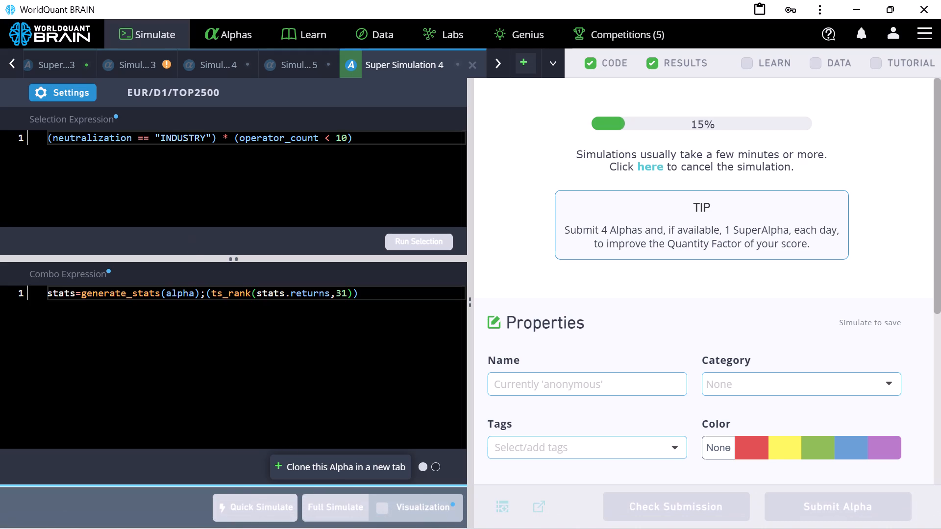
Return to Super Simulation 3 and review its results from the IS Summary down to its Properties section.
click(66, 62)
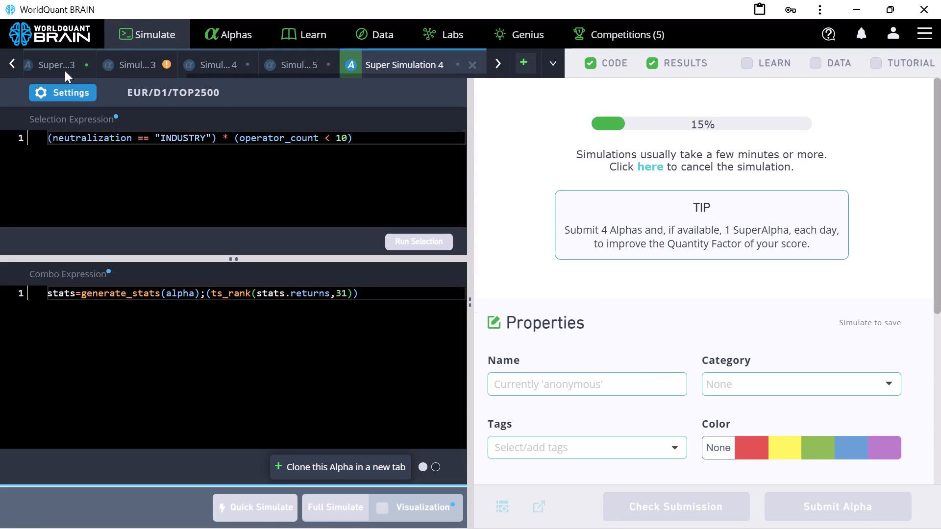
scroll(820, 337, down, 5)
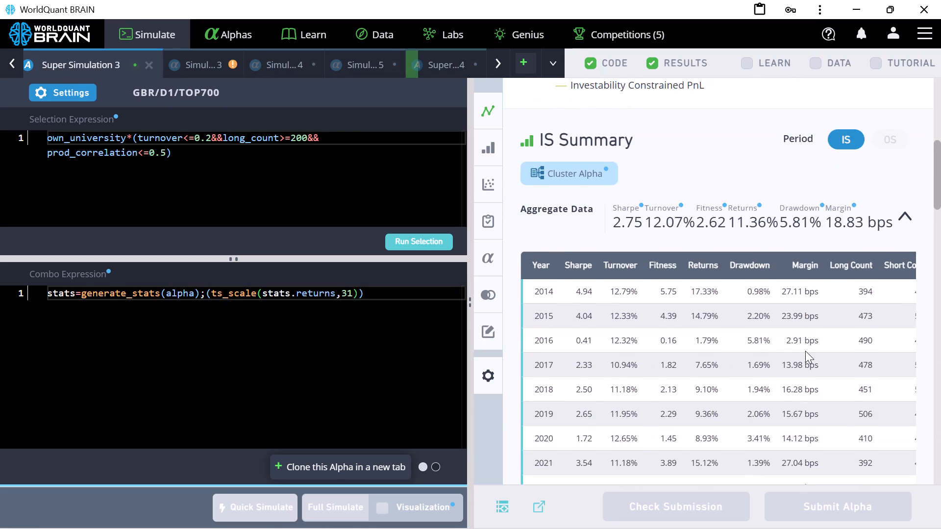
scroll(805, 351, down, 17)
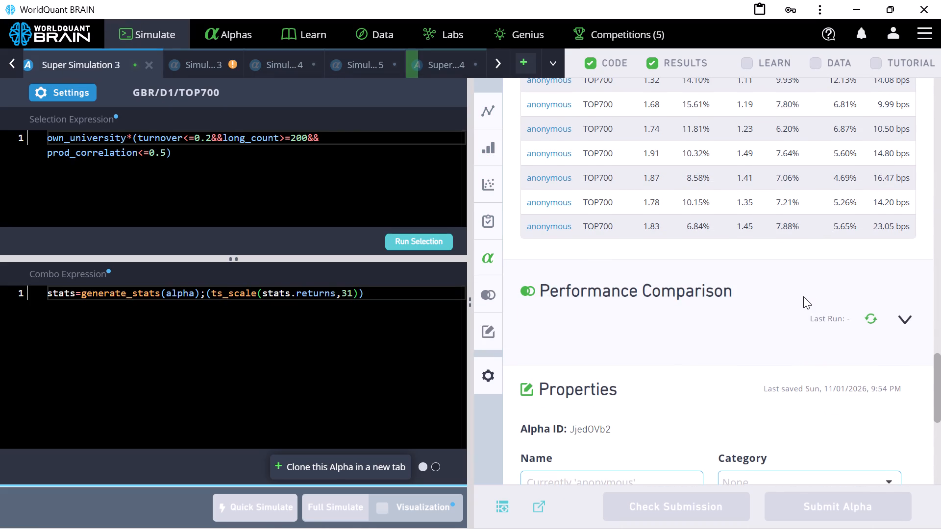
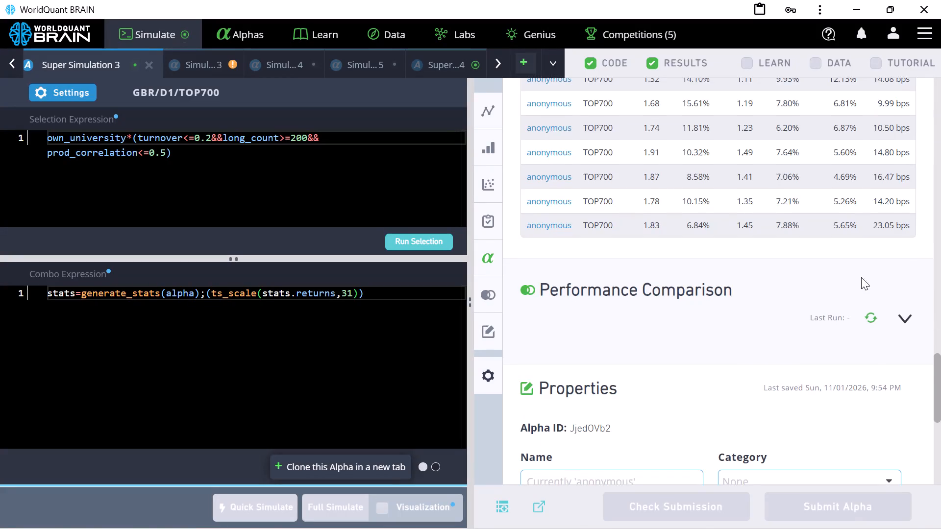
Check Super Simulation 3's selected alphas and correlation section, and review Super Simulation 4's results from IS Testing Status up to the IS Summary.
scroll(861, 277, down, 4)
scroll(807, 255, up, 10)
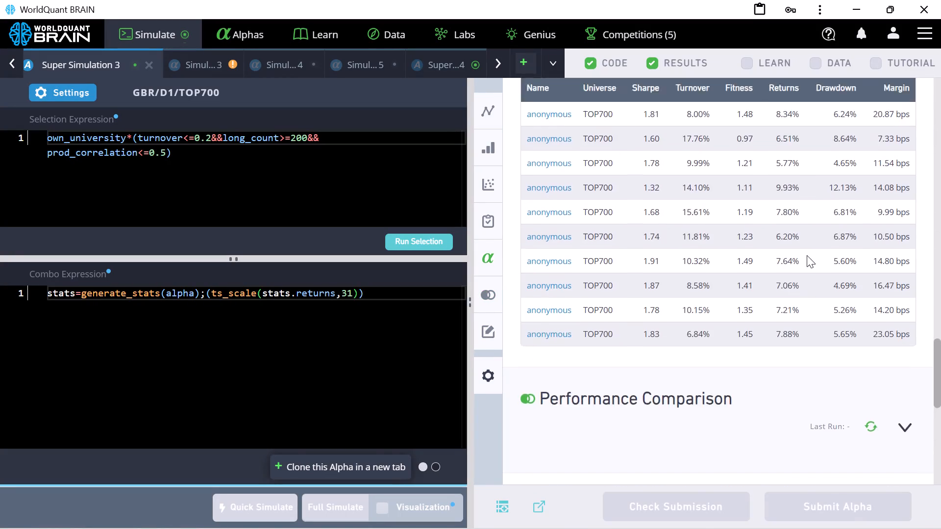
scroll(805, 256, up, 5)
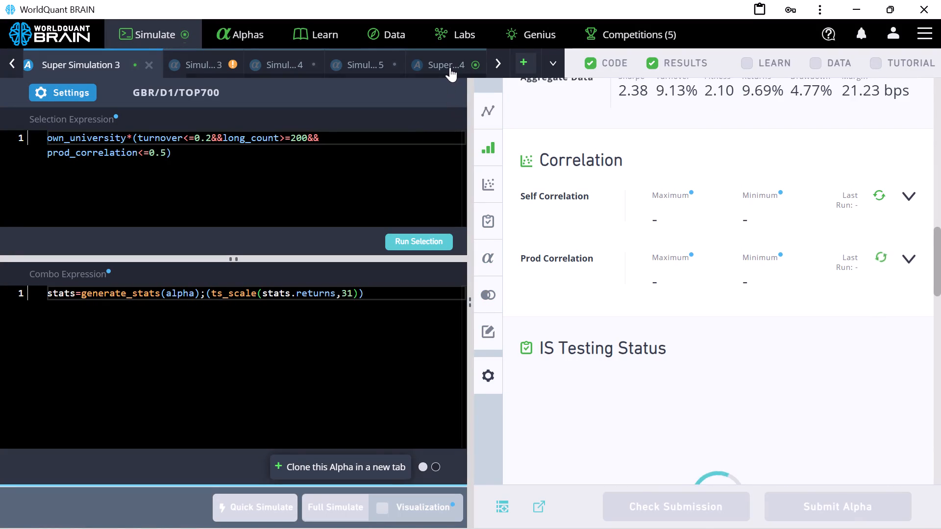
click(450, 67)
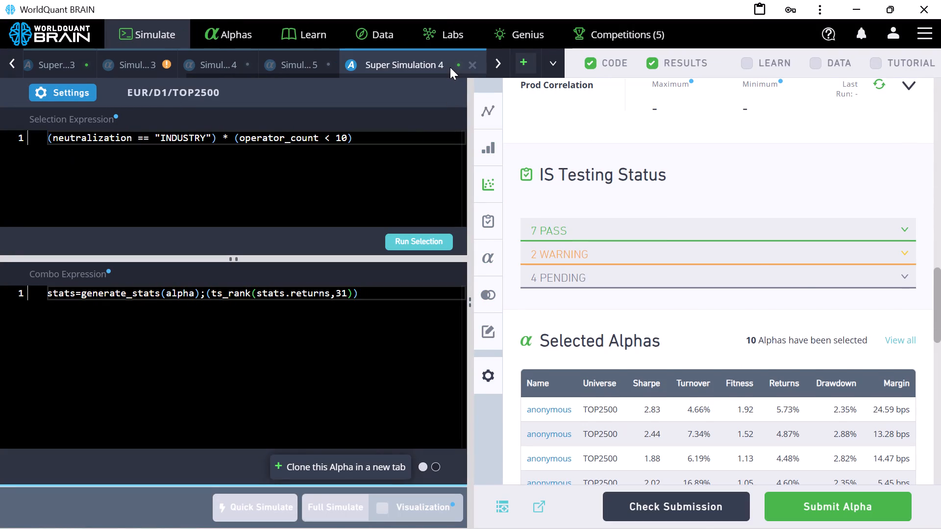
scroll(794, 281, up, 8)
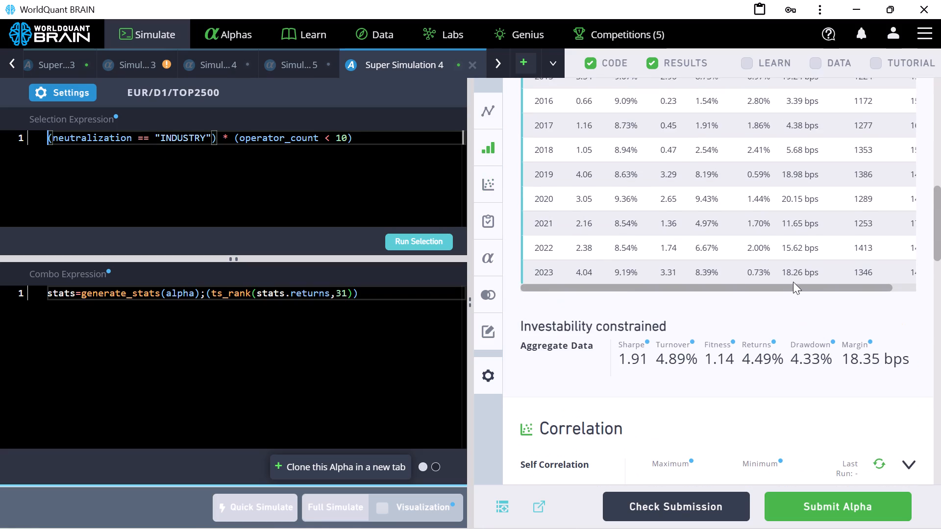
scroll(793, 282, up, 3)
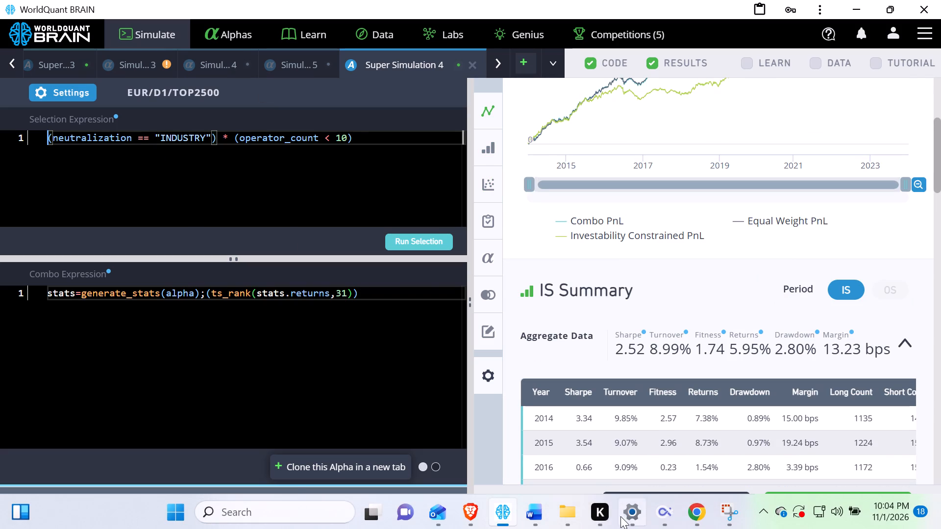
Switch to the SELECTION EXPRESSIONS (4) document in Word and copy expression 18, starting with own*(operator_count!=5&&in(datacategories,'analyst').
click(535, 522)
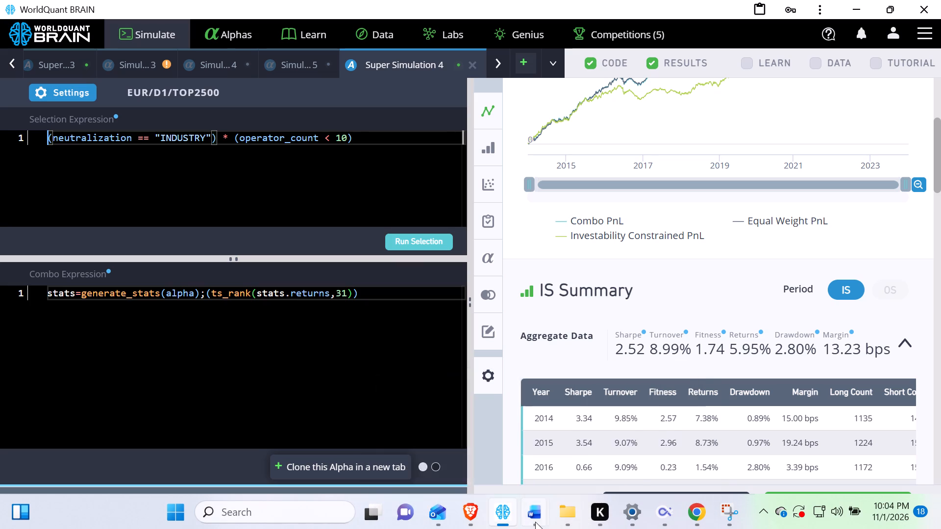
click(455, 440)
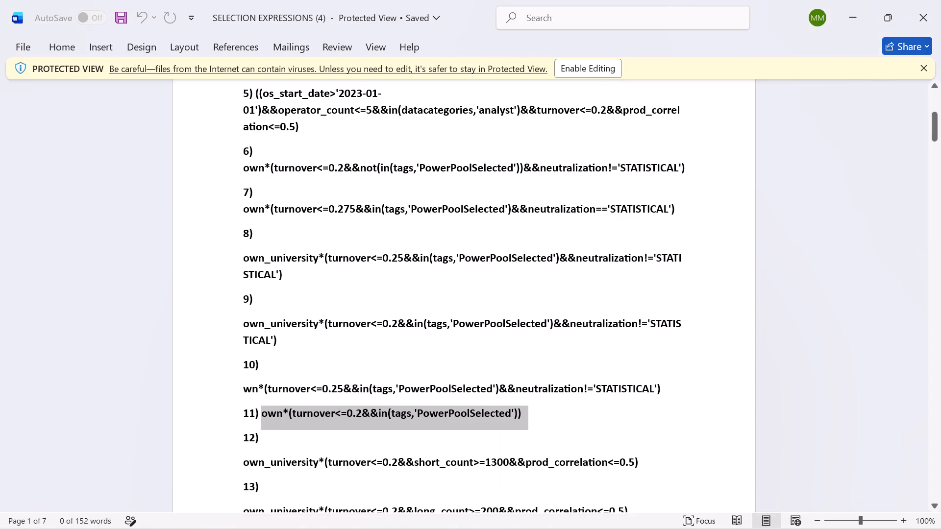
scroll(380, 299, down, 6)
click(468, 371)
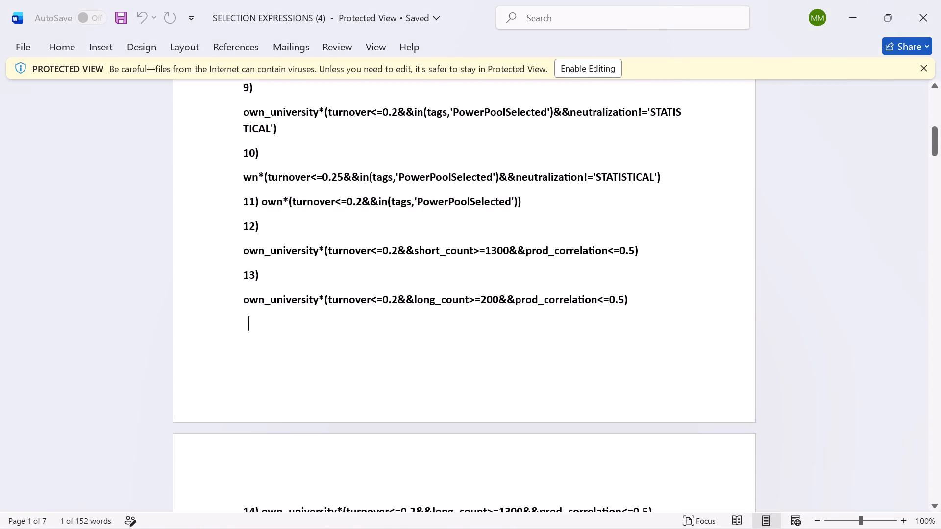
scroll(468, 374, down, 10)
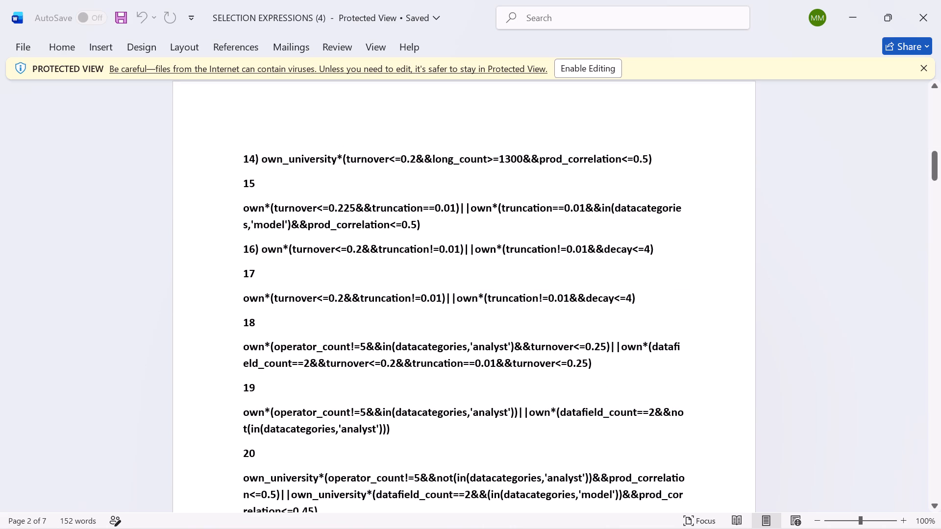
drag(238, 346, 367, 371)
right_click(367, 357)
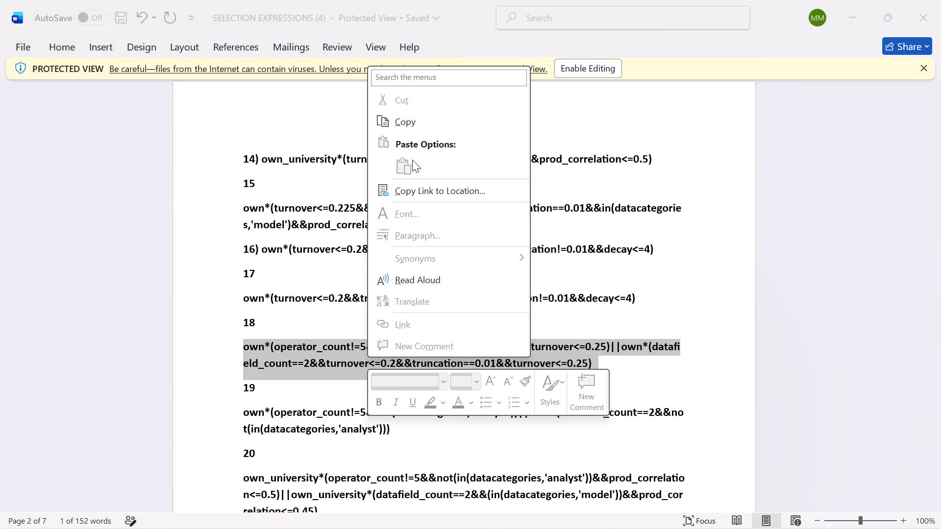
click(411, 127)
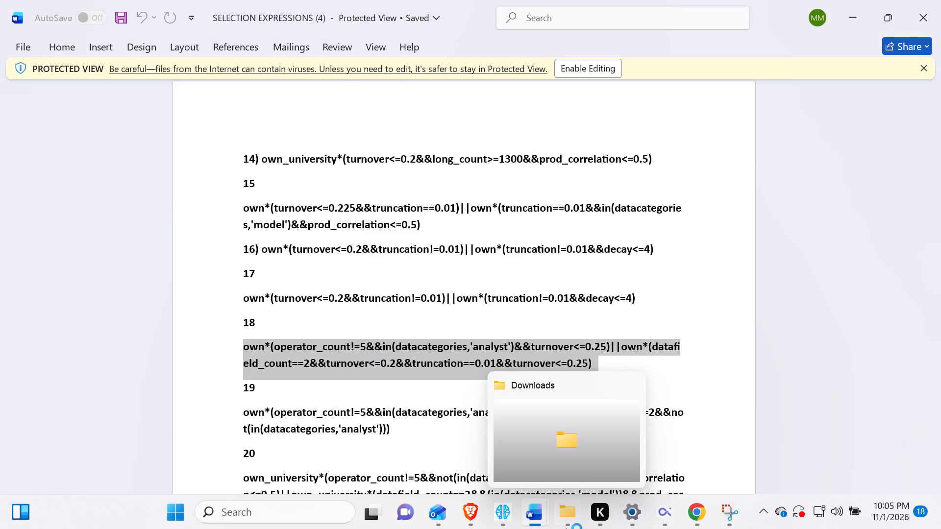
Return to WorldQuant BRAIN and replace Super Simulation 4's entire selection expression with the copied expression 18.
click(503, 524)
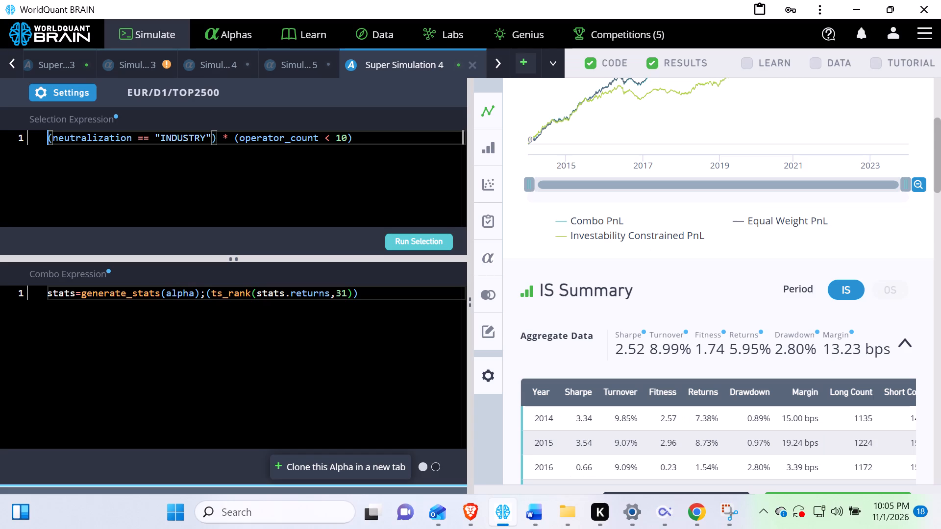
triple_click(190, 135)
right_click(190, 135)
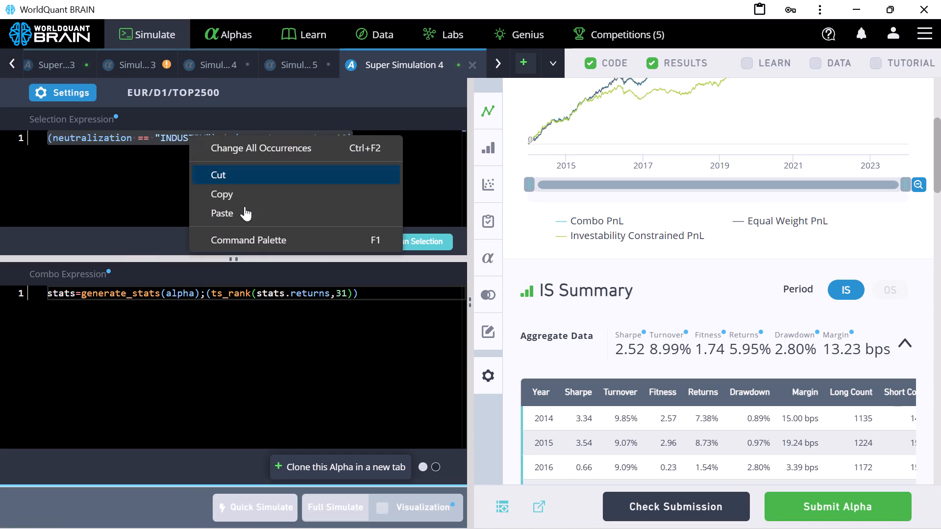
click(243, 217)
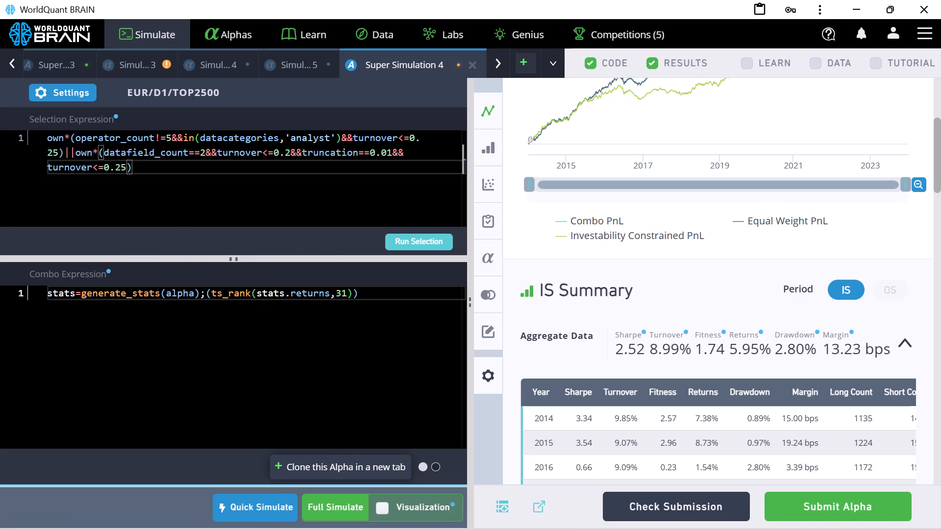
Run the new selection for Super Simulation 4 and start its full simulation.
click(432, 243)
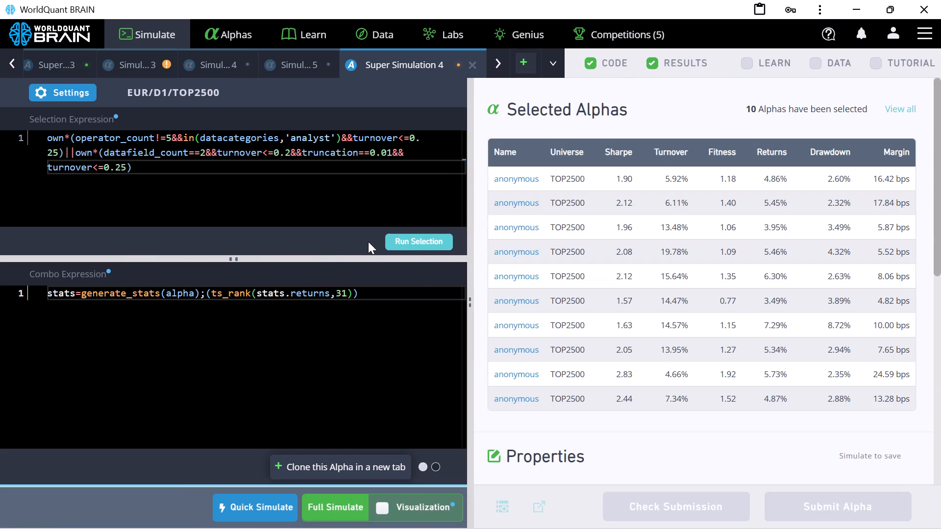
click(358, 509)
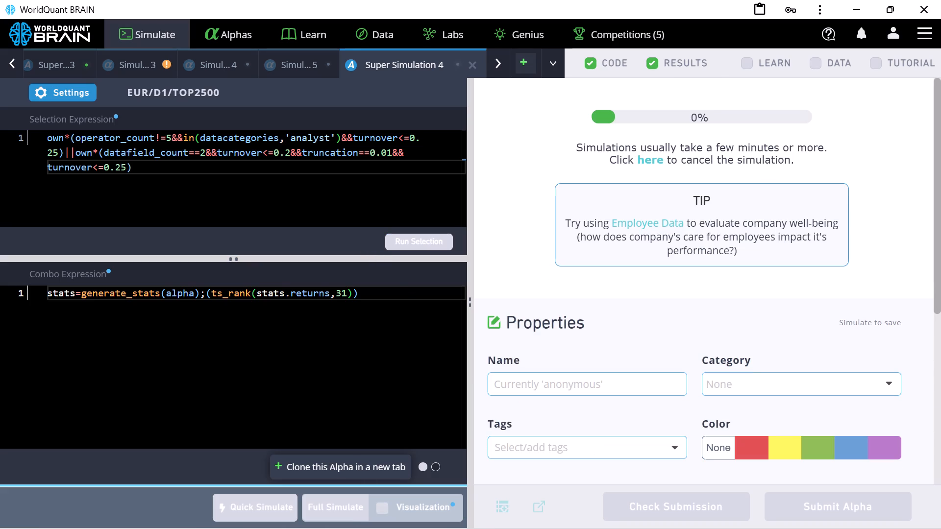
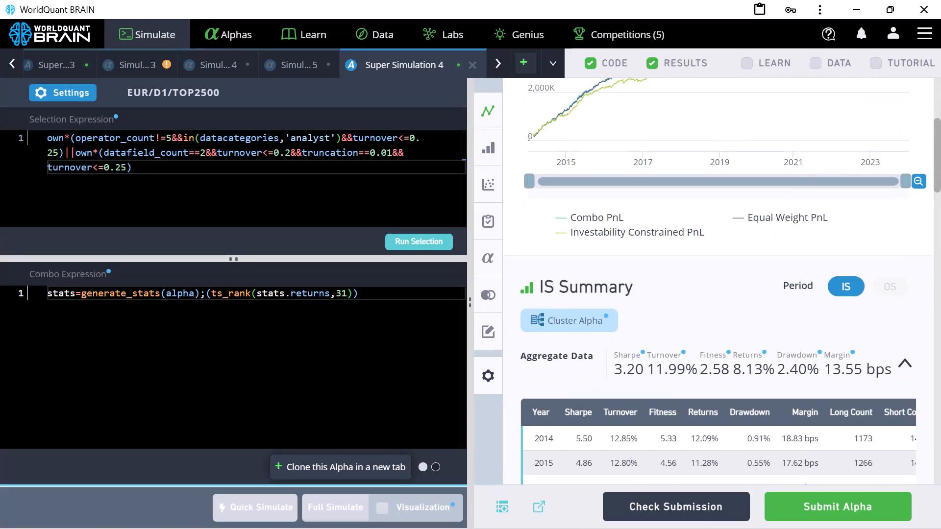
Review Super Simulation 4's new results from the IS Summary to Properties and run its Prod Correlation check.
scroll(817, 287, down, 6)
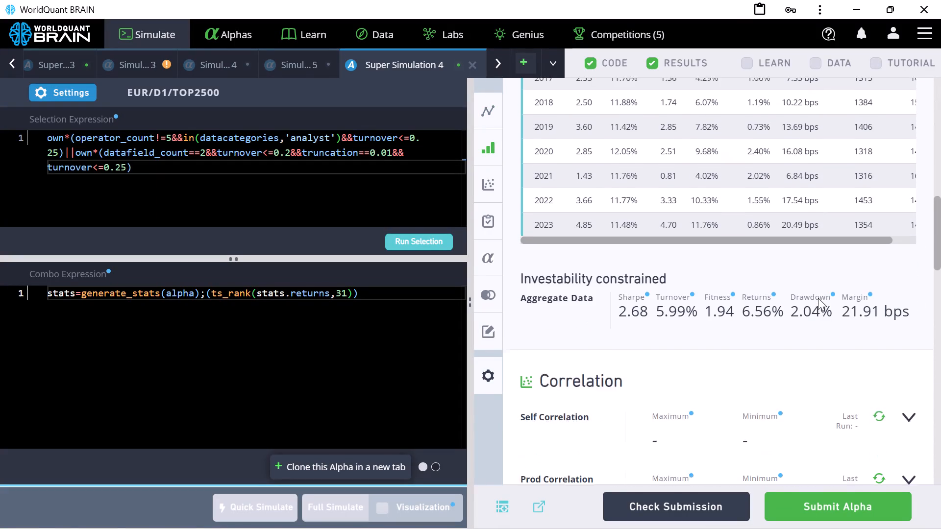
scroll(818, 298, down, 6)
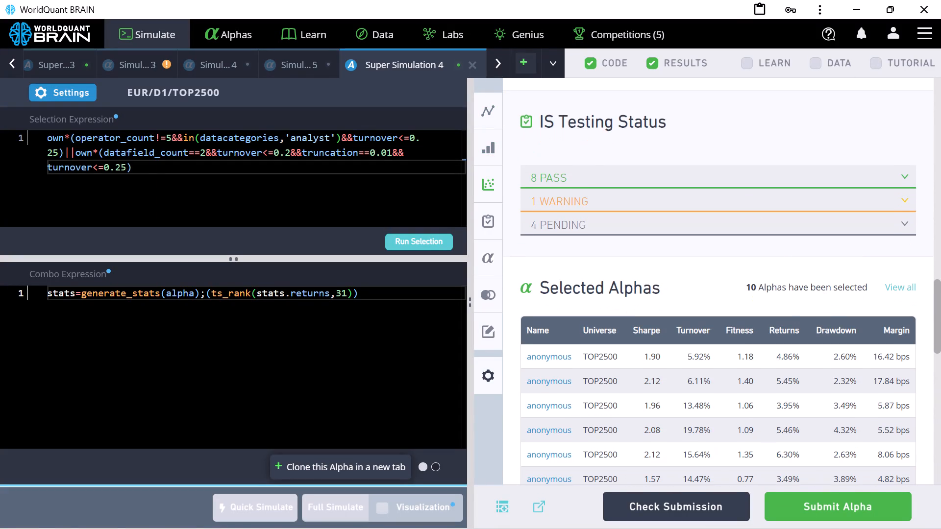
scroll(812, 266, down, 5)
scroll(852, 416, down, 5)
scroll(839, 265, up, 2)
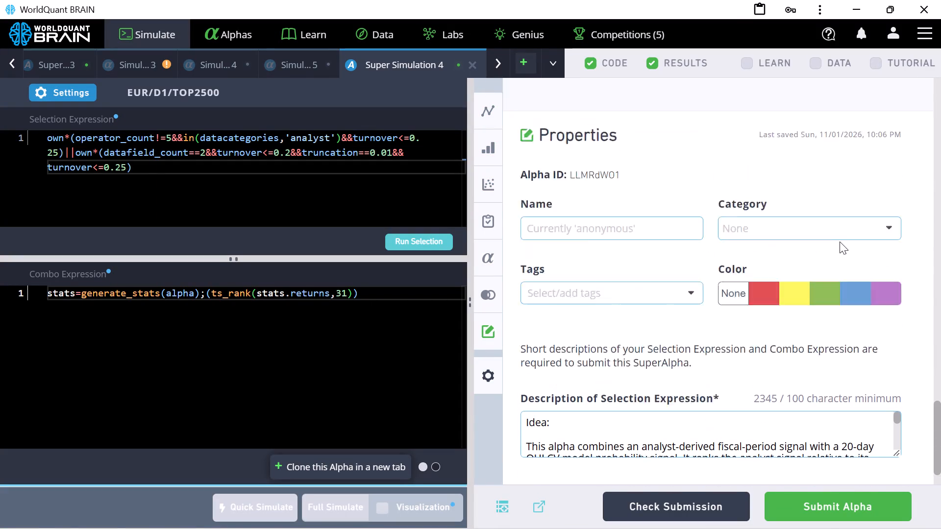
scroll(840, 241, up, 10)
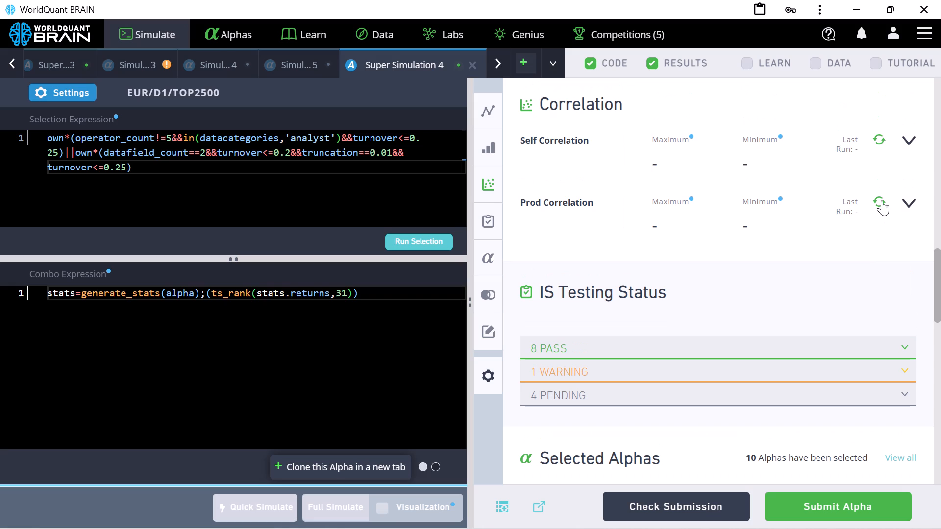
click(882, 200)
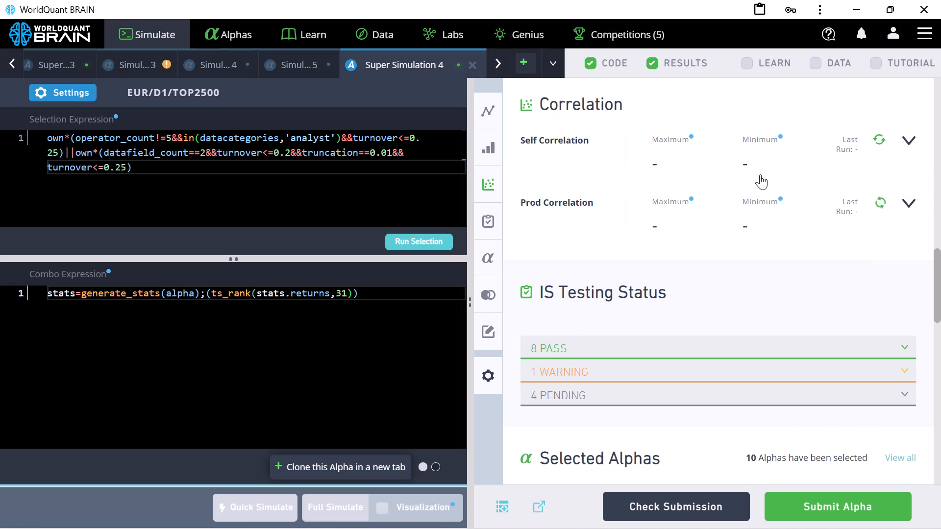
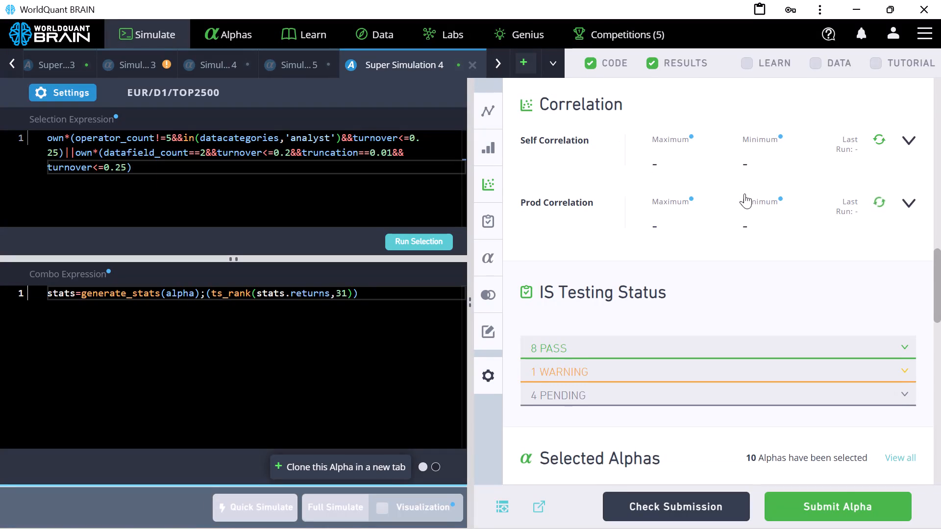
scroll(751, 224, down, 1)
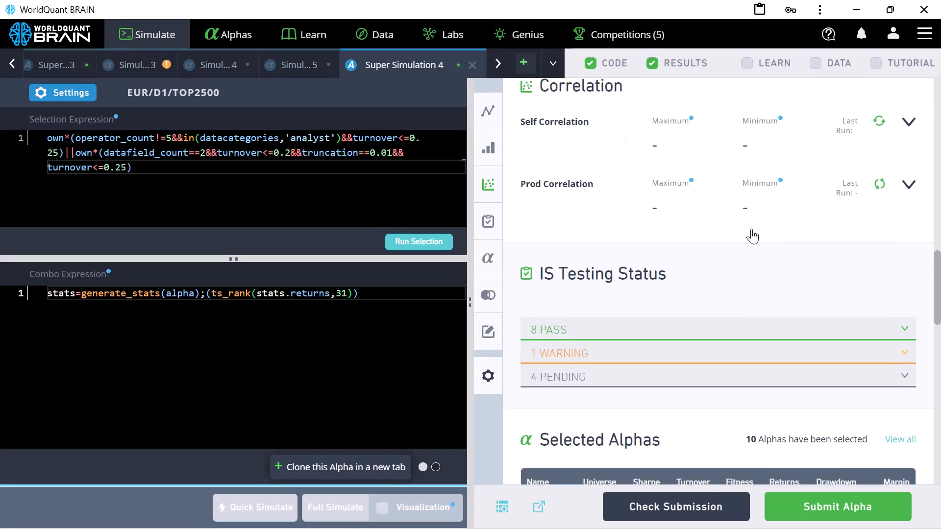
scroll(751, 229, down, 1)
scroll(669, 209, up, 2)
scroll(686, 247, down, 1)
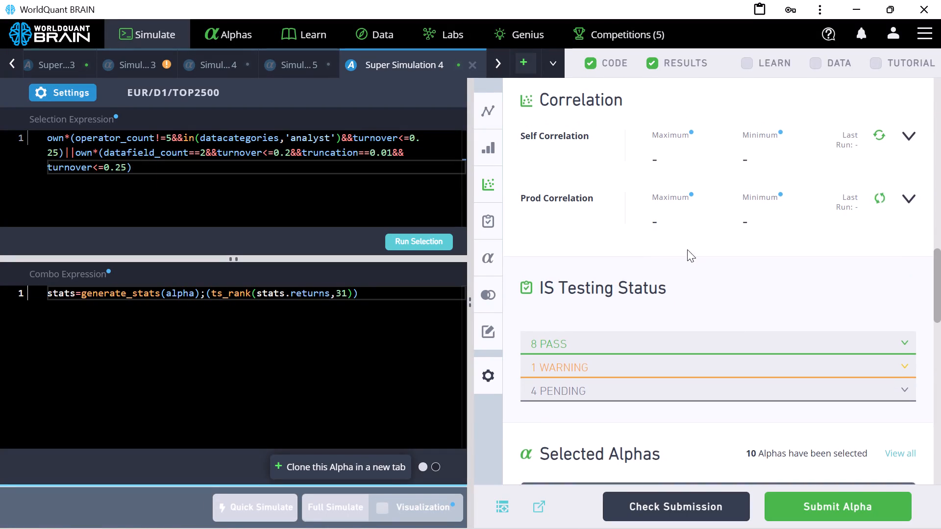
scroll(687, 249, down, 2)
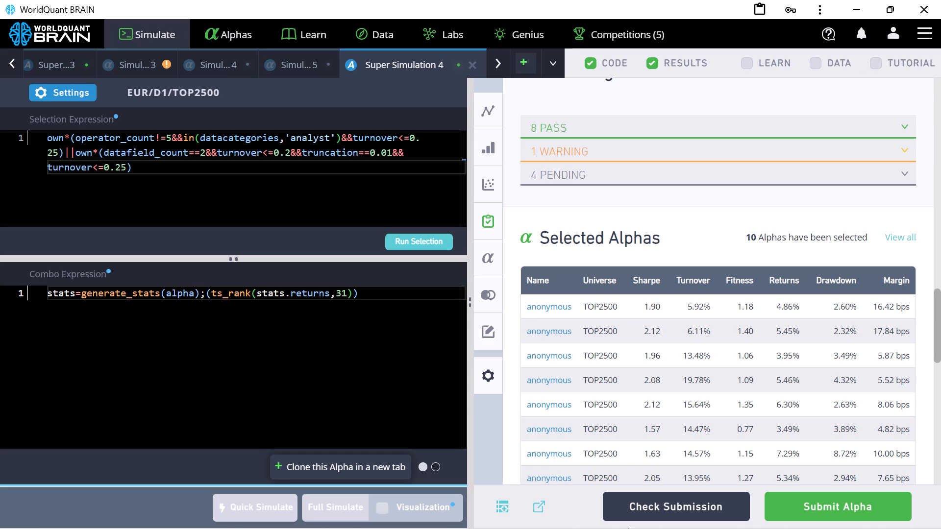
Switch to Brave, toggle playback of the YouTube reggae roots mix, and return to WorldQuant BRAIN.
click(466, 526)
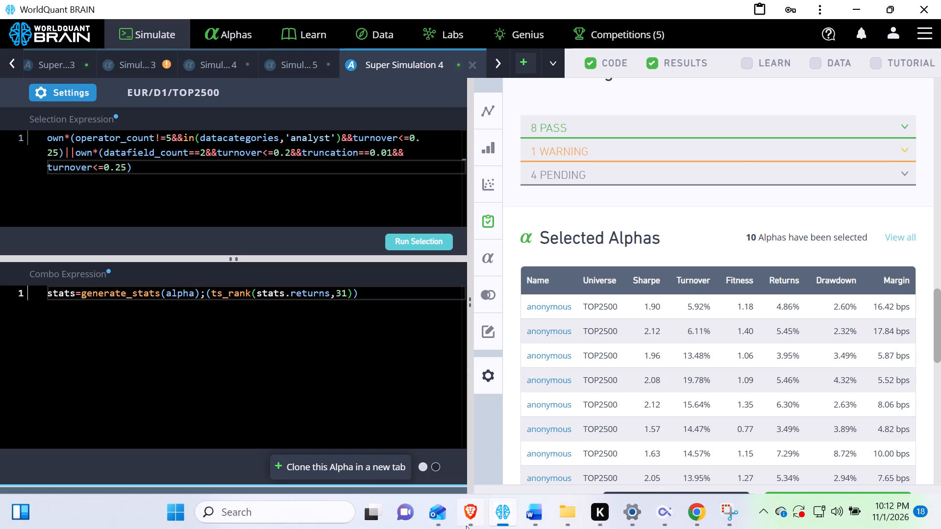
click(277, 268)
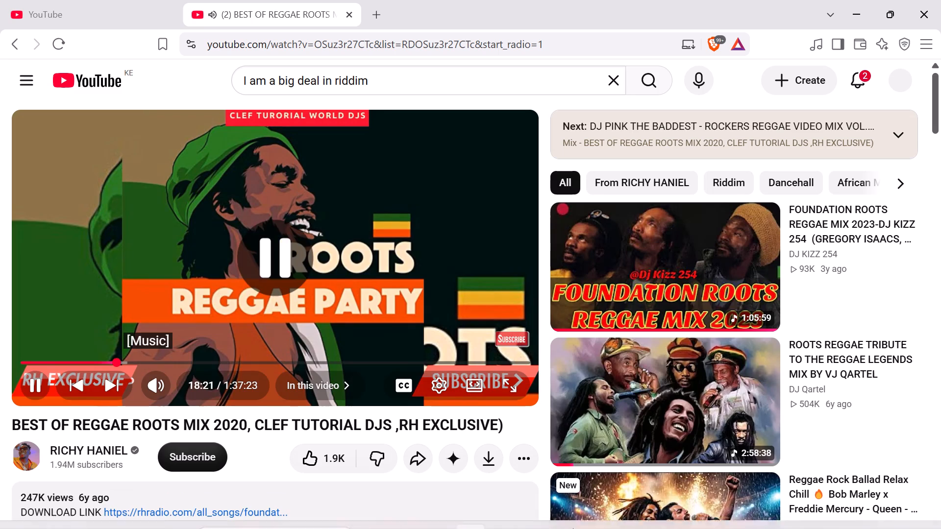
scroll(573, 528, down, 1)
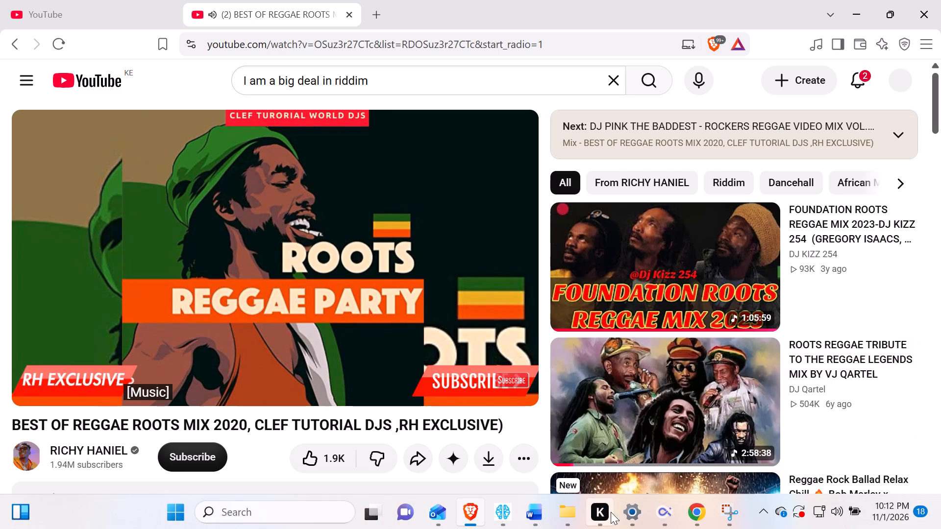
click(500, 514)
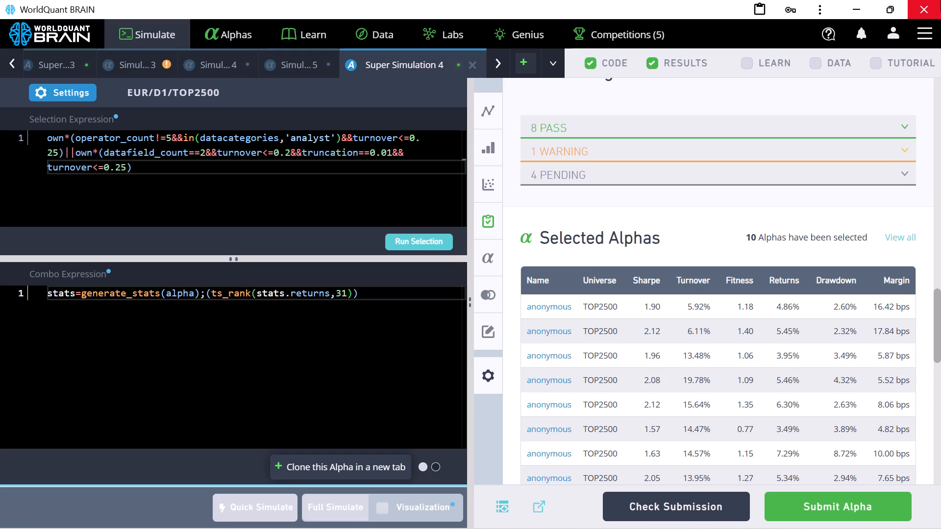
Review Super Simulation 4's Selected Alphas, Correlation and IS Summary data and run its submission check.
scroll(940, 228, down, 4)
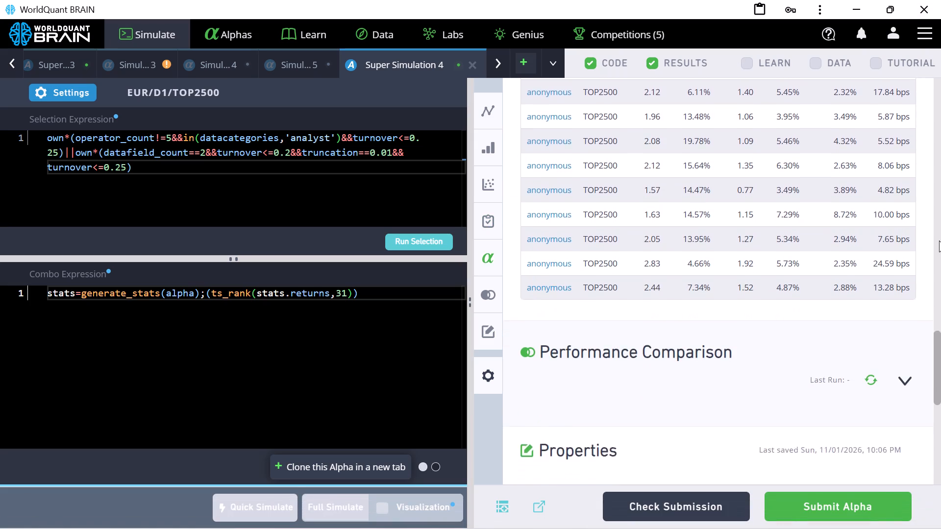
scroll(939, 240, down, 2)
scroll(940, 253, up, 11)
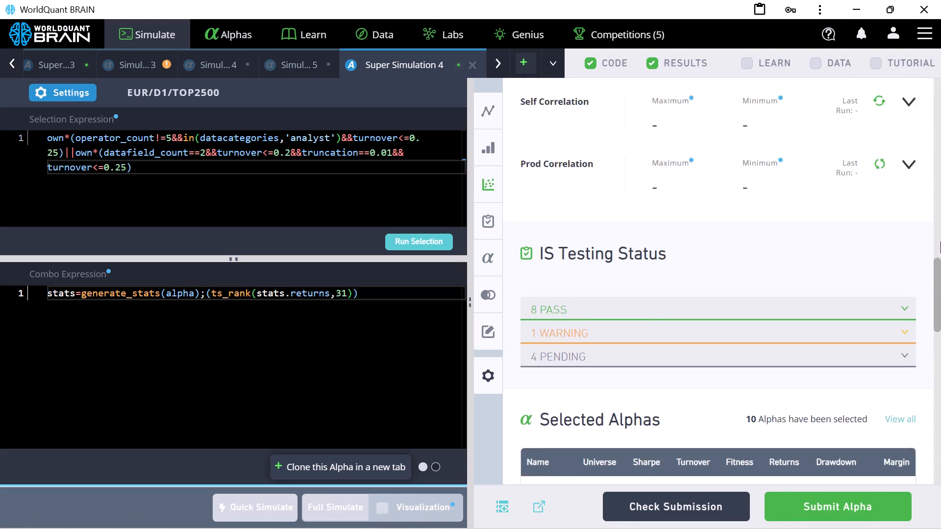
scroll(940, 241, up, 5)
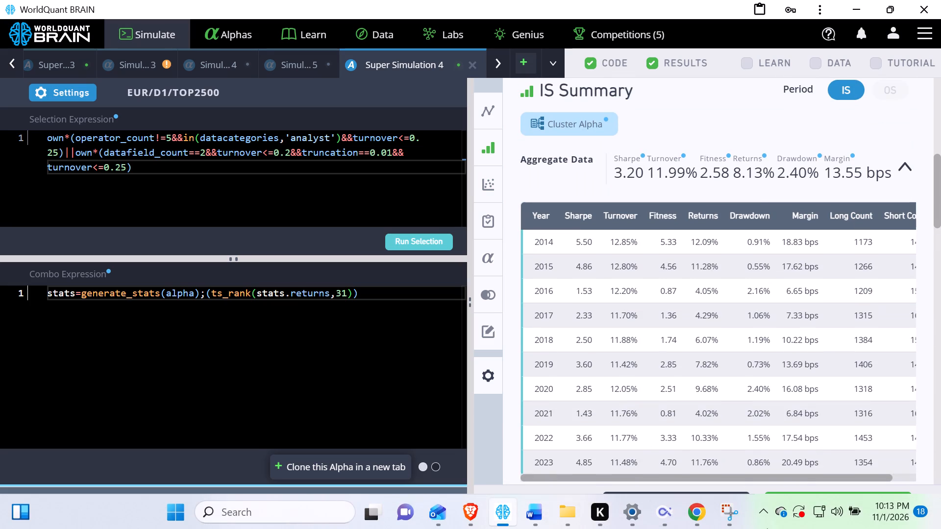
scroll(700, 339, down, 5)
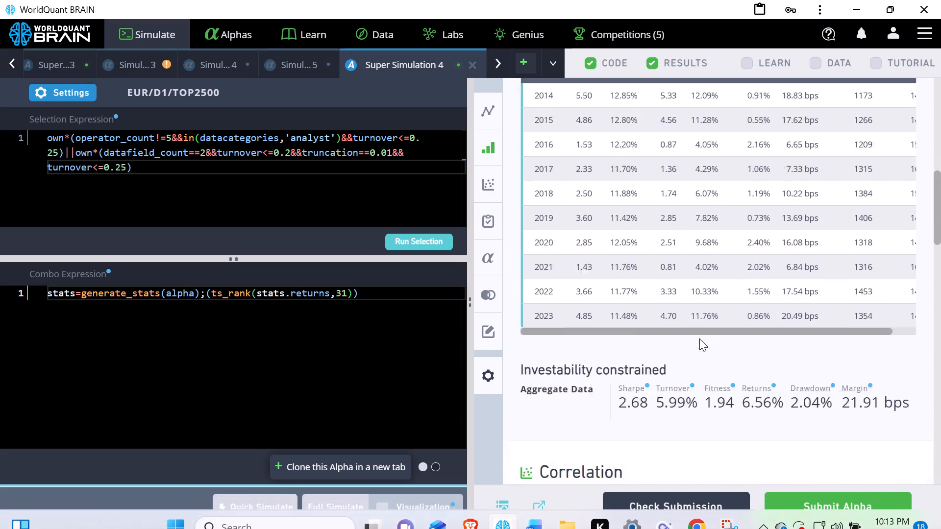
click(699, 502)
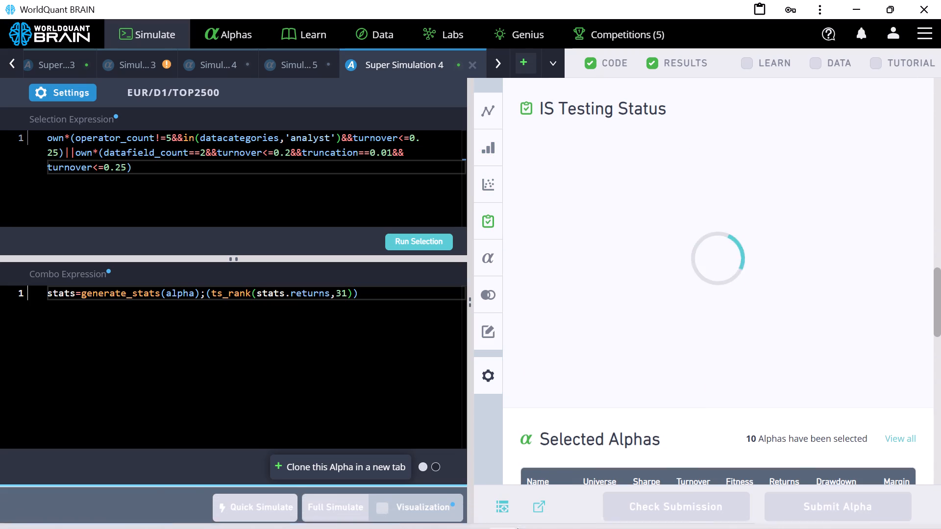
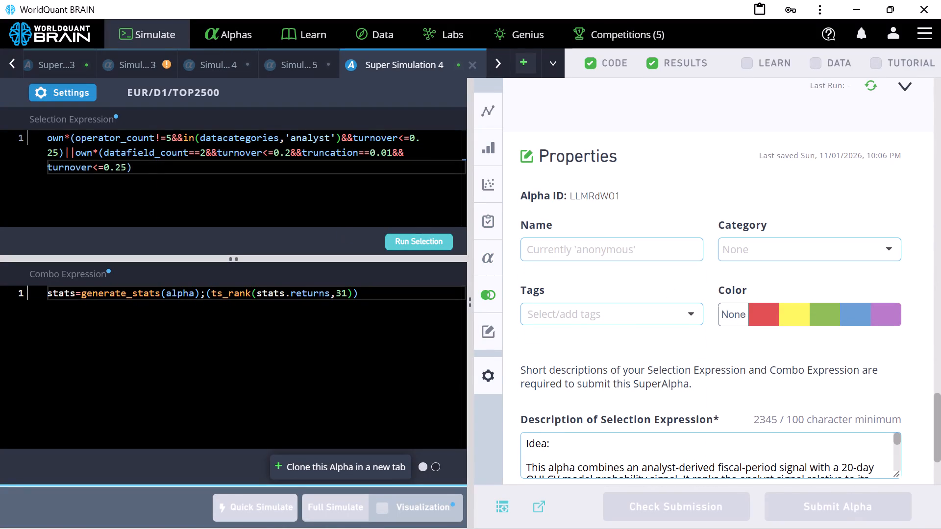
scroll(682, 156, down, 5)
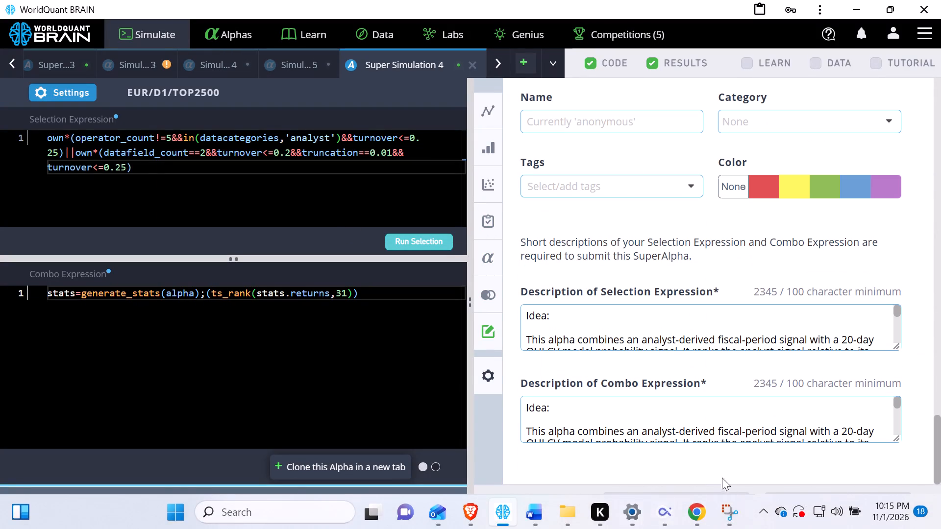
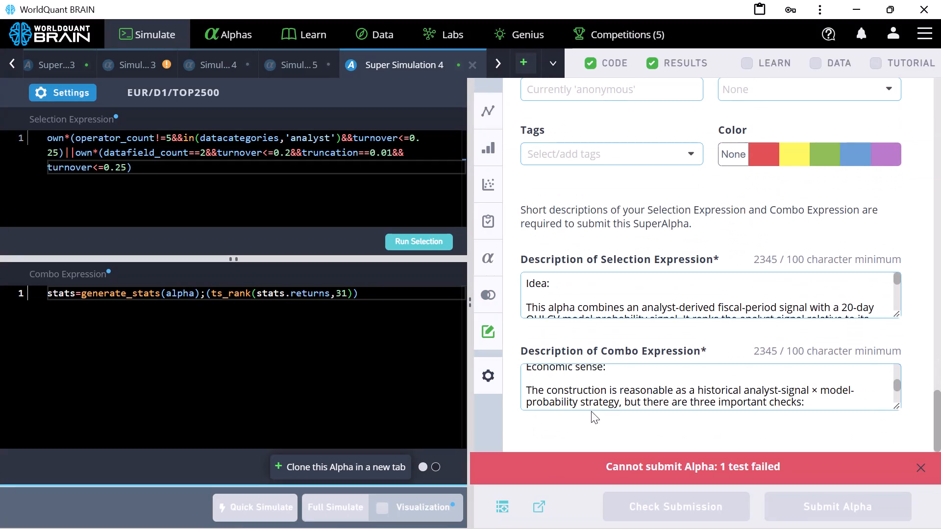
Examine the warning under IS Testing Status in the Super Simulation 4 results.
scroll(607, 389, up, 9)
scroll(634, 306, up, 8)
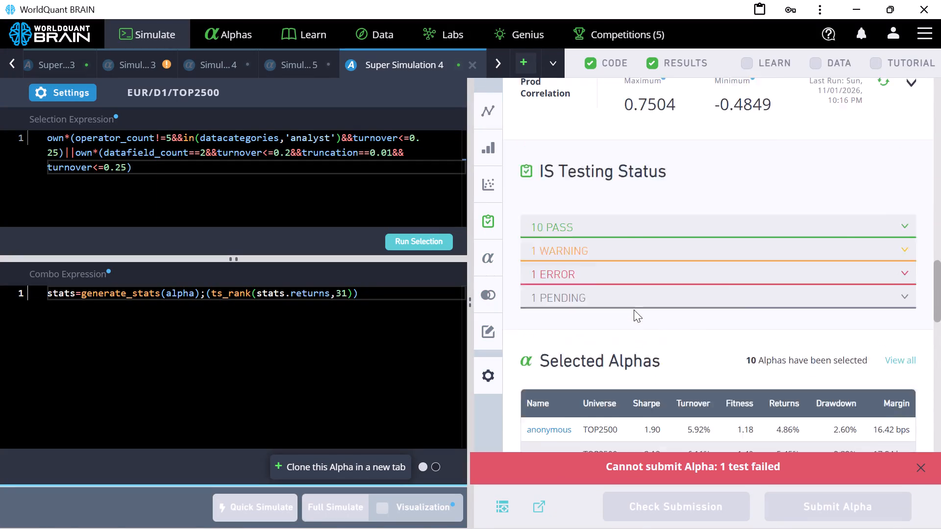
click(612, 319)
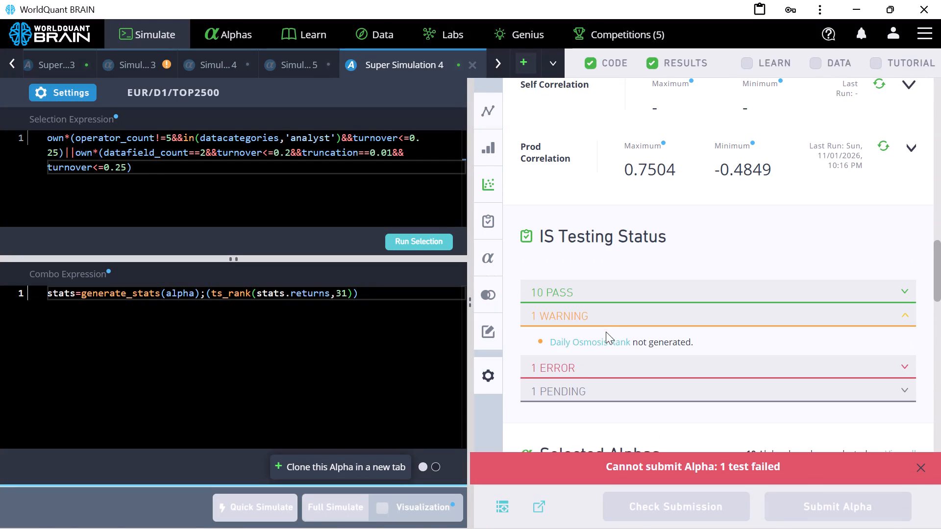
click(600, 322)
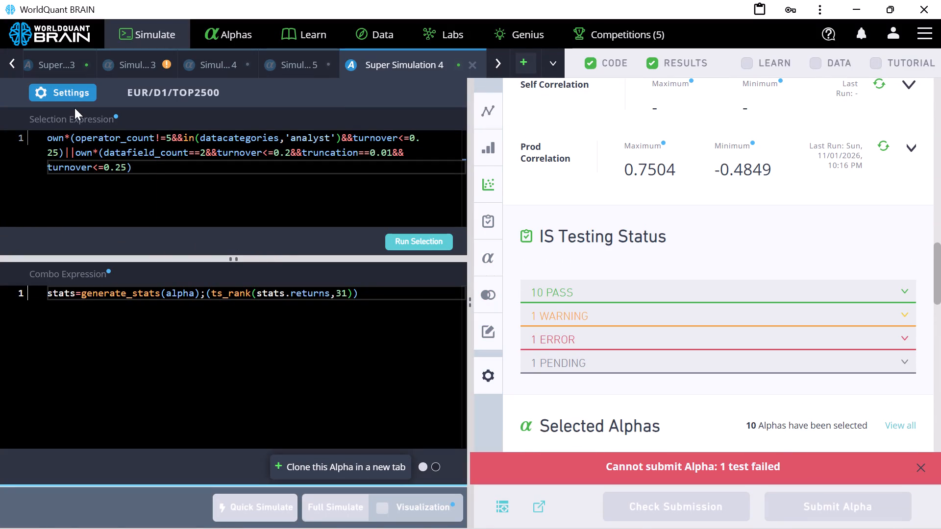
Set Super Simulation 4's truncation to 0.004 and decay to 8, apply the settings, and run a full simulation.
click(70, 97)
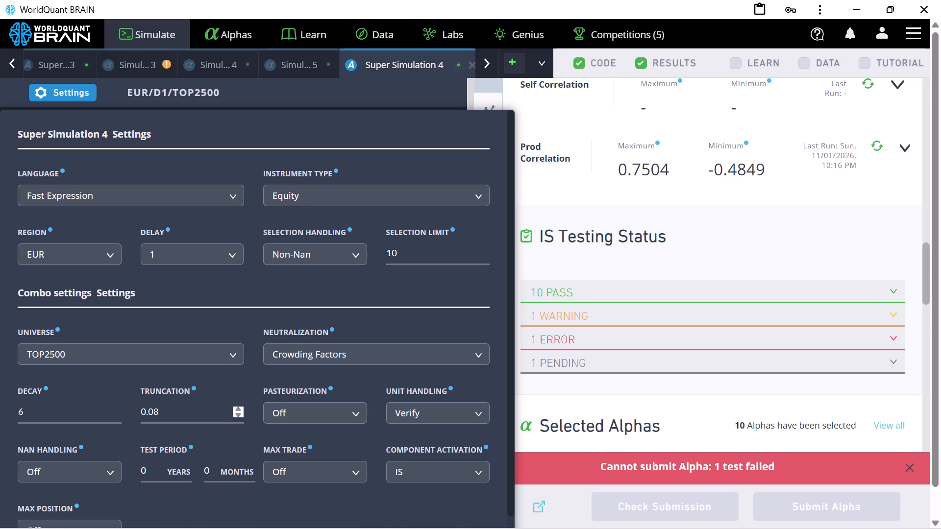
click(191, 411)
key(BackSpace)
key(0)
key(4)
scroll(408, 301, down, 5)
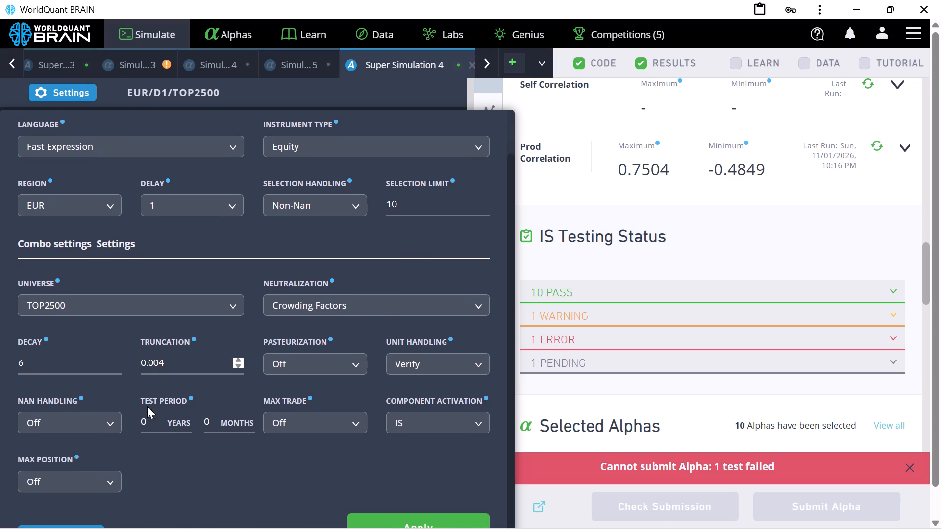
double_click(115, 361)
scroll(341, 361, down, 7)
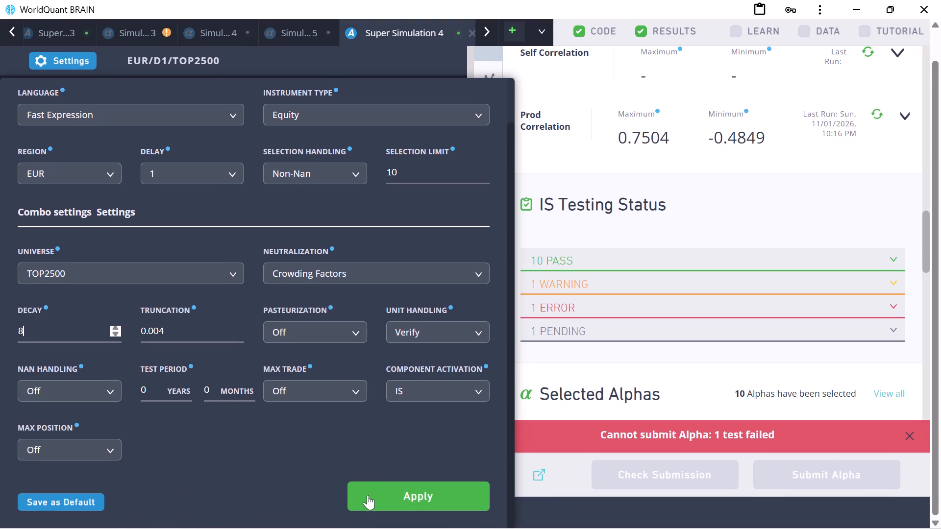
click(369, 495)
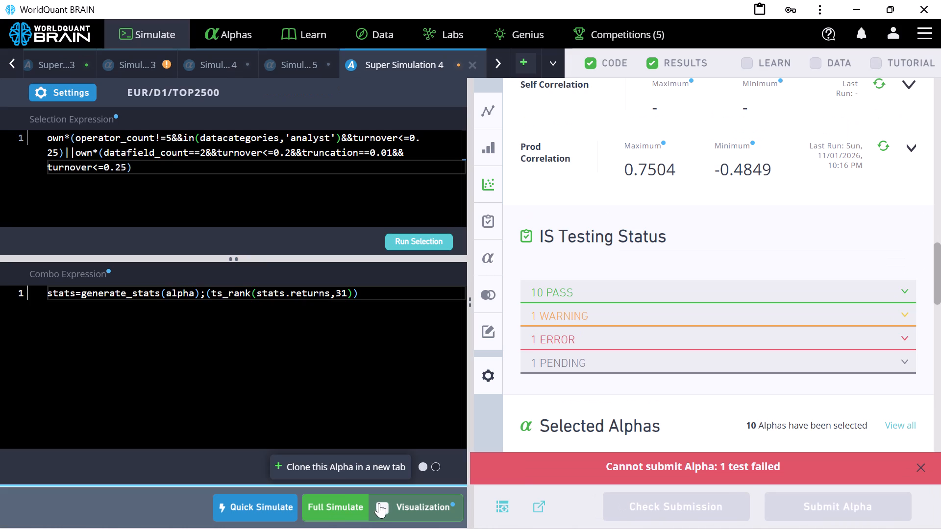
click(327, 511)
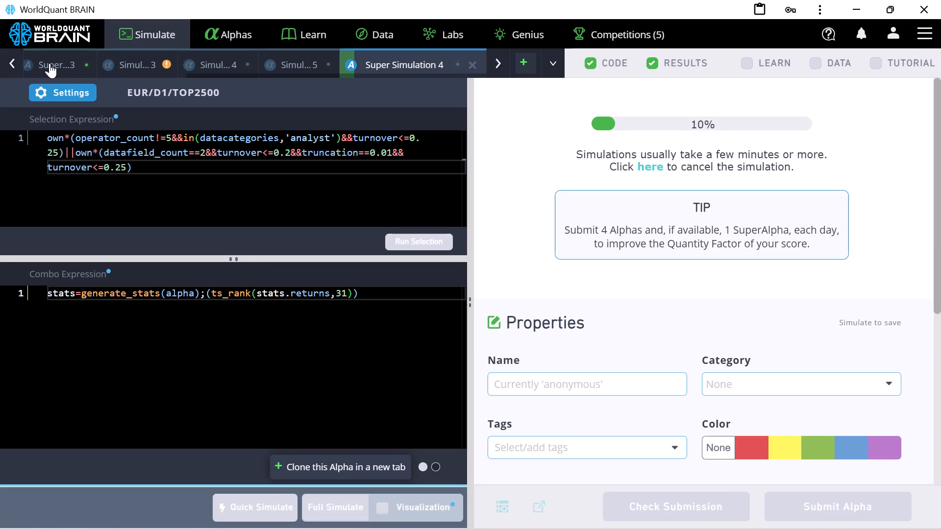
Open Super Simulation 3 and examine the error under its IS Testing Status.
click(54, 62)
scroll(776, 294, down, 4)
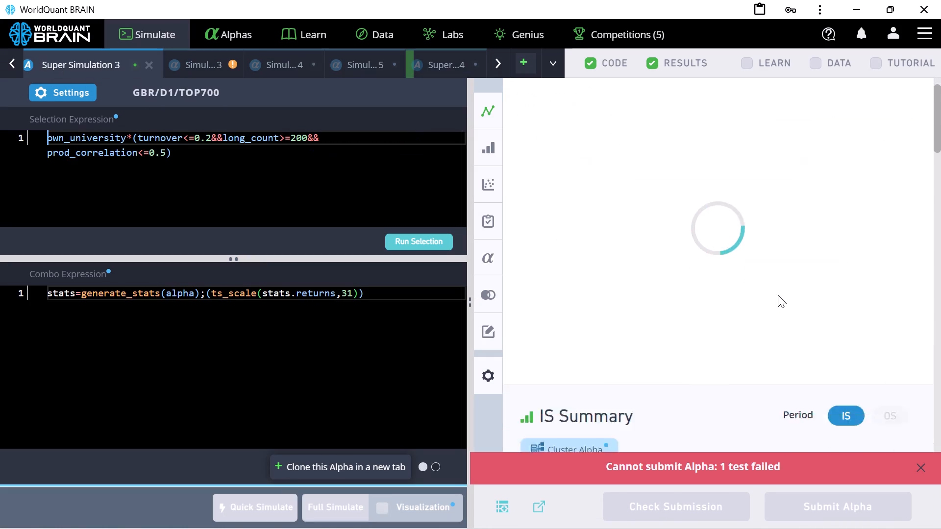
scroll(778, 295, down, 10)
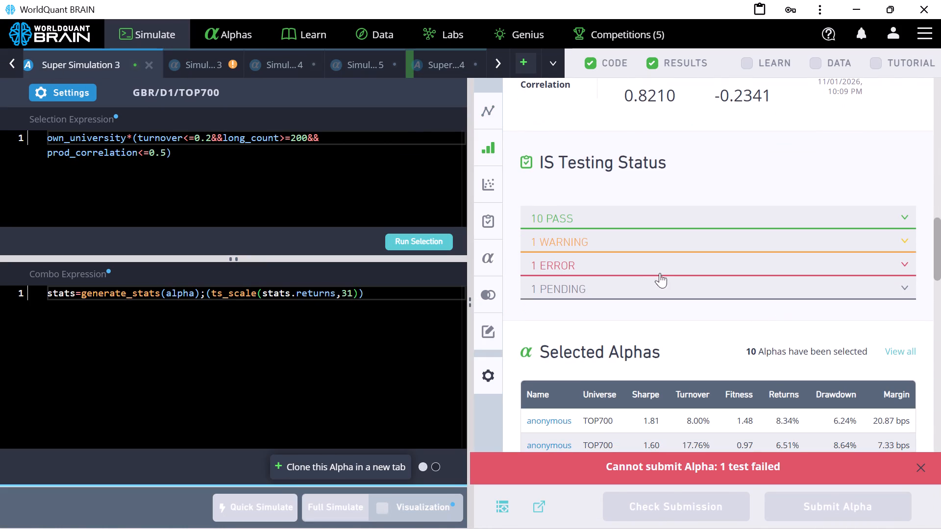
click(591, 263)
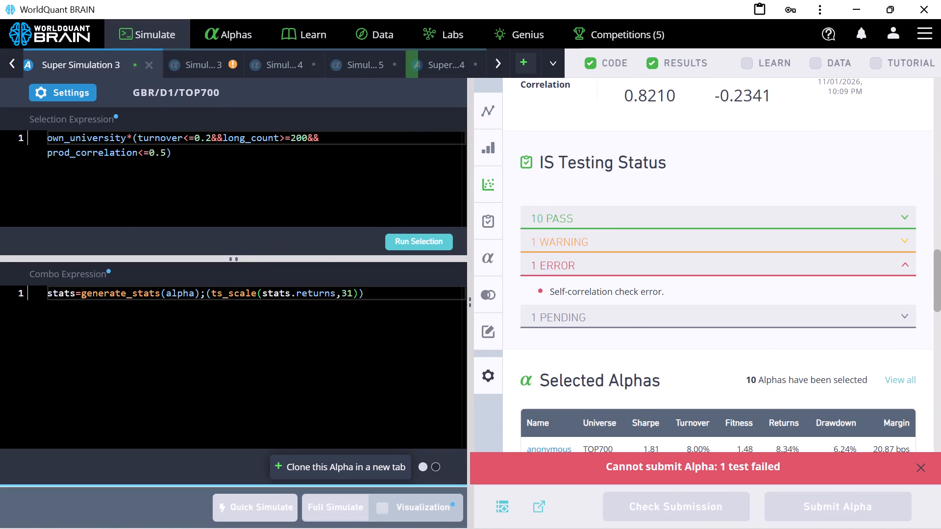
Replace ts_scale with ts_arg_max in Super Simulation 3's combo expression and run a full simulation.
click(256, 293)
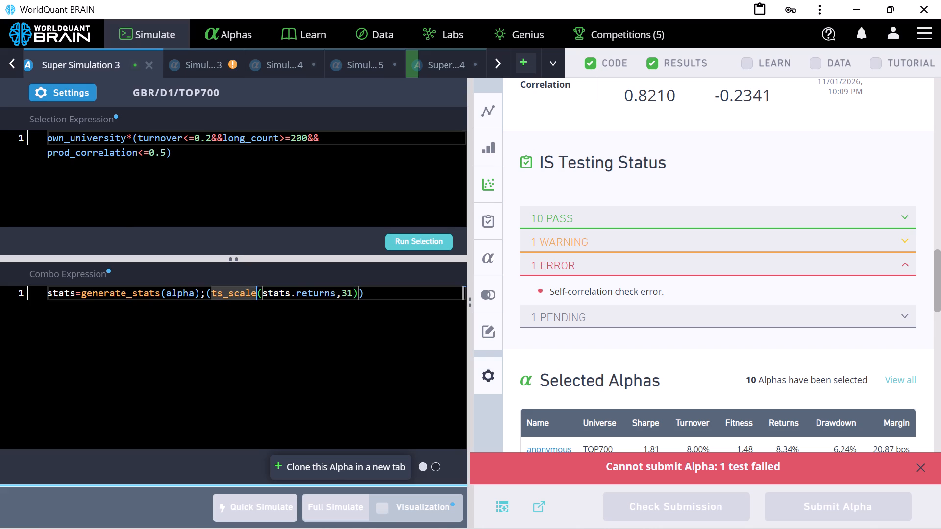
key(BackSpace)
key(BackSpace)
key(BackSpace)
key(BackSpace)
key(BackSpace)
key(BackSpace)
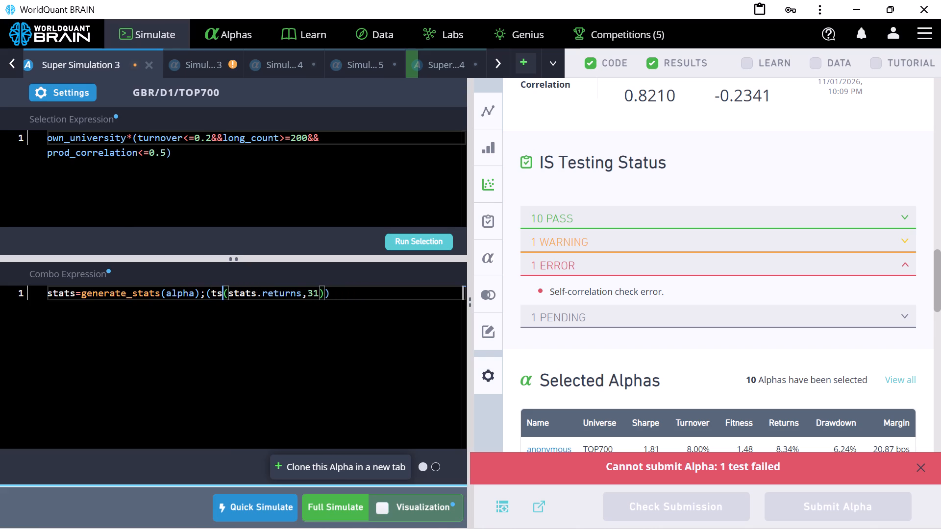
key(shift+underscore)
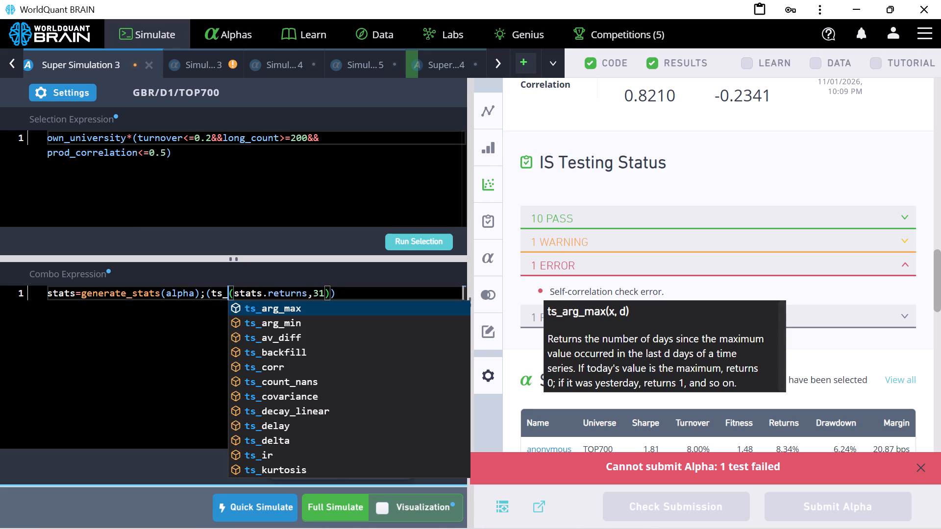
click(268, 310)
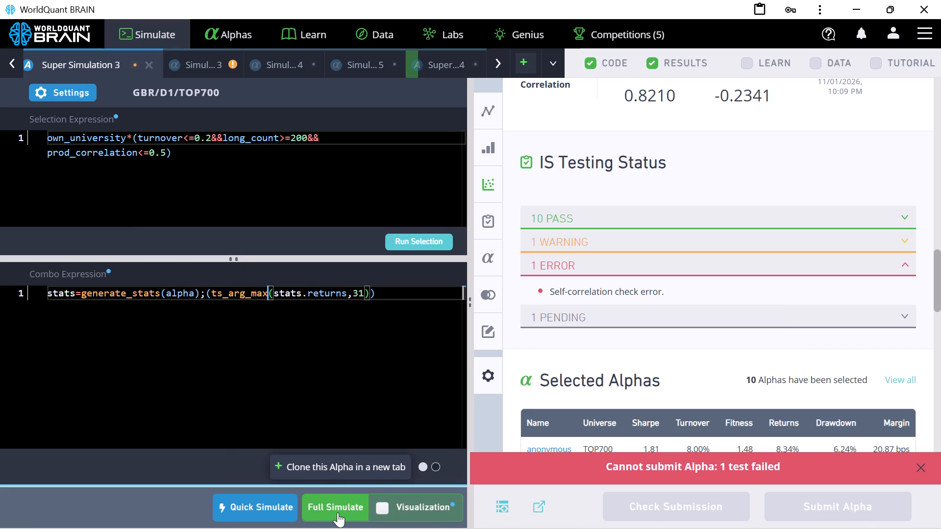
click(338, 512)
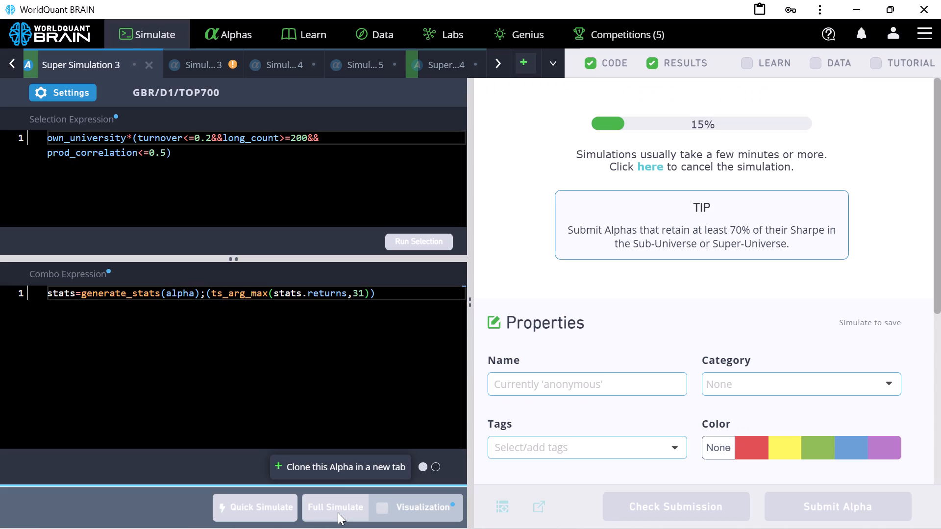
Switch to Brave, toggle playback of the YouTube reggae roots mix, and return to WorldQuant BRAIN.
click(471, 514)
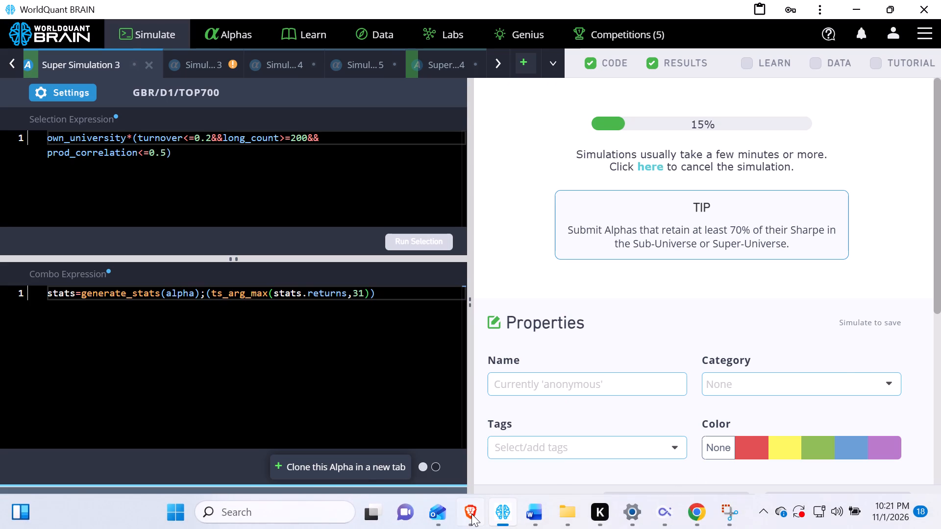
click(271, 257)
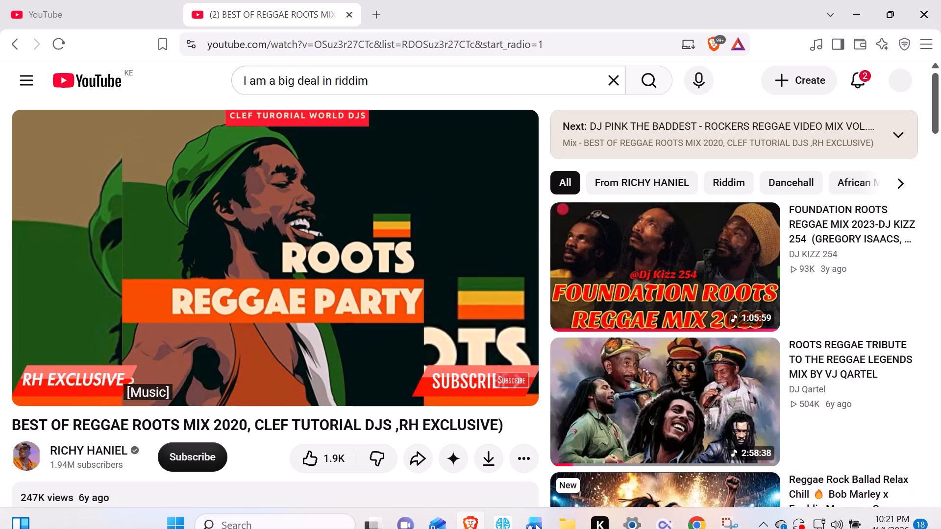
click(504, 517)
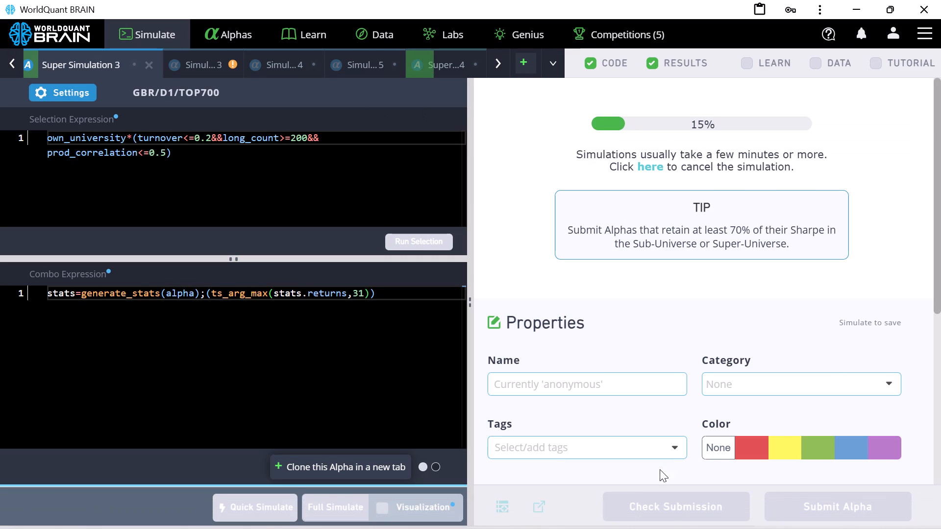
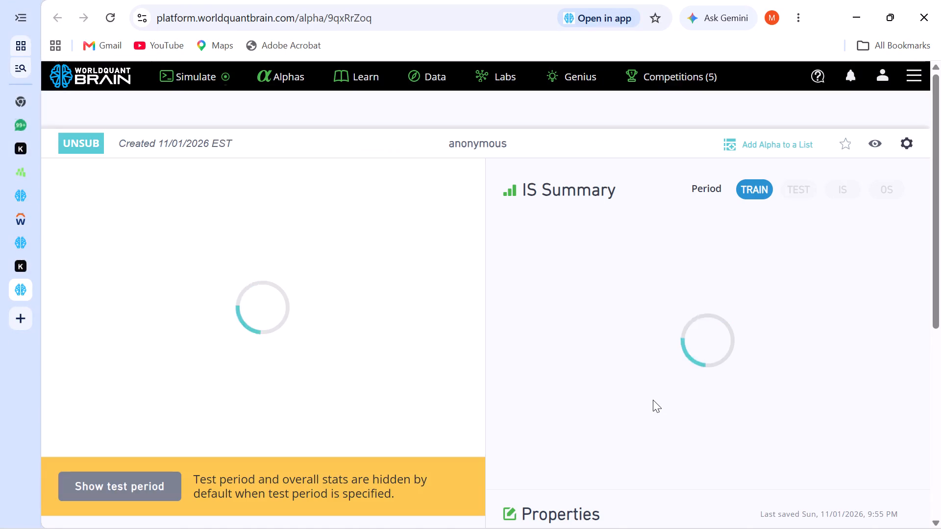
Show the test period for alpha 9qxRrZoq and look over its PnL chart, yearly statistics and correlation section.
scroll(553, 378, down, 4)
scroll(671, 365, down, 6)
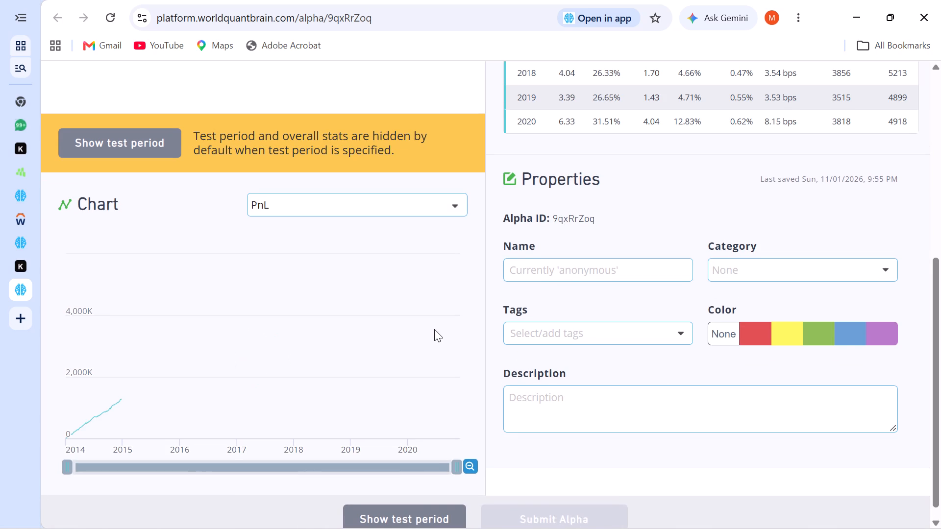
scroll(540, 253, down, 6)
click(399, 507)
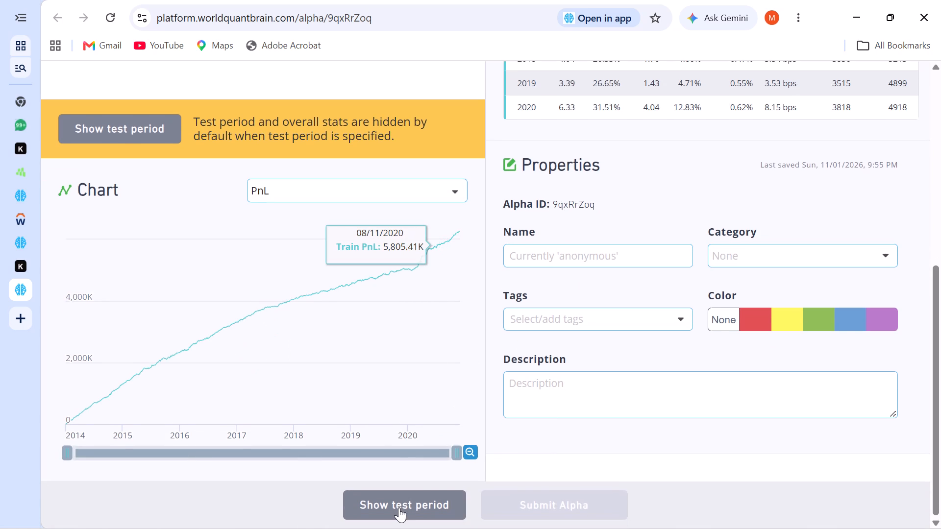
scroll(723, 311, up, 10)
scroll(659, 310, down, 5)
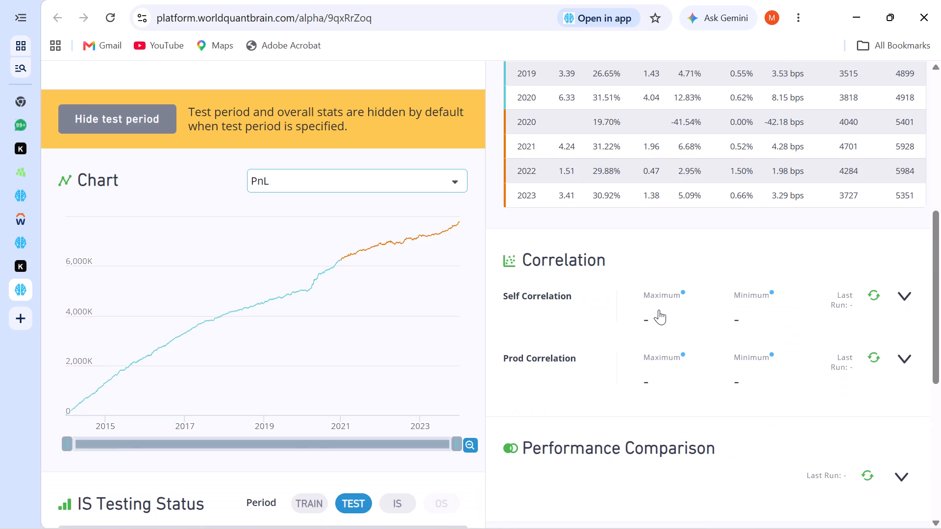
scroll(659, 310, down, 6)
scroll(658, 310, up, 10)
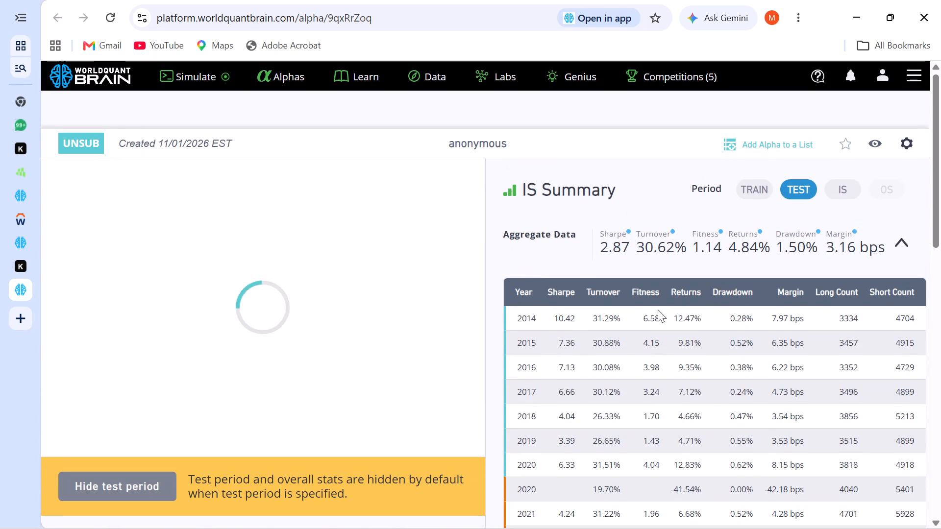
Switch the IS Summary to the train period and the full IS period, and check the alpha's IS Testing Status.
click(748, 184)
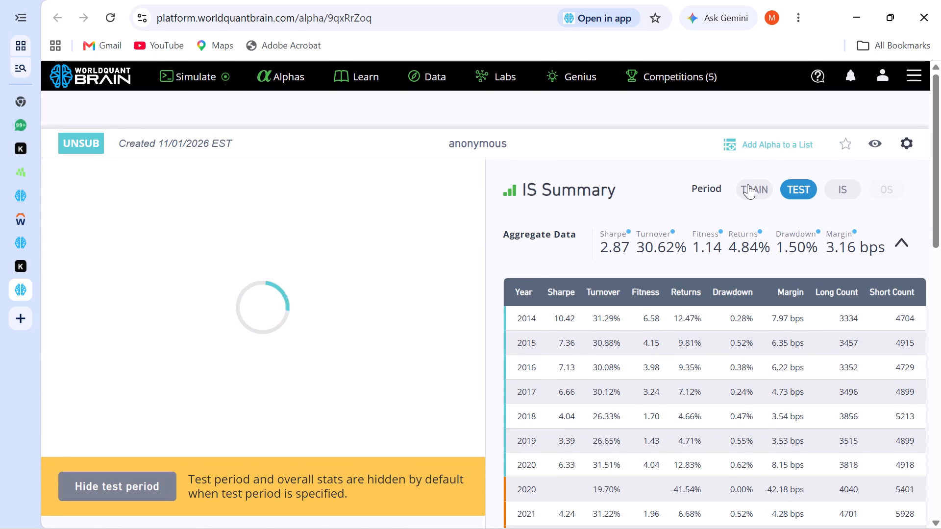
click(835, 188)
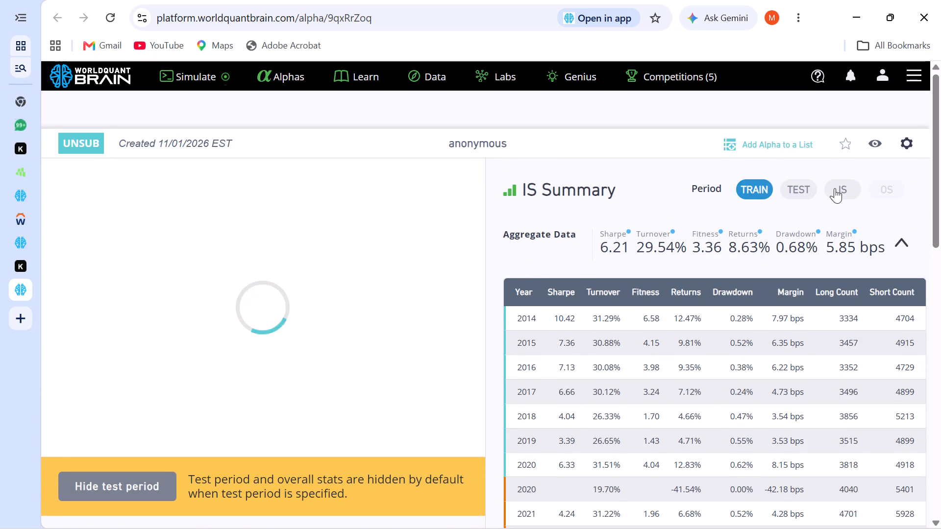
scroll(658, 345, down, 13)
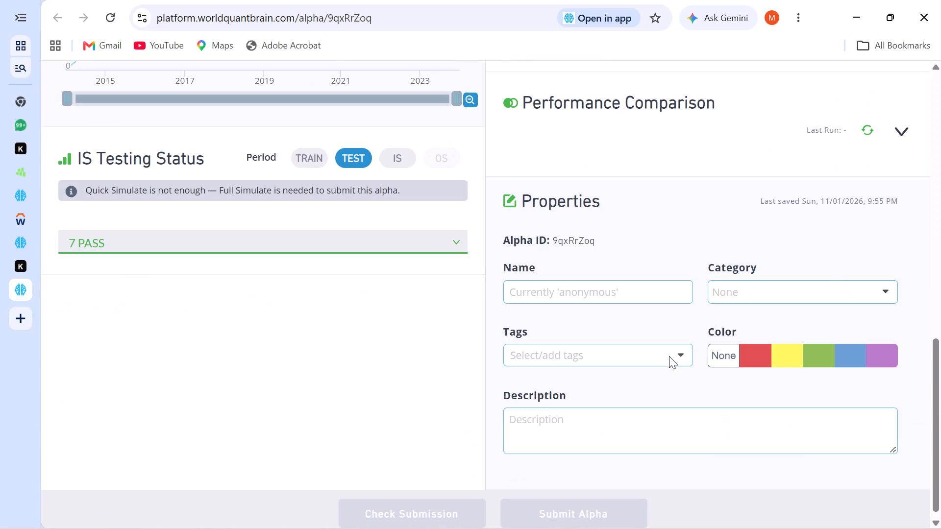
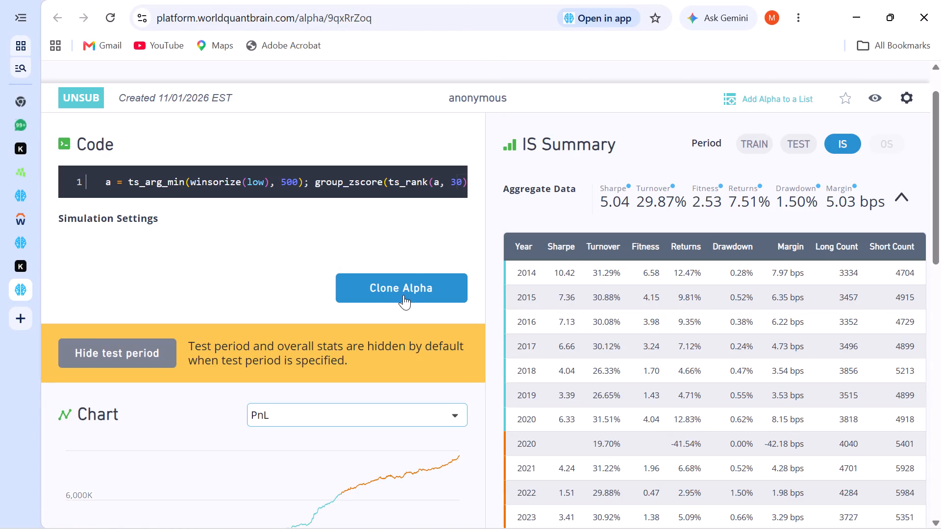
Clone alpha 9qxRrZoq into a new simulation and try a full simulation of it from both open BRAIN browser tabs.
click(403, 288)
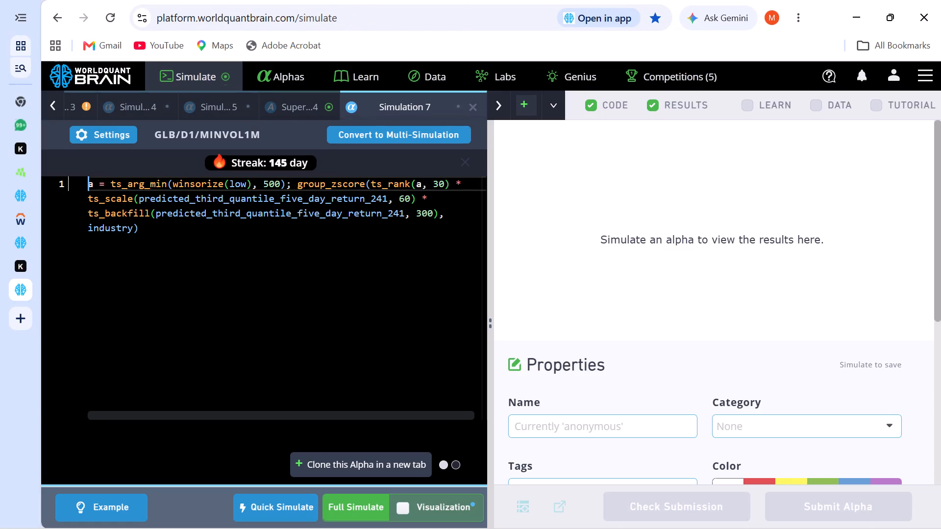
click(368, 505)
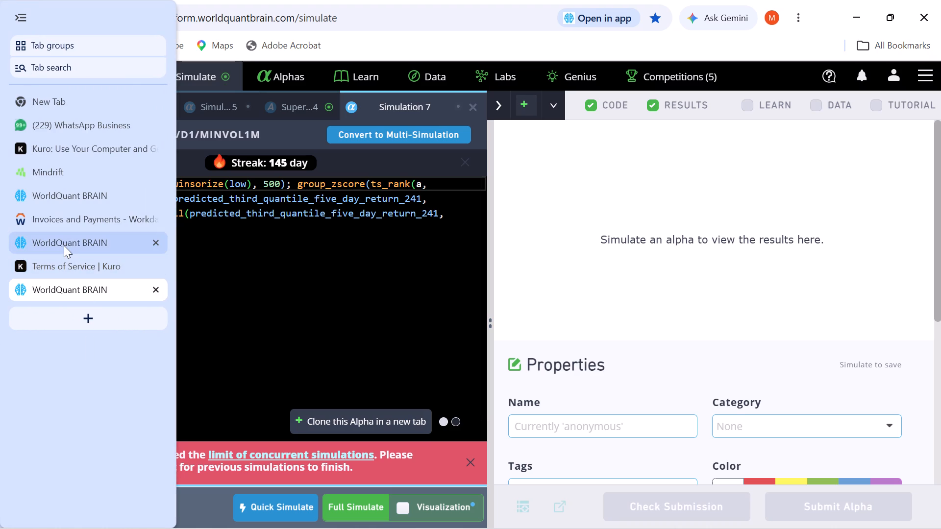
click(64, 245)
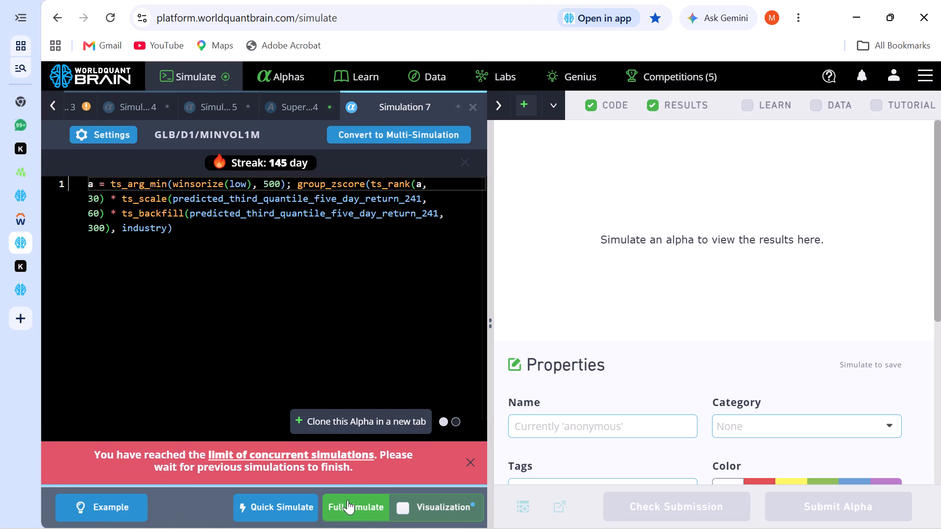
click(348, 503)
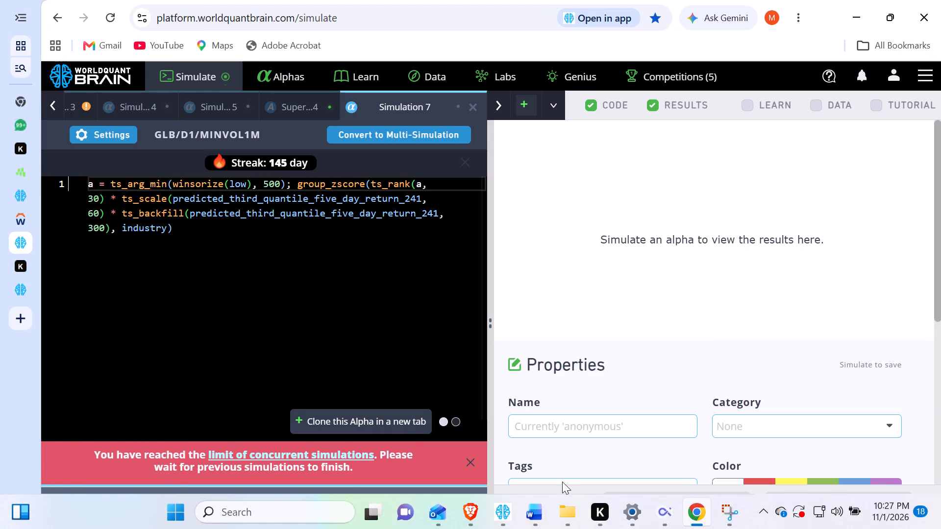
Switch to the WorldQuant BRAIN app and review Super Simulation 3's chart, yearly statistics, selected alphas and description fields.
click(502, 516)
scroll(672, 360, down, 2)
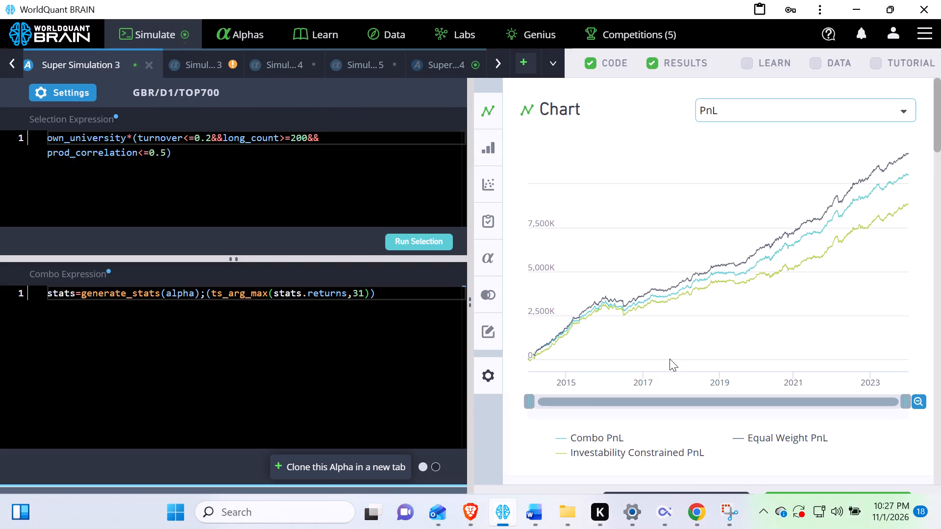
scroll(871, 384, down, 4)
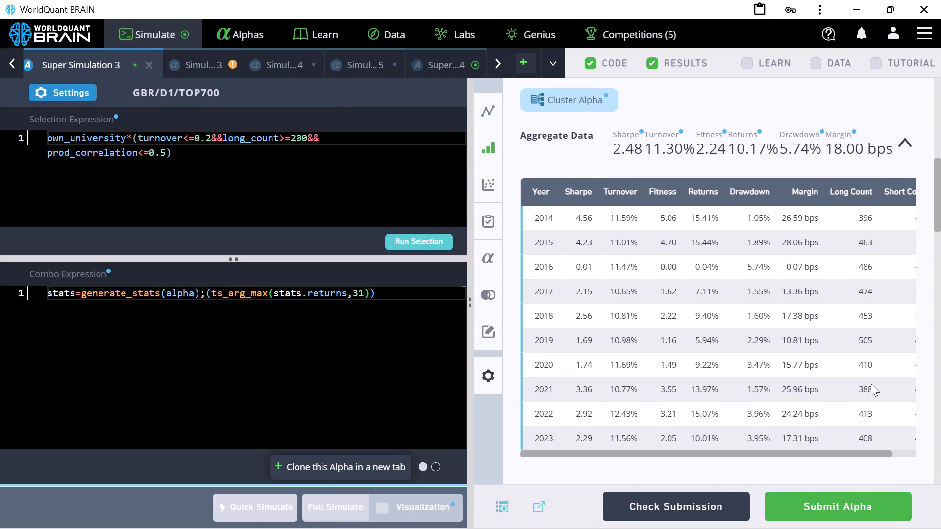
scroll(871, 384, down, 15)
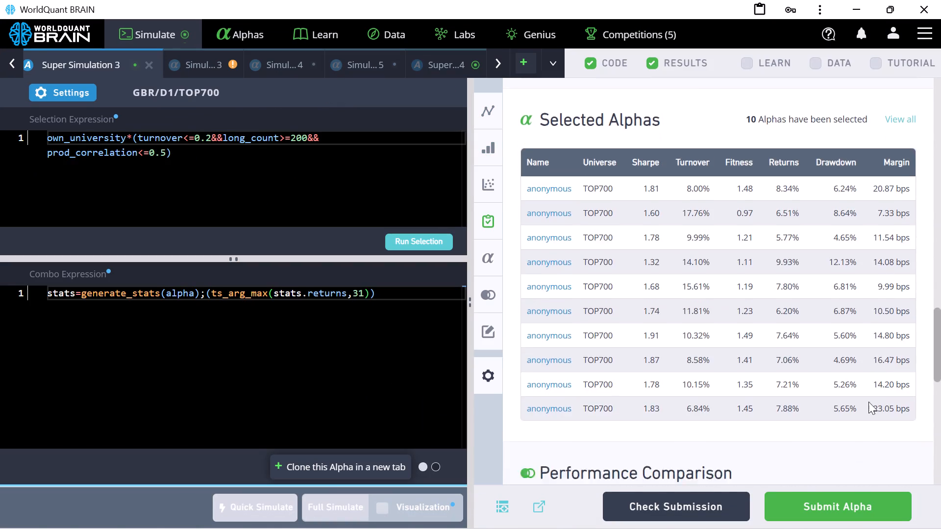
scroll(868, 402, down, 9)
scroll(805, 455, down, 7)
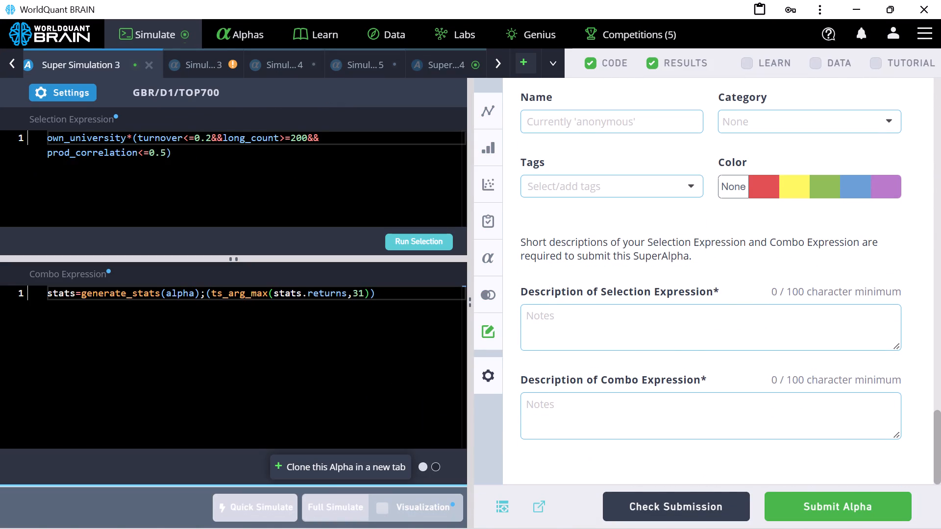
click(578, 333)
scroll(640, 477, down, 7)
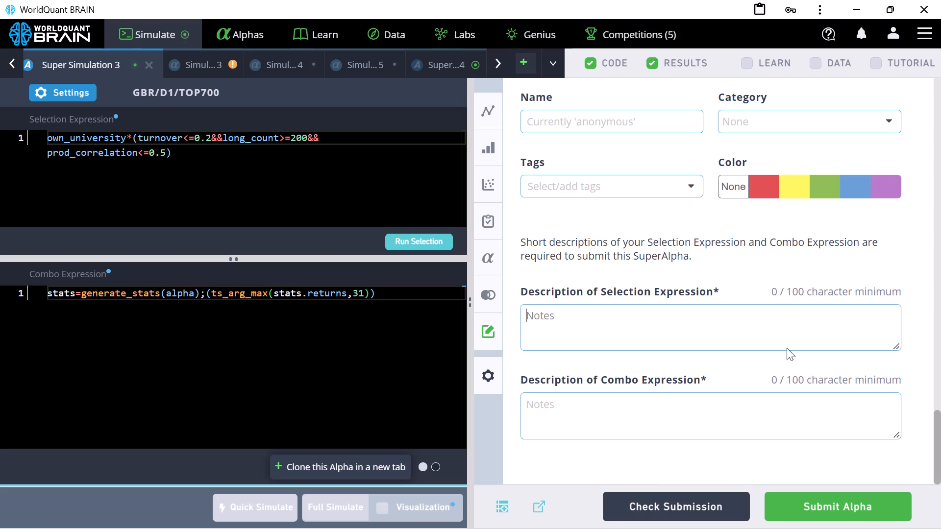
Start the Prod Correlation check for the GBR SuperAlpha in Super Simulation 3.
scroll(796, 284, up, 5)
scroll(867, 299, up, 4)
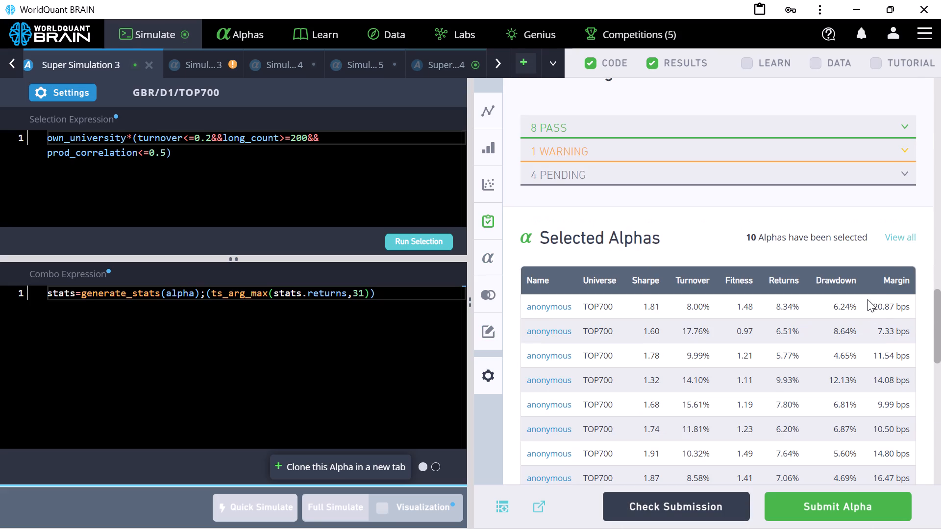
scroll(884, 211, up, 3)
click(880, 204)
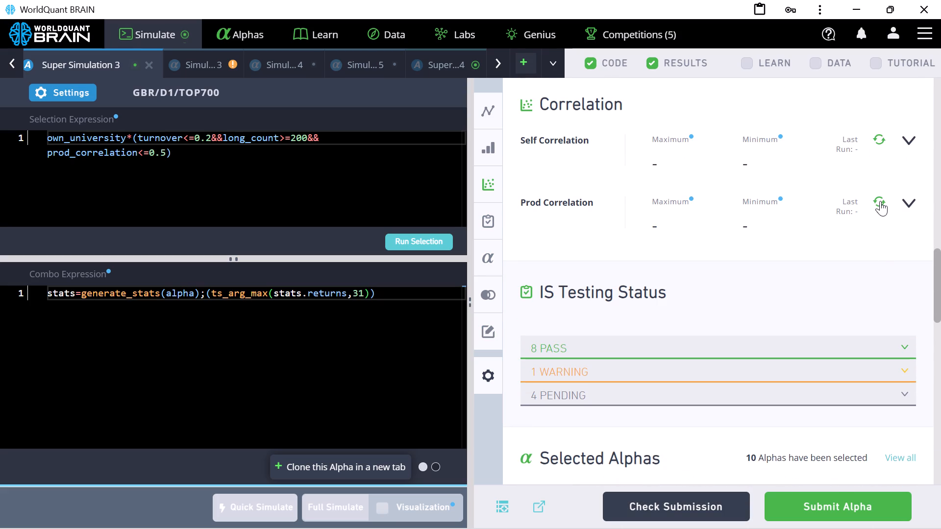
Look over Super Simulation 3's performance comparison, IS Summary, correlation and IS Testing Status sections.
scroll(866, 269, down, 8)
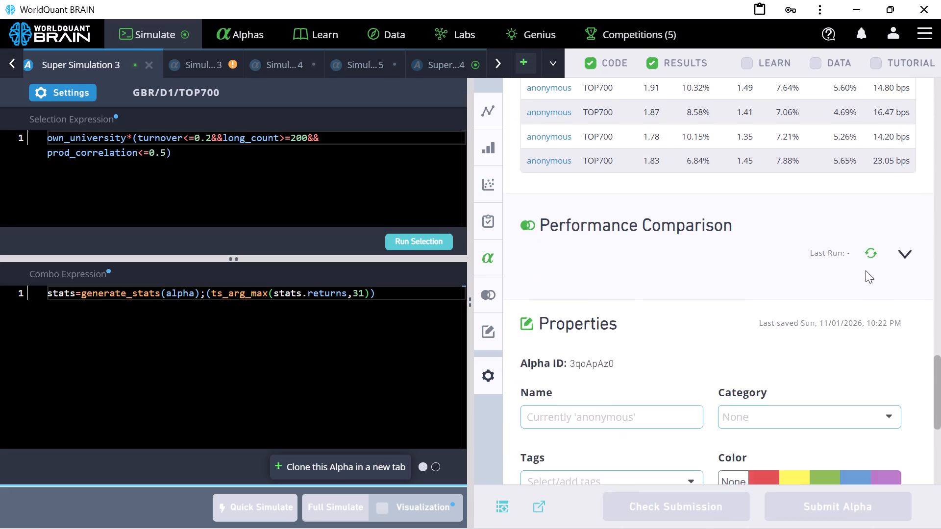
scroll(866, 270, up, 16)
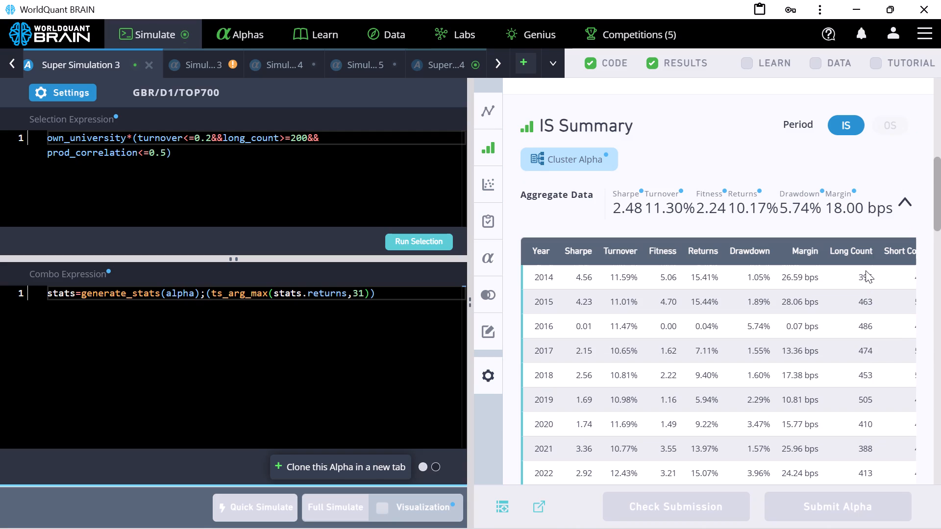
scroll(749, 194, down, 10)
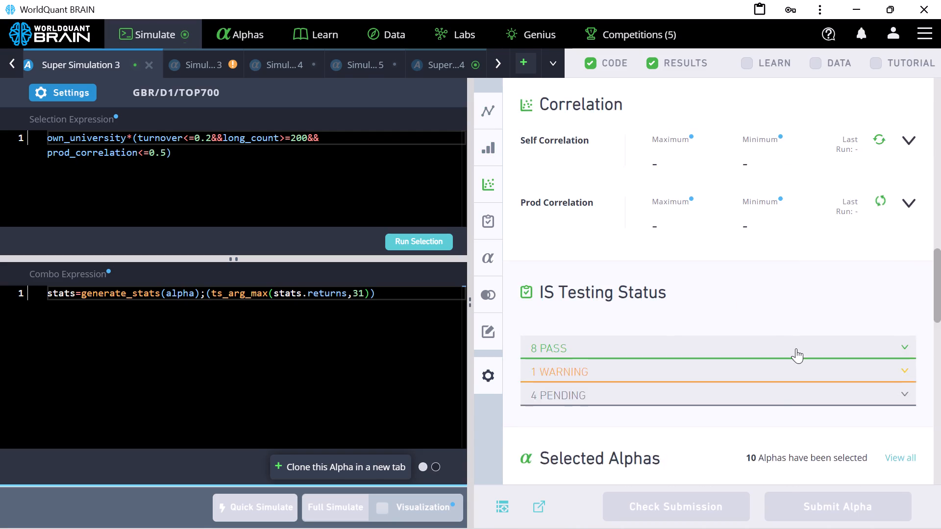
scroll(796, 348, down, 4)
scroll(807, 406, up, 11)
scroll(815, 305, up, 3)
scroll(815, 309, down, 8)
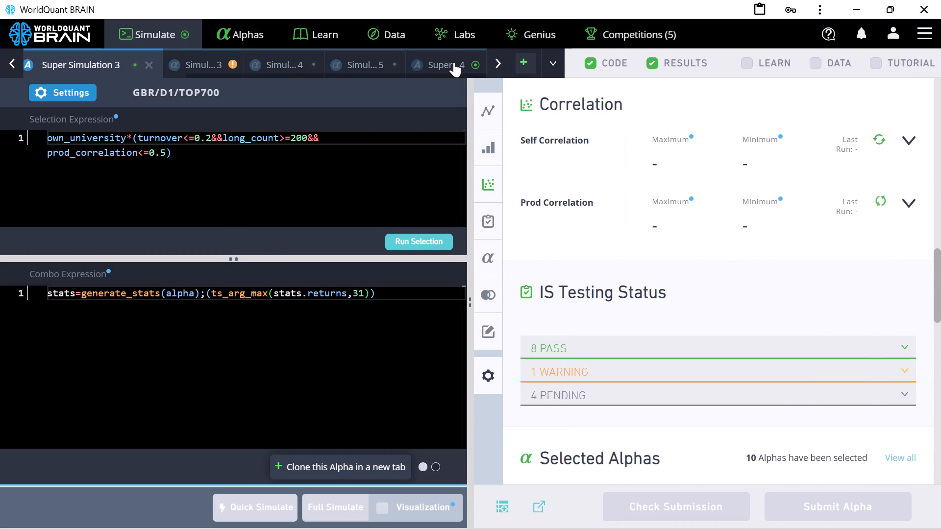
Open Super Simulation 4, start its Prod Correlation check and review its IS Summary.
click(454, 62)
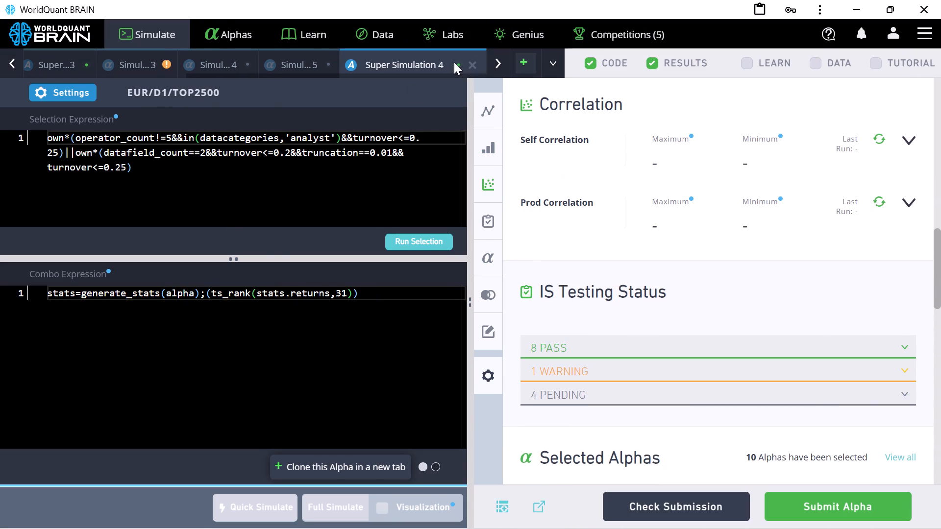
click(884, 201)
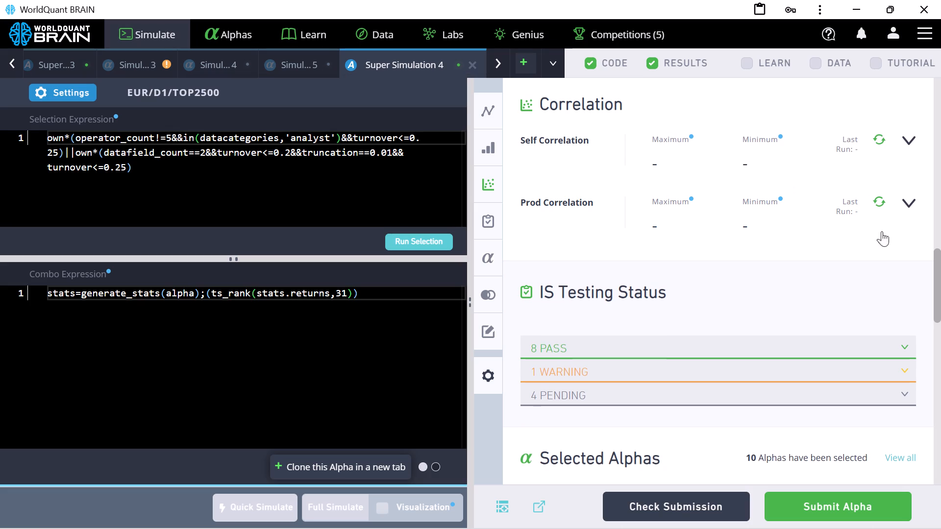
scroll(894, 252, up, 2)
scroll(894, 252, down, 2)
scroll(894, 252, up, 2)
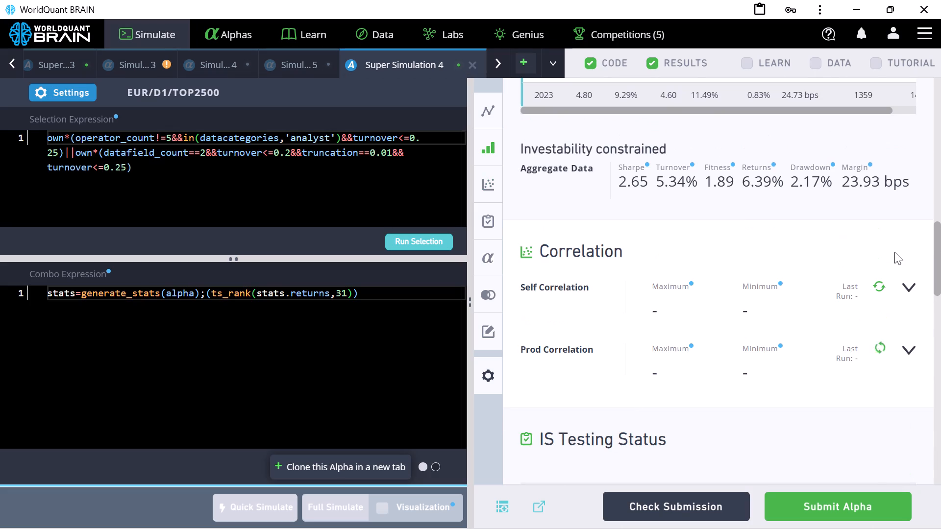
scroll(894, 252, up, 6)
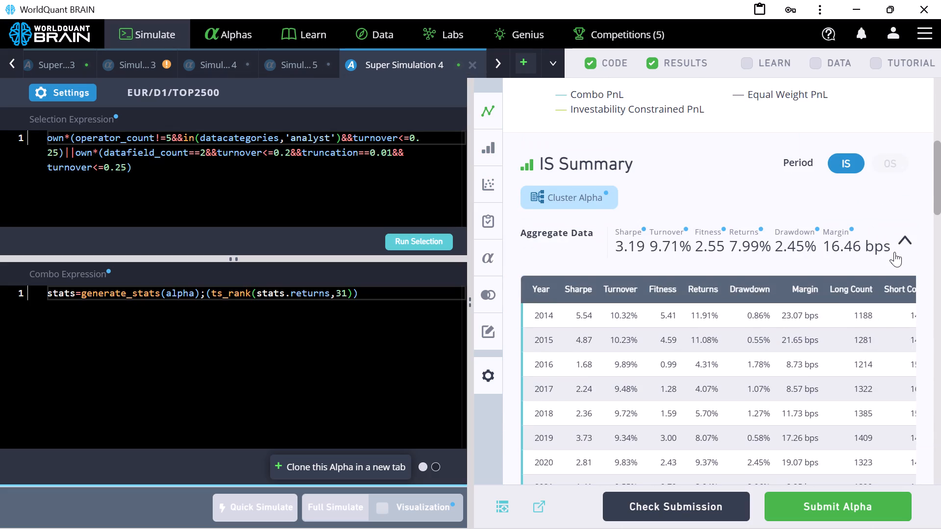
Run the submission check on Super Simulation 4's SuperAlpha and look through its statistics, correlation and expression descriptions.
scroll(894, 252, down, 20)
scroll(894, 252, down, 8)
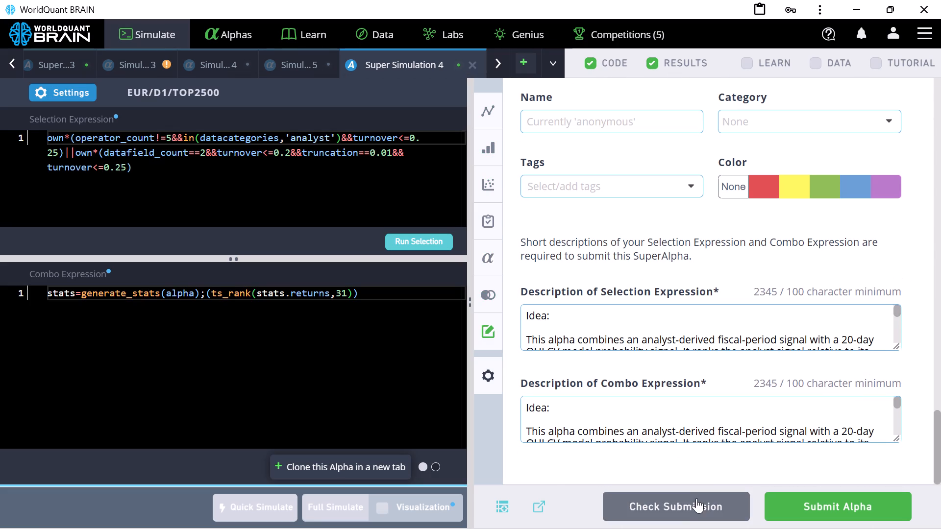
drag(695, 501, 691, 502)
scroll(910, 272, up, 6)
scroll(908, 220, up, 4)
scroll(908, 220, down, 5)
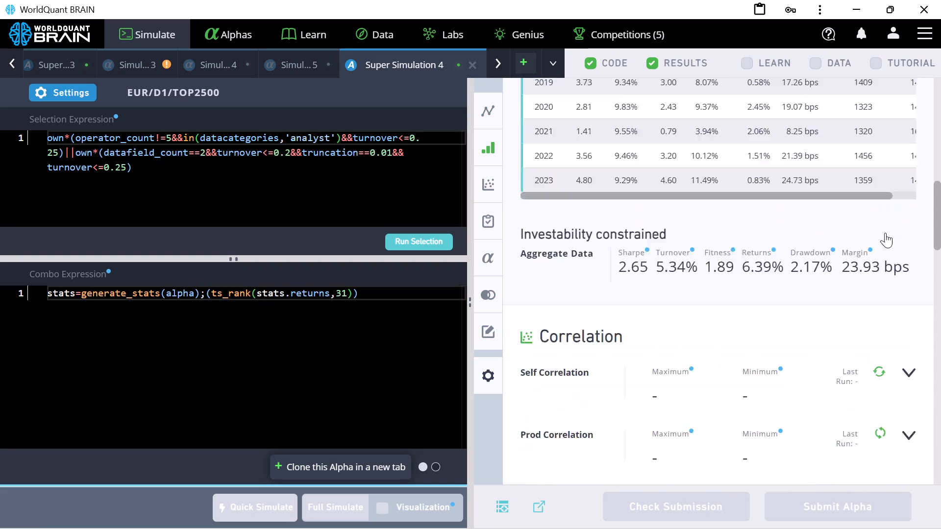
scroll(885, 233, down, 14)
scroll(882, 229, down, 14)
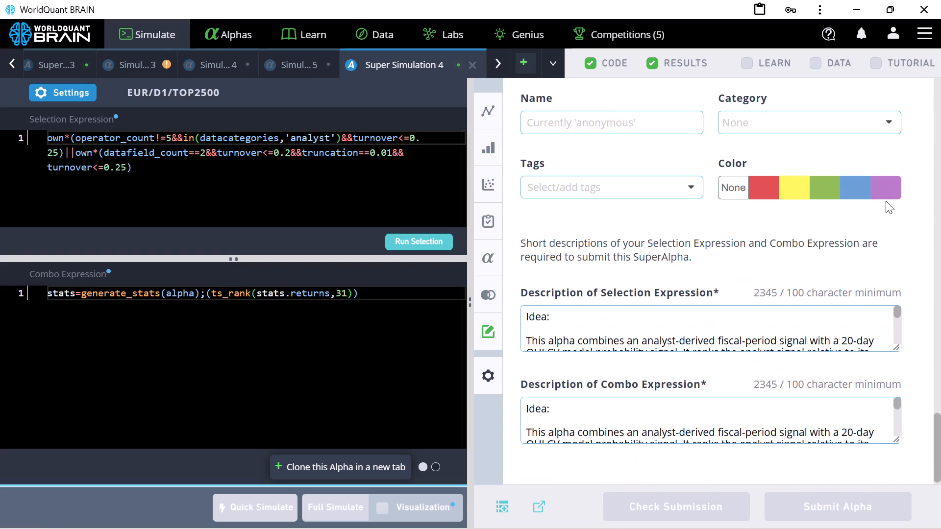
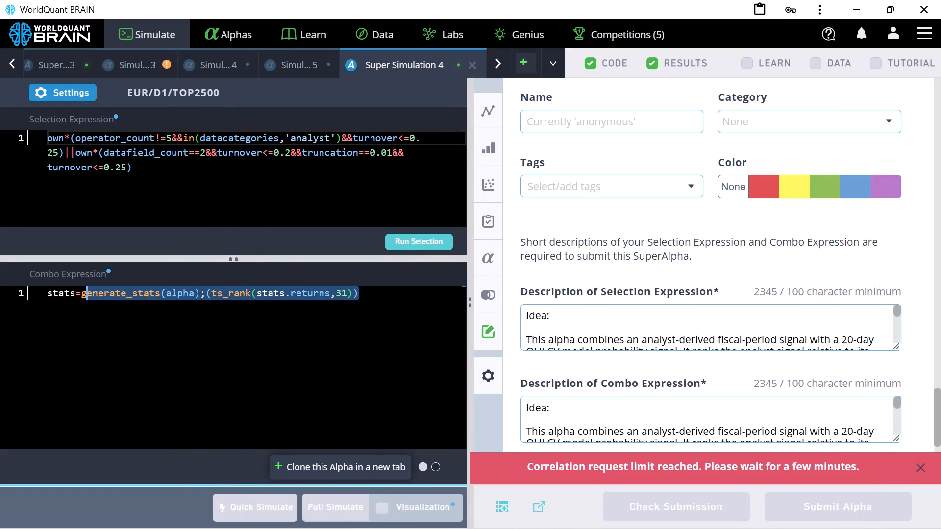
Go back over Super Simulation 4's results to check the Correlation and IS Testing Status sections.
scroll(715, 239, up, 5)
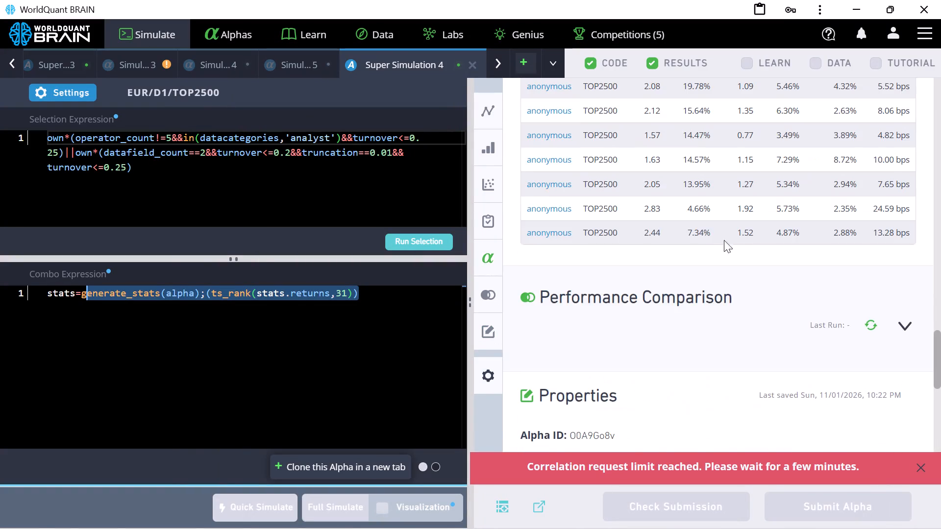
scroll(733, 243, up, 10)
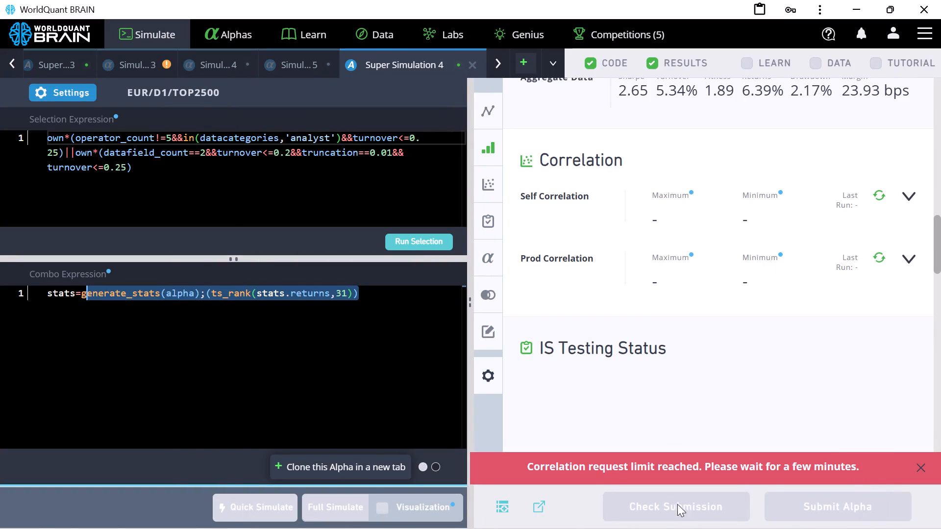
scroll(673, 528, down, 3)
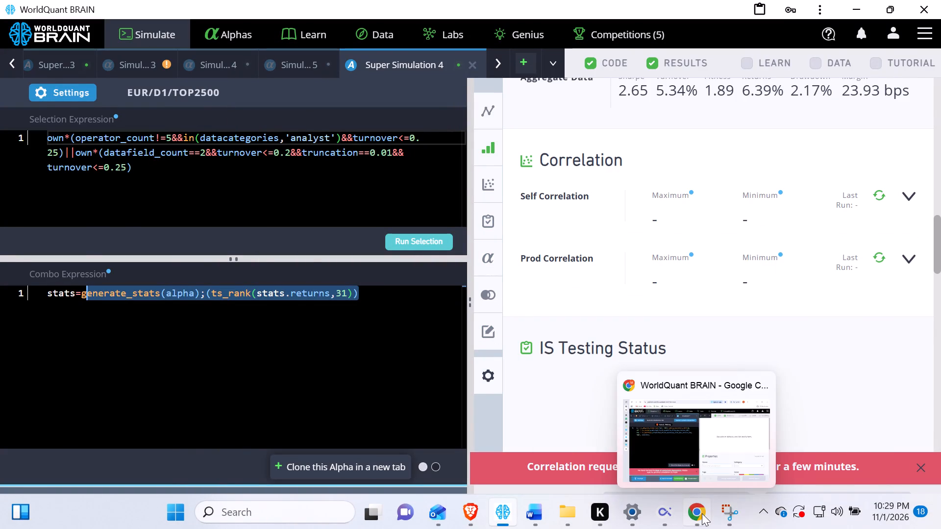
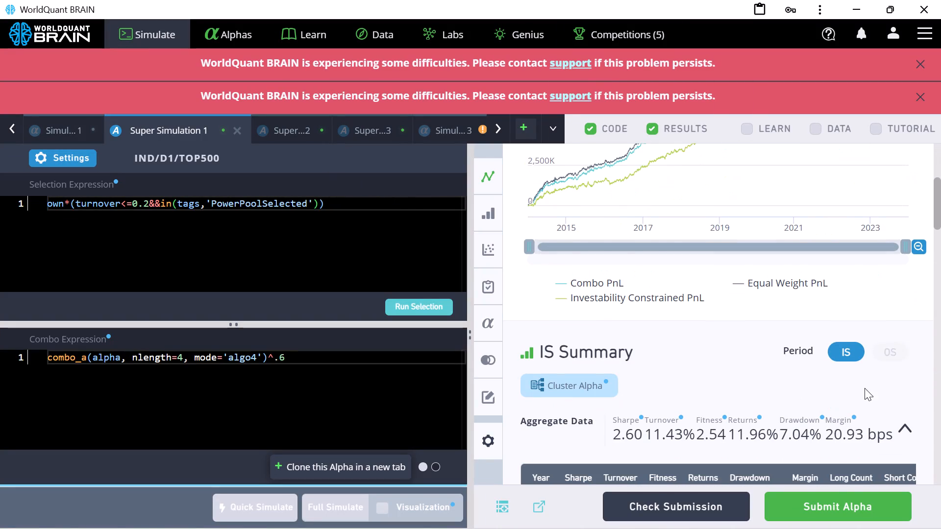
Set Super Simulation 1's decay to 20 in its combo settings, apply it, and run a full simulation.
scroll(865, 388, down, 11)
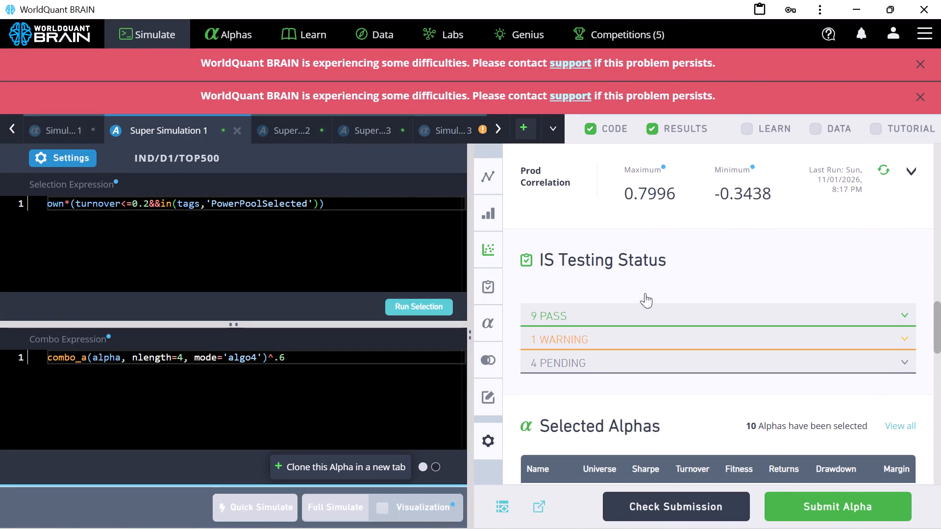
click(83, 161)
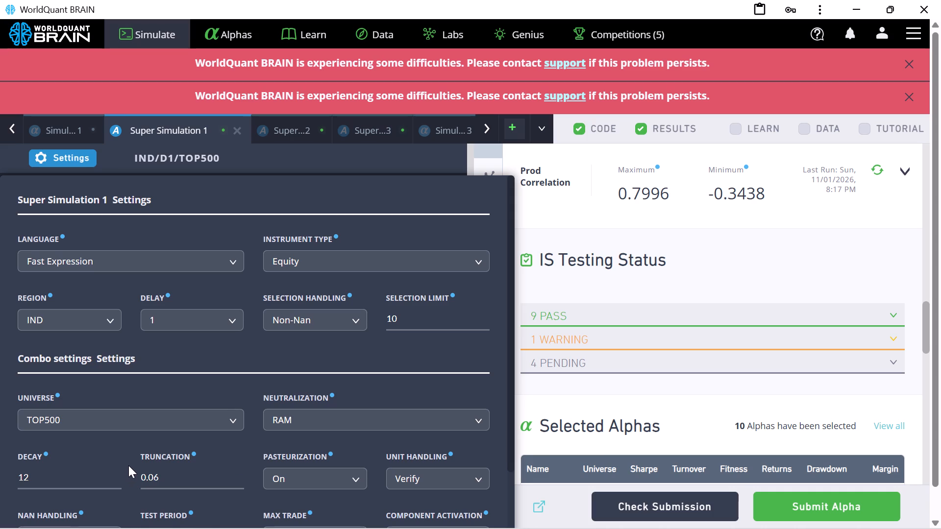
drag(120, 471, 113, 476)
click(113, 476)
scroll(278, 409, down, 13)
click(366, 498)
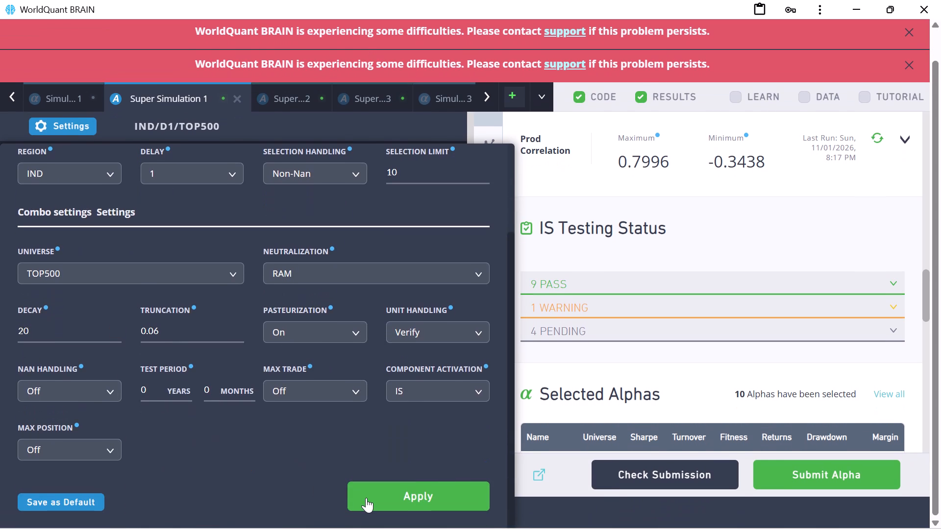
click(342, 513)
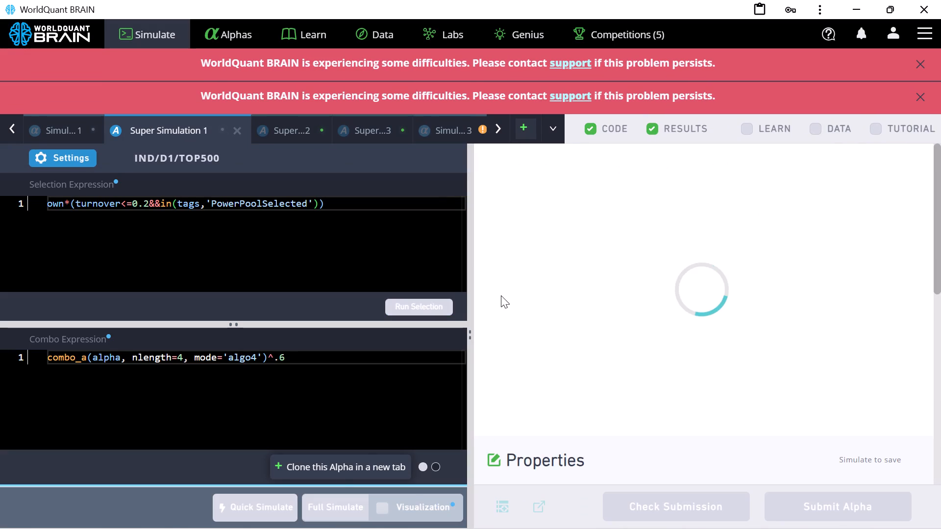
Review the chart and IS Summary of Super Simulation 2.
click(304, 126)
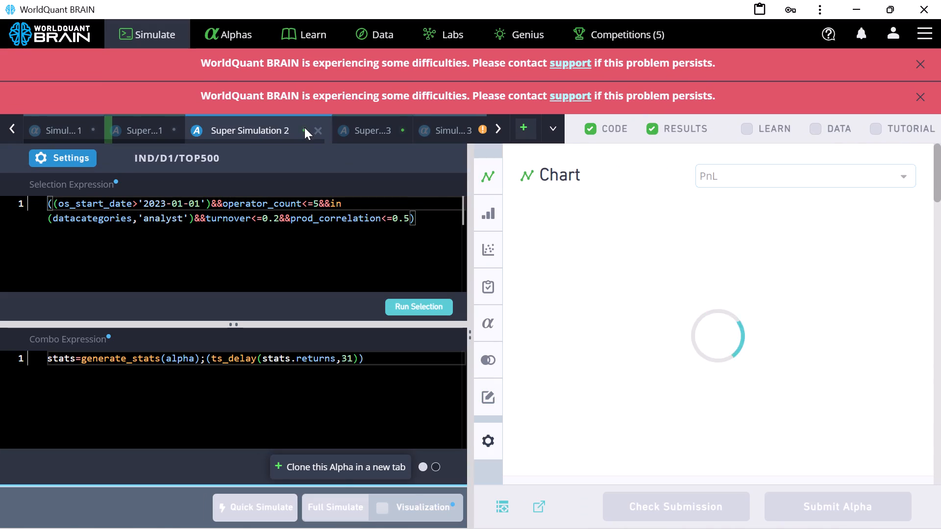
scroll(651, 295, down, 6)
scroll(708, 352, up, 3)
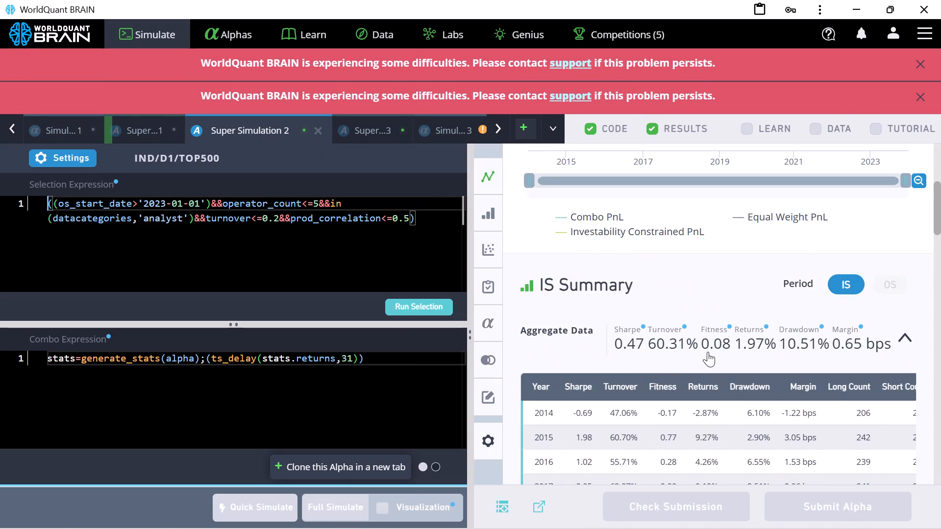
Review Super Simulation 3's IS Summary, testing status and selected alphas, and run its Prod Correlation check.
click(381, 131)
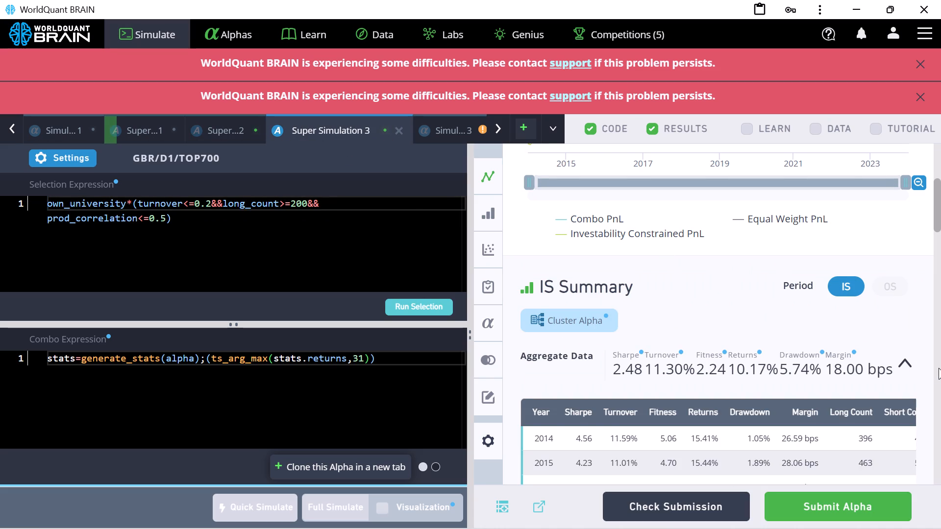
scroll(939, 368, down, 2)
scroll(940, 425, down, 7)
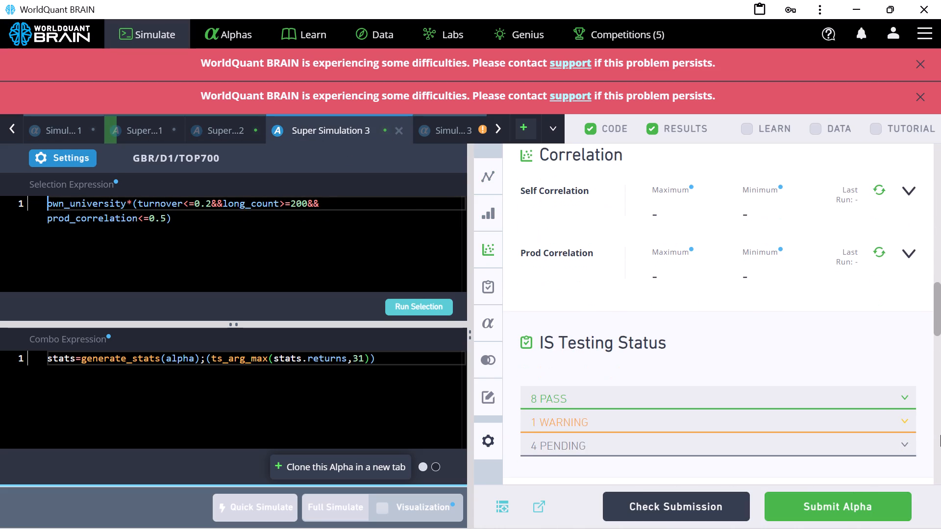
click(882, 254)
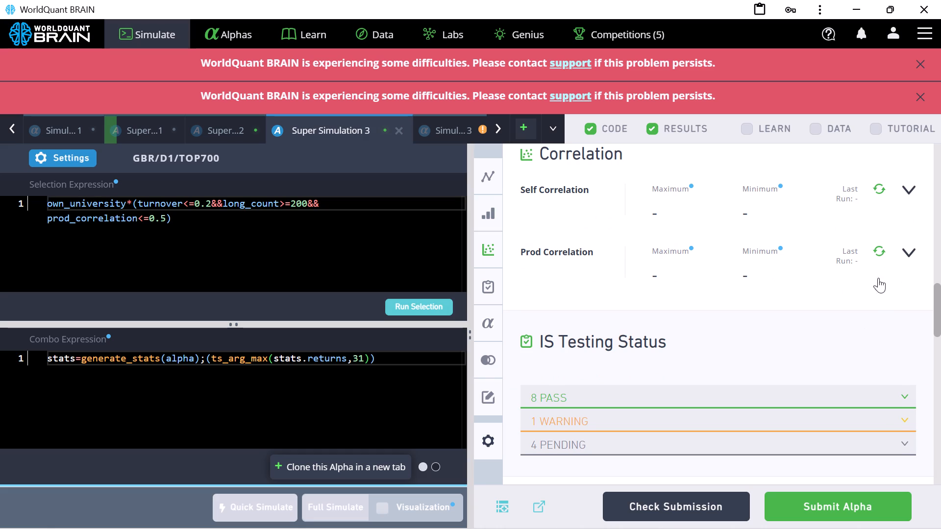
scroll(885, 330, down, 7)
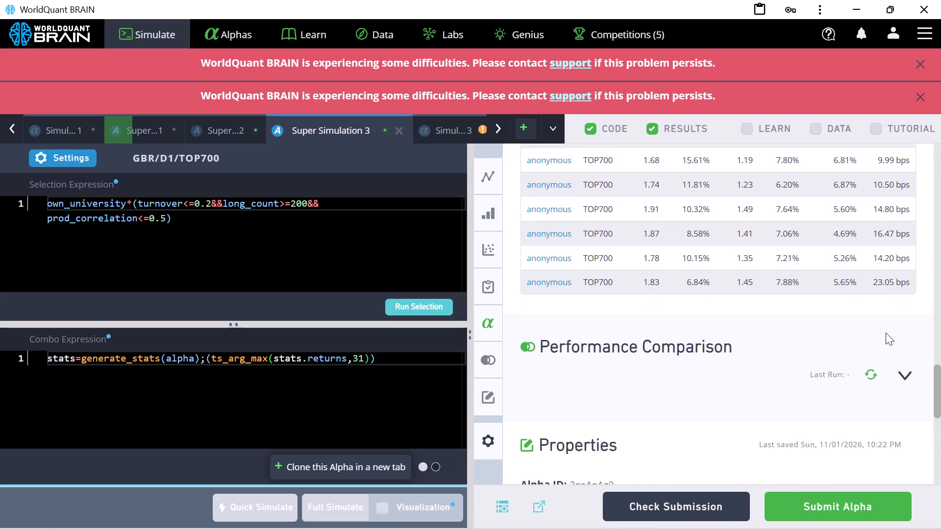
scroll(886, 333, down, 1)
scroll(886, 334, up, 9)
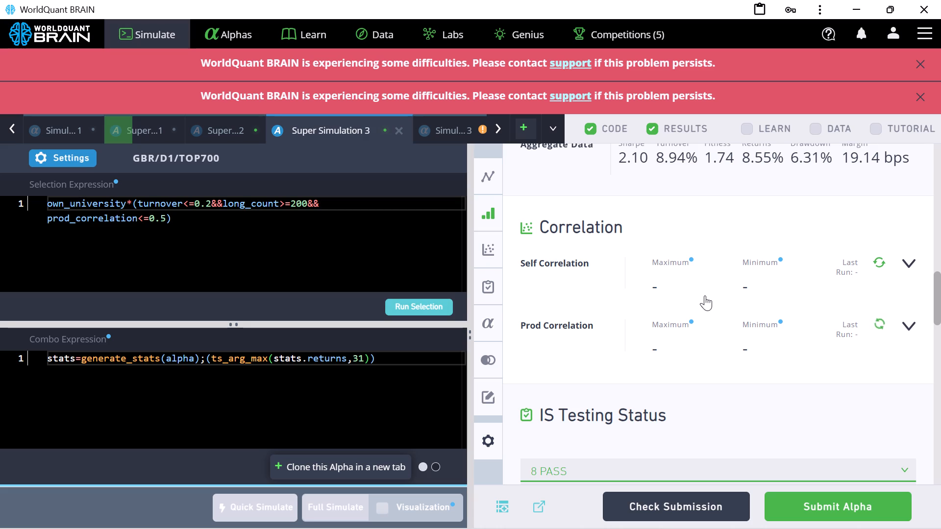
scroll(760, 253, down, 1)
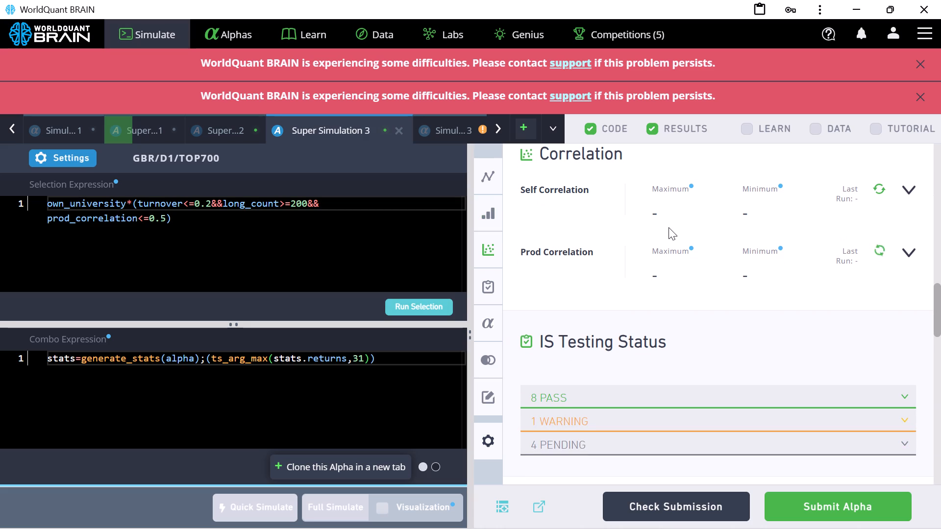
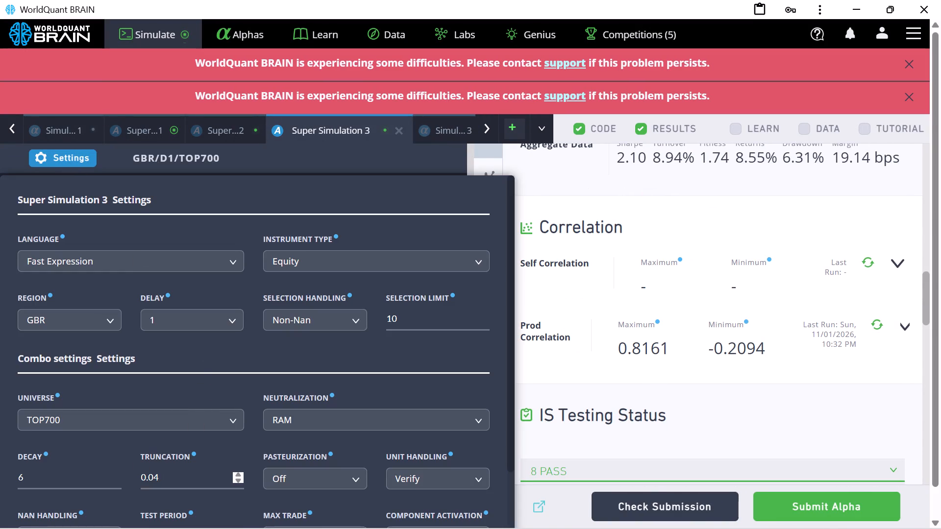
Set Super Simulation 3's truncation to 0.0004, apply the settings, and run a full simulation.
click(154, 474)
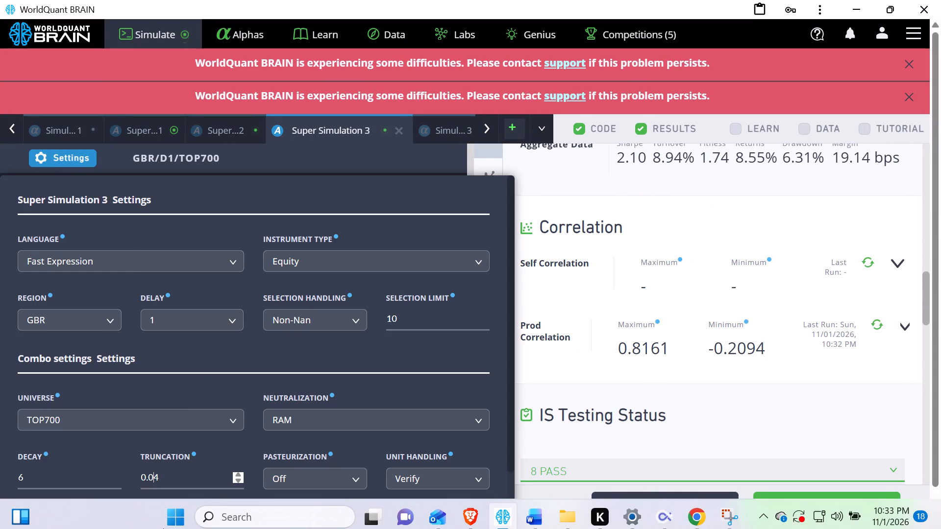
text(00)
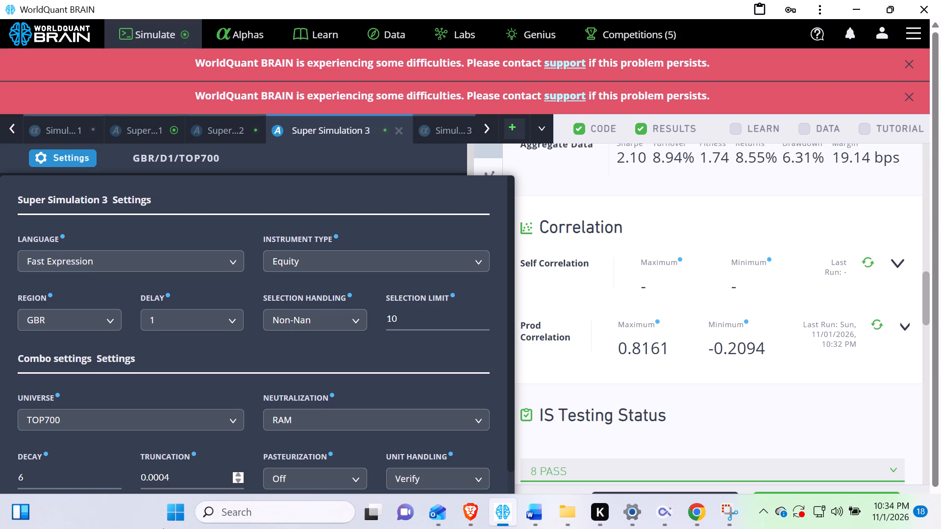
scroll(408, 271, down, 7)
scroll(449, 368, down, 6)
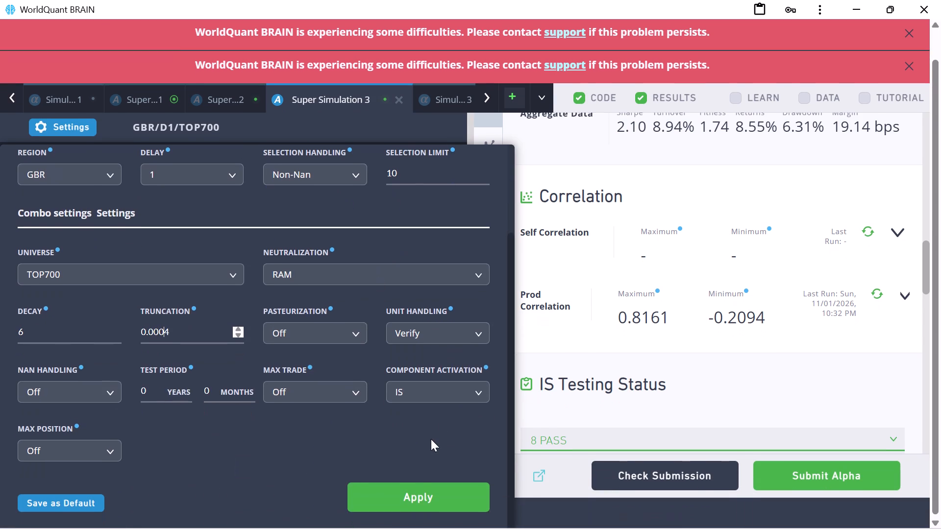
click(404, 502)
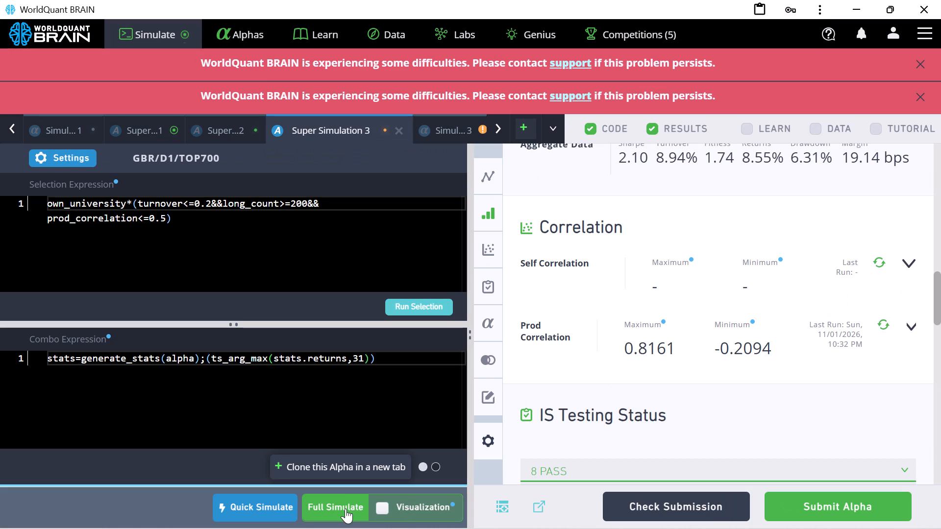
click(346, 508)
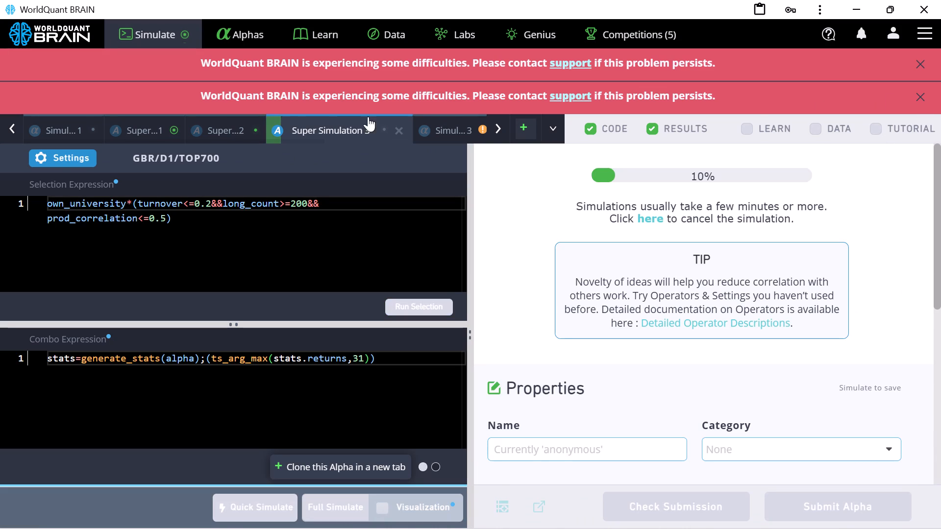
Review Super Simulation 1's yearly performance and run its Prod Correlation check.
click(144, 130)
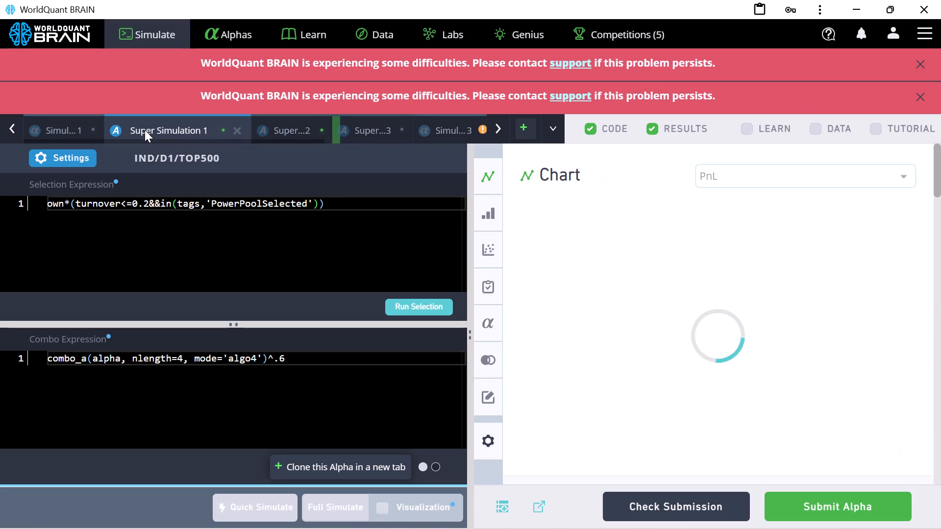
scroll(588, 344, down, 2)
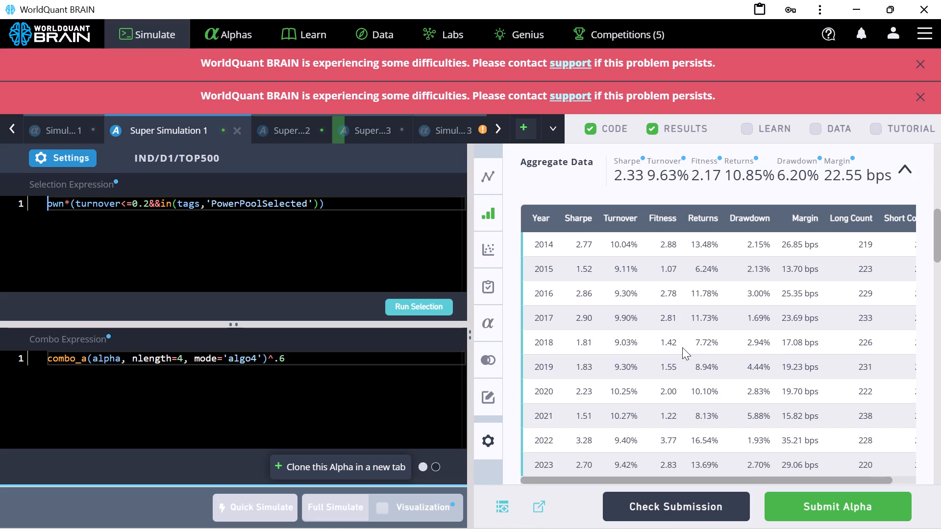
scroll(682, 347, down, 9)
scroll(765, 298, up, 3)
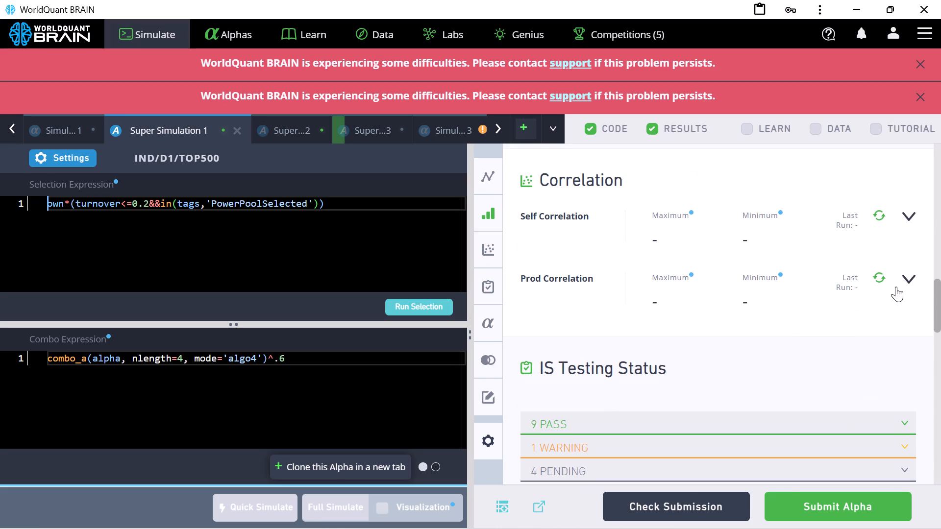
click(884, 281)
Examine Super Simulation 1's correlation and testing sections, properties, and the required selection and combo description fields.
scroll(882, 321, down, 11)
scroll(867, 353, up, 5)
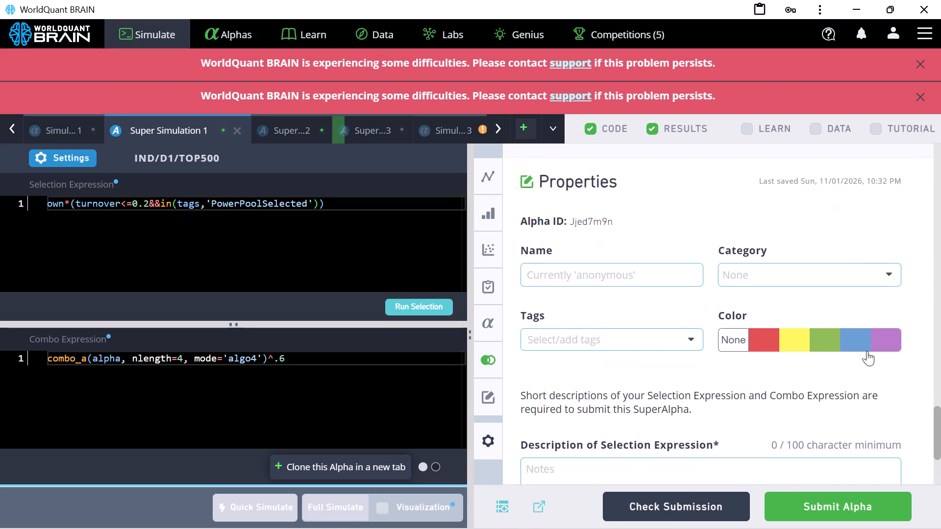
scroll(867, 351, up, 6)
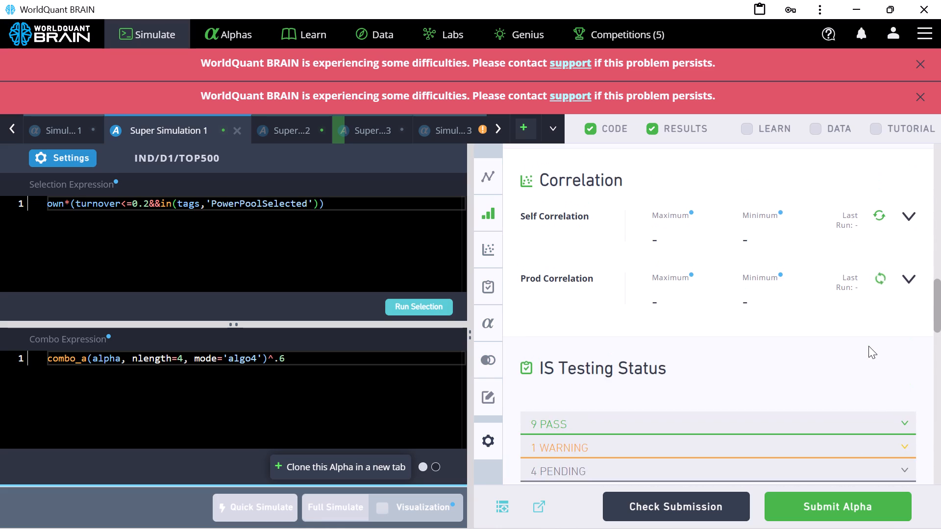
scroll(868, 346, down, 19)
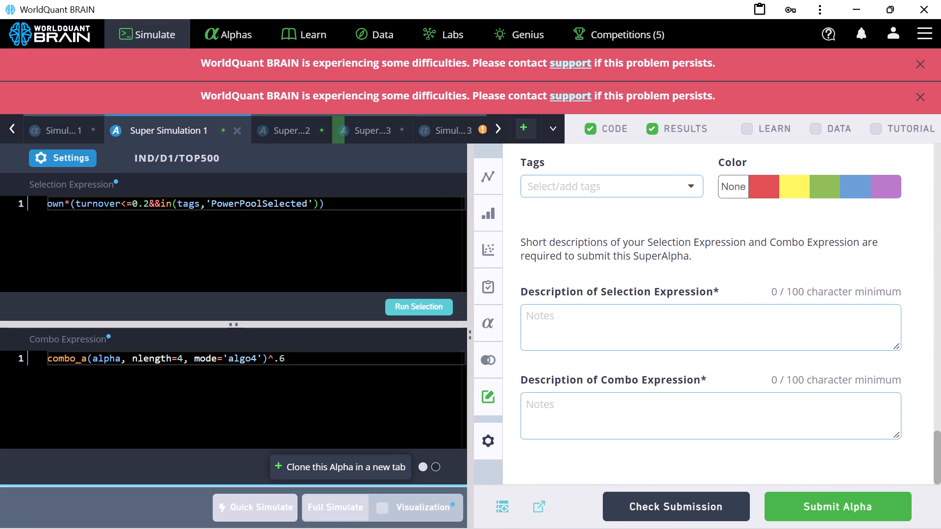
right_click(573, 337)
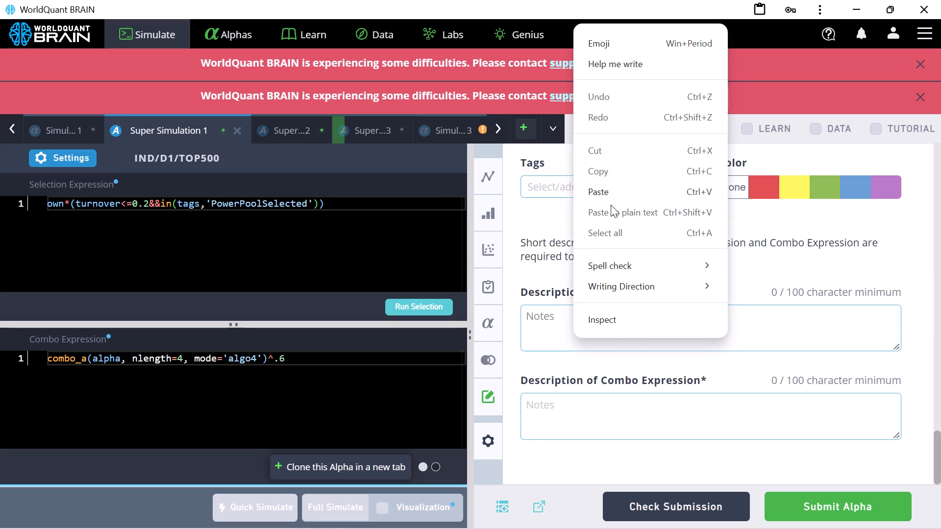
click(373, 257)
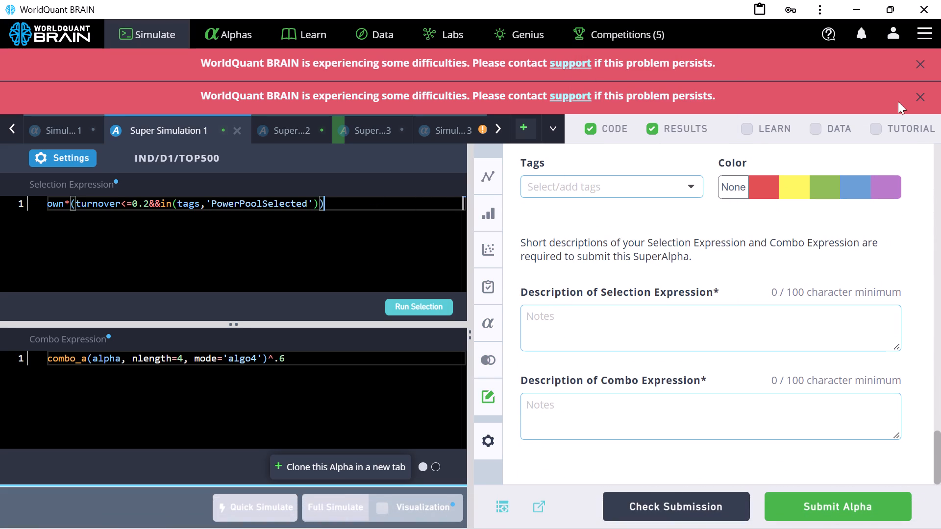
Dismiss the site-difficulty notification banners above the simulation workspace.
click(925, 67)
click(923, 67)
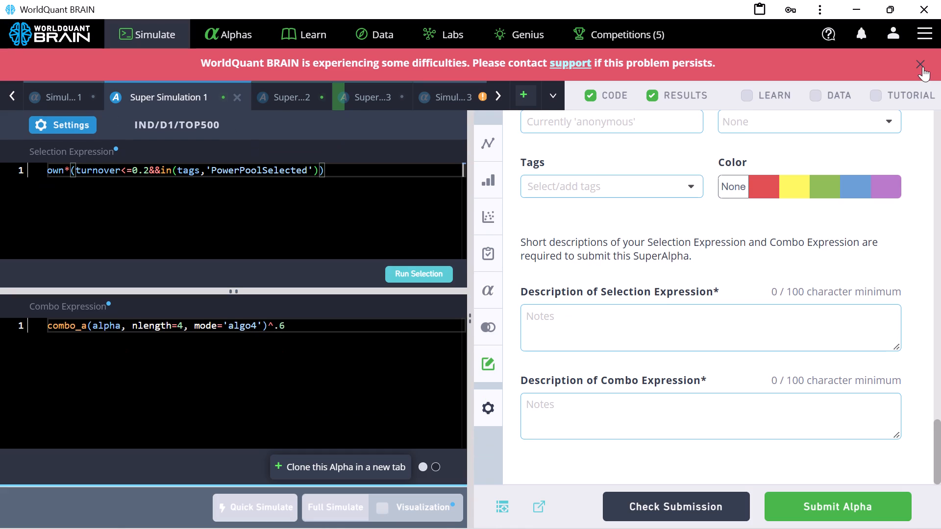
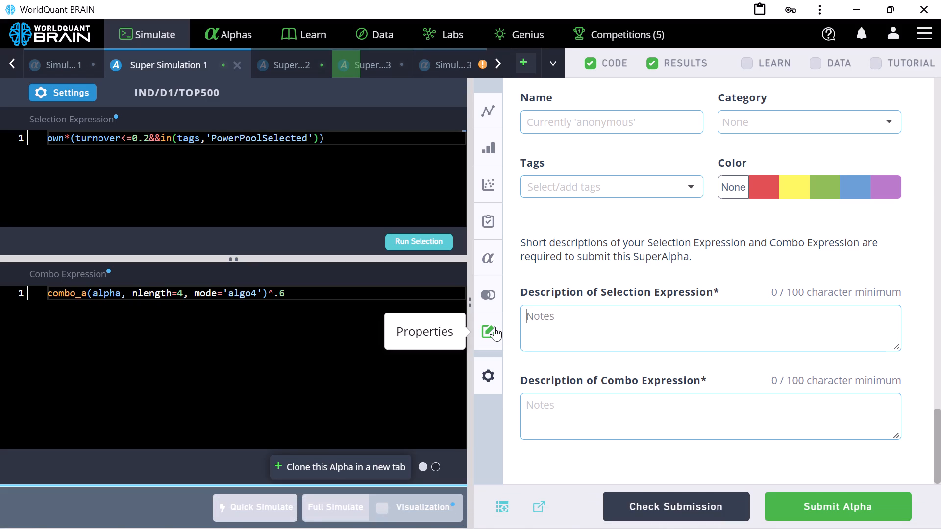
Fill Super Simulation 1's selection and combo expression descriptions with the copied Idea text about the analyst-derived fiscal-period signal.
key(ctrl+v)
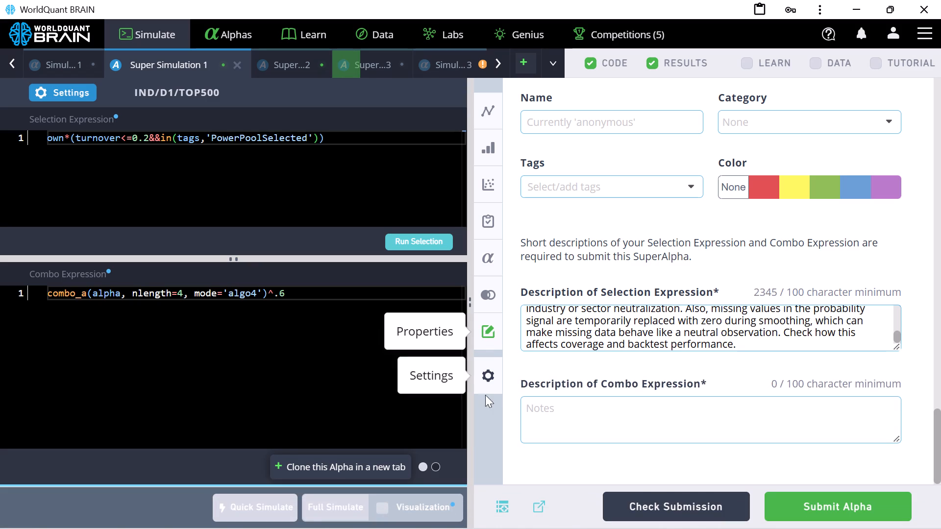
click(567, 404)
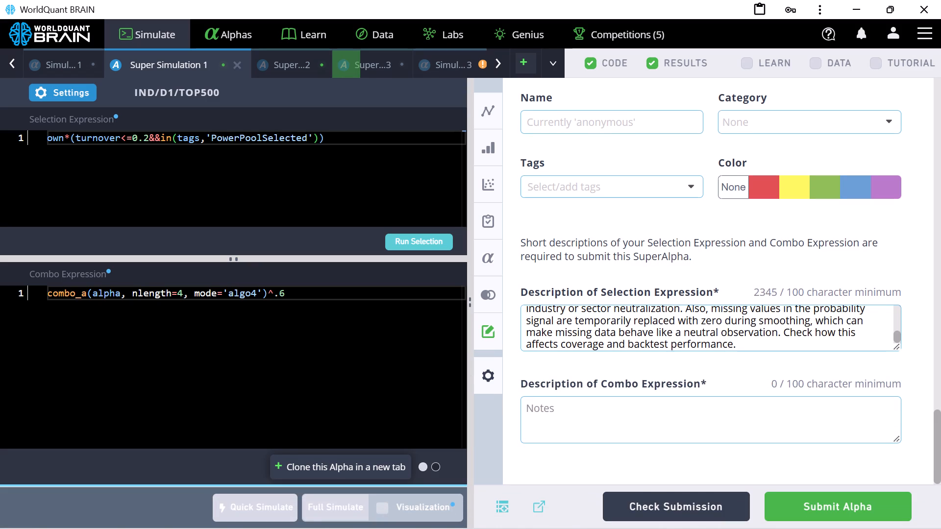
key(ctrl+v)
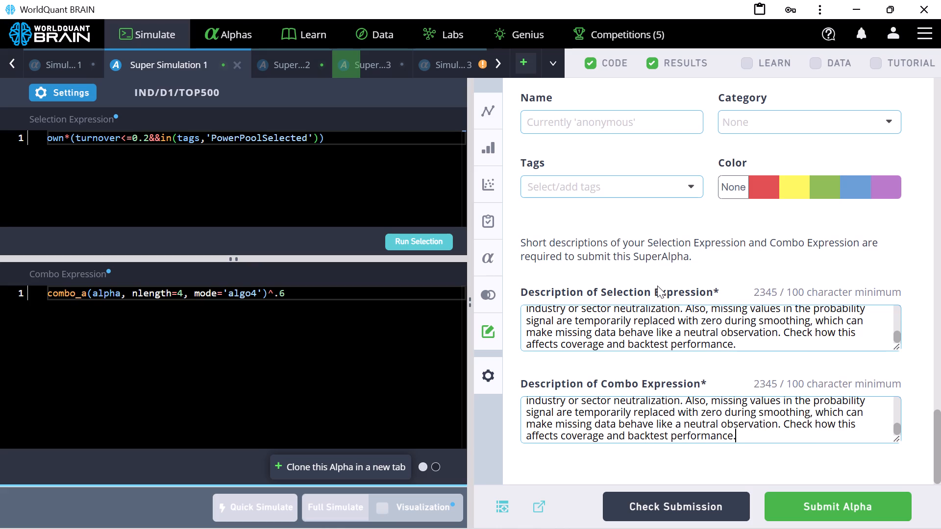
Review Super Simulation 1's yearly performance and investability-constrained figures.
scroll(657, 286, up, 18)
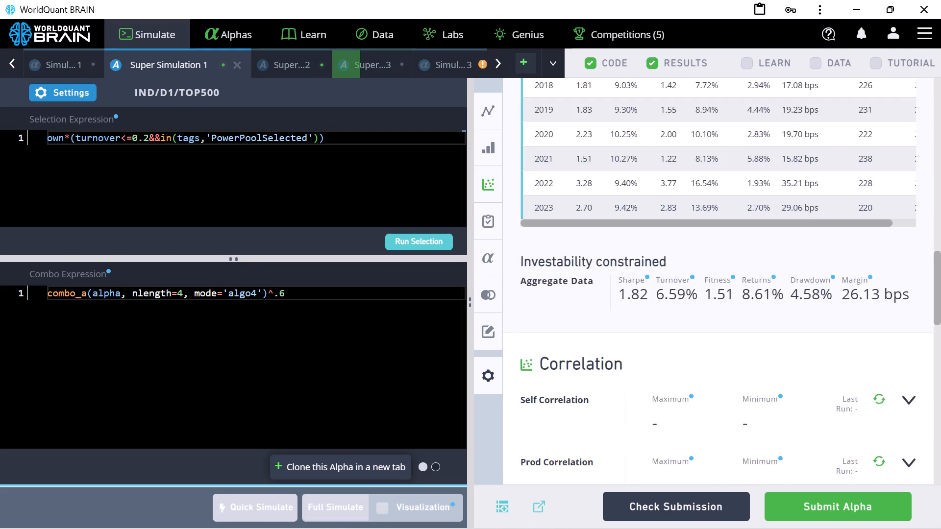
scroll(657, 286, down, 1)
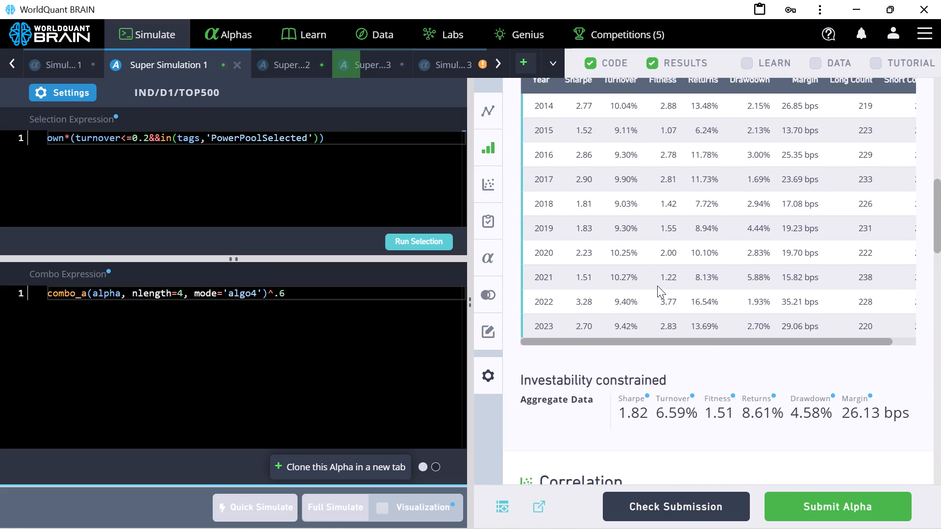
scroll(657, 286, down, 1)
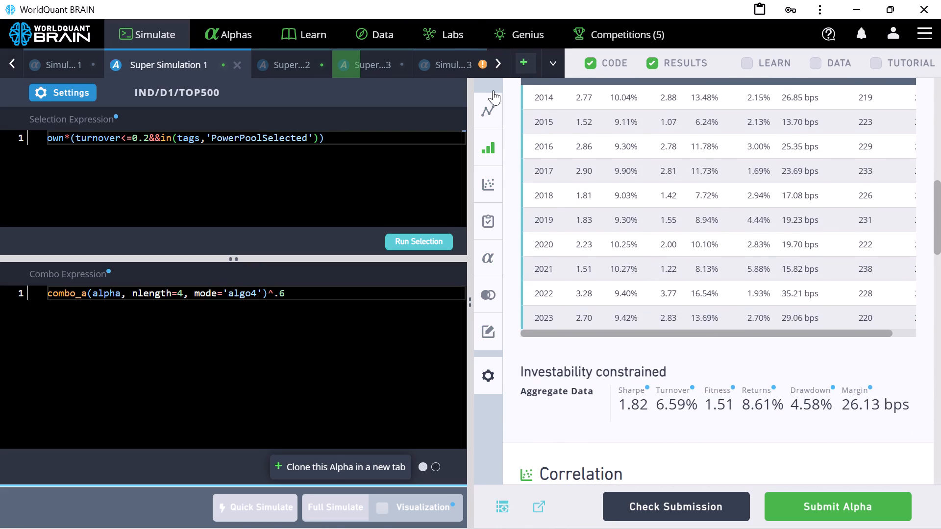
Examine Super Simulation 4's yearly performance and IS testing status, including its error entry.
click(499, 65)
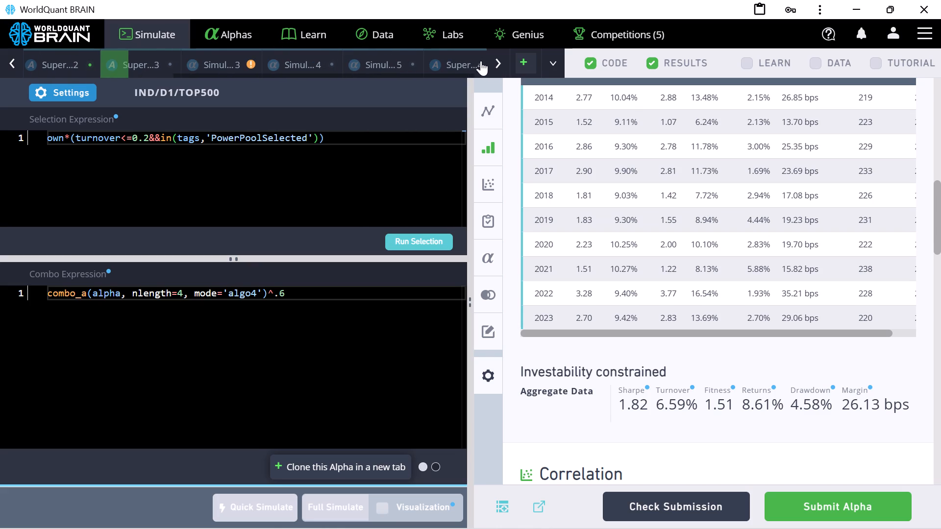
click(477, 62)
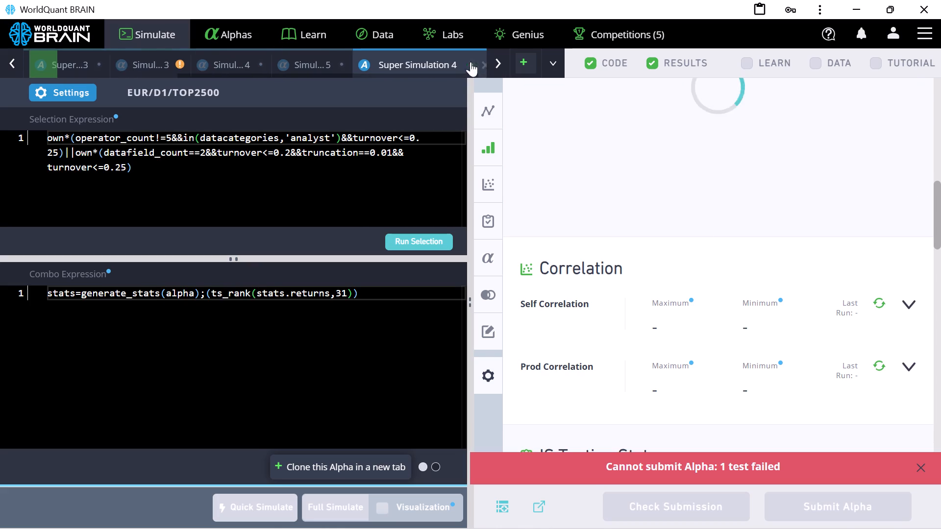
scroll(622, 287, down, 3)
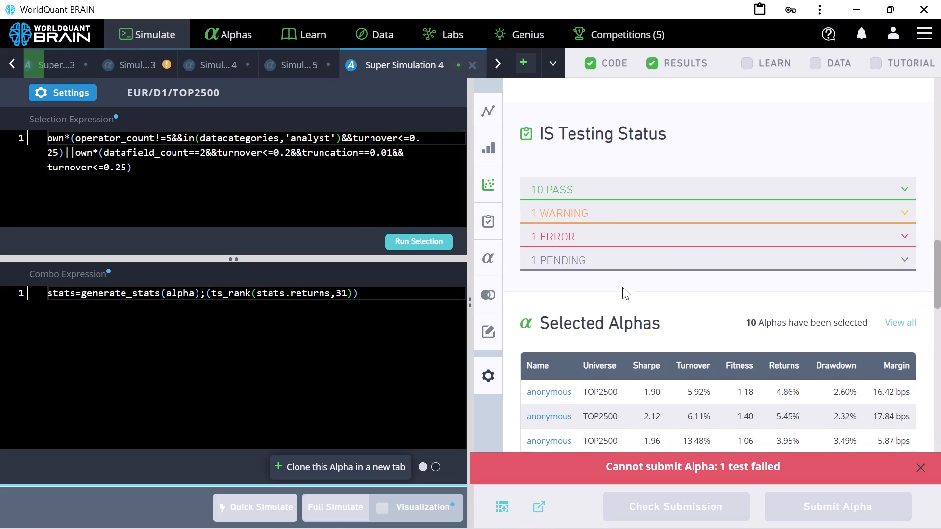
scroll(622, 287, up, 1)
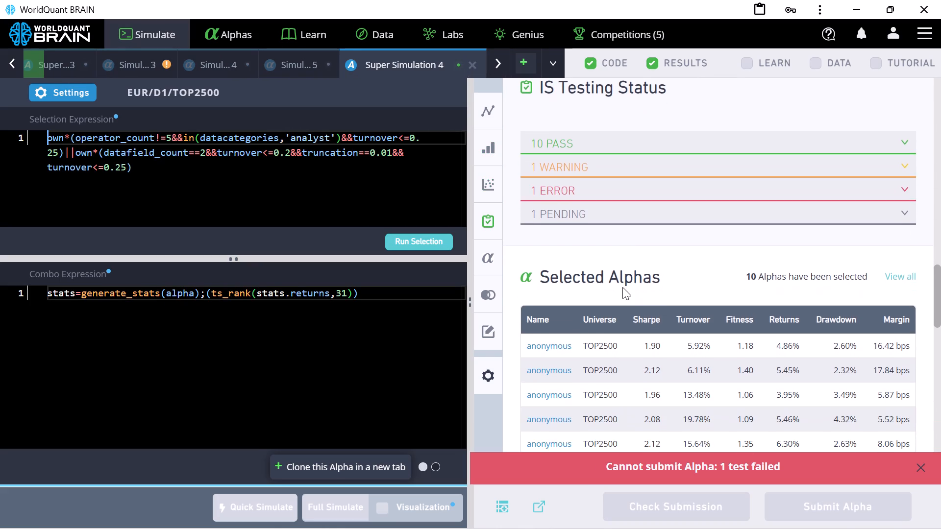
scroll(622, 287, up, 3)
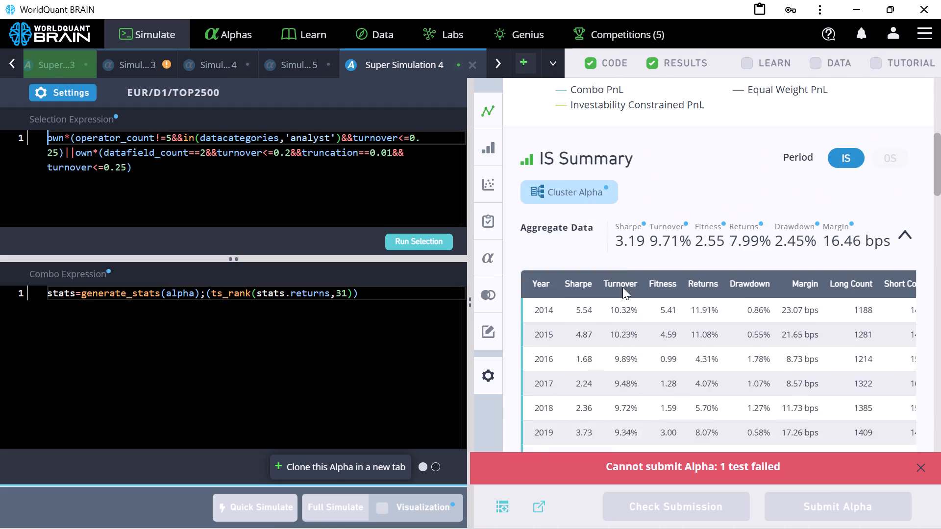
scroll(622, 287, down, 5)
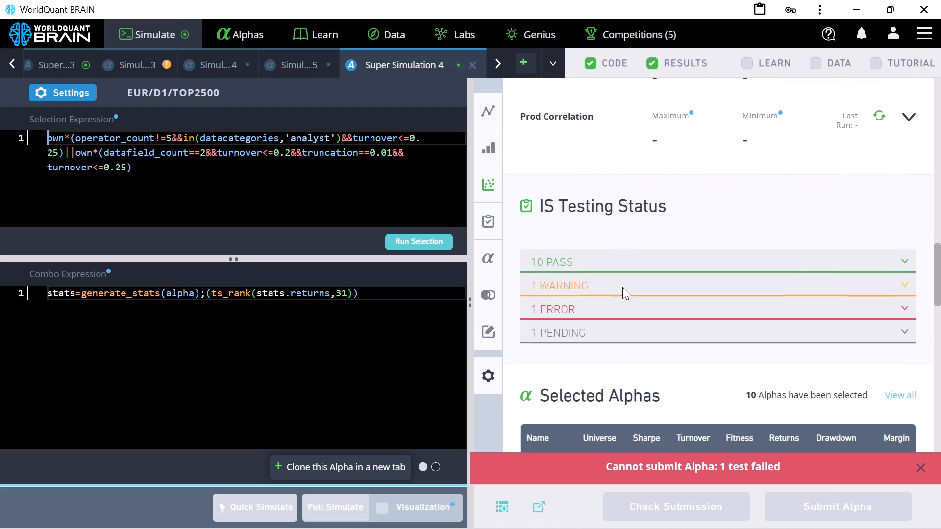
scroll(622, 287, down, 1)
click(583, 297)
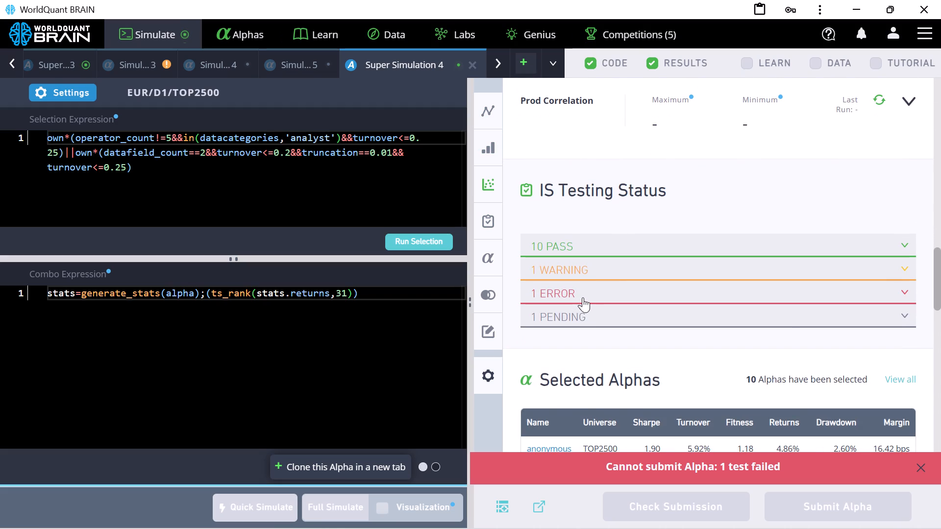
click(583, 297)
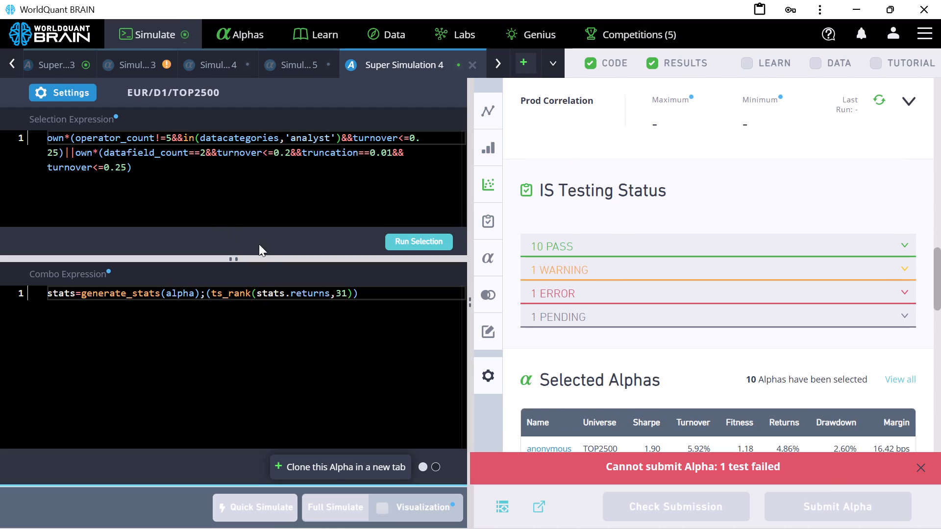
Set Super Simulation 4's truncation to 0.008, apply the settings, and run a full simulation.
click(78, 96)
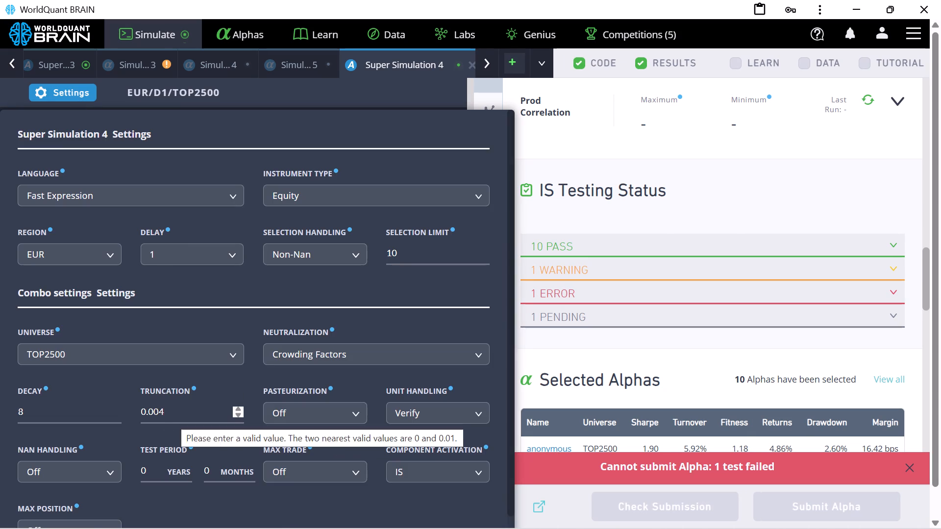
click(173, 417)
key(BackSpace)
key(8)
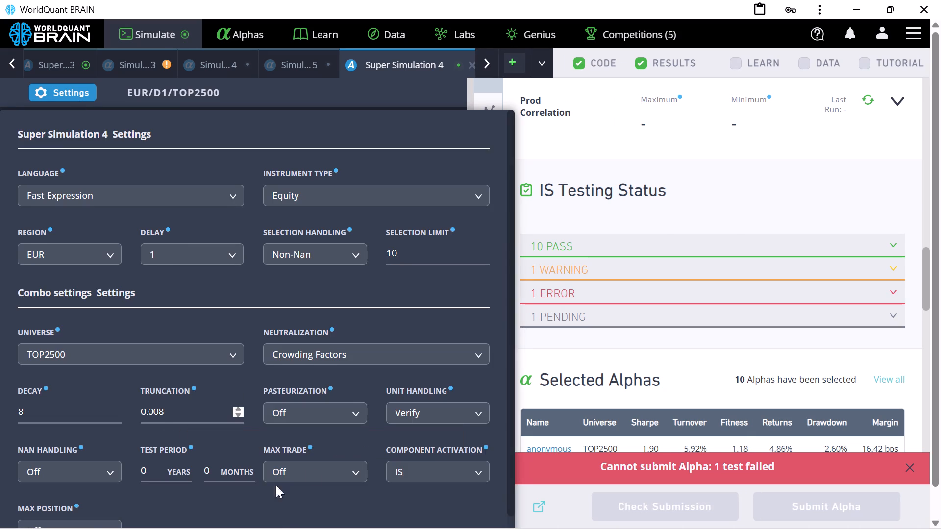
scroll(319, 319, down, 4)
scroll(319, 319, up, 2)
scroll(319, 319, down, 5)
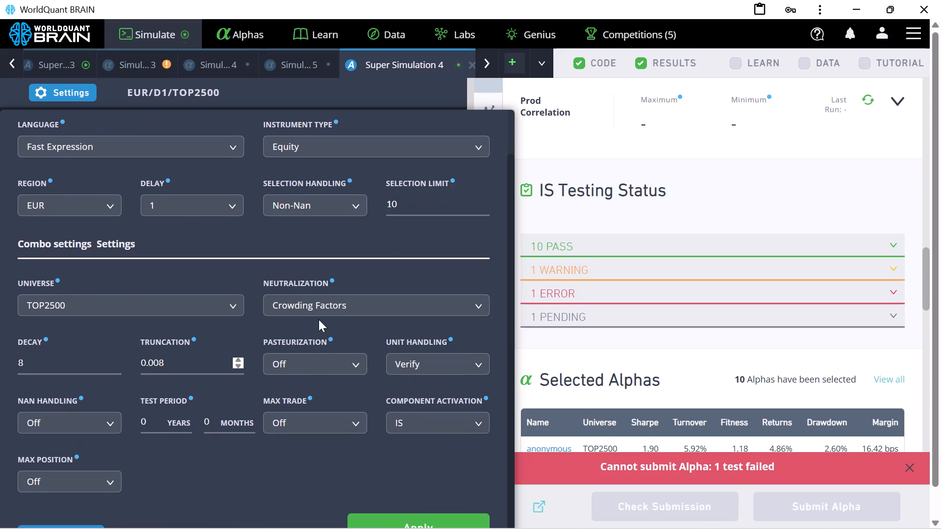
click(380, 525)
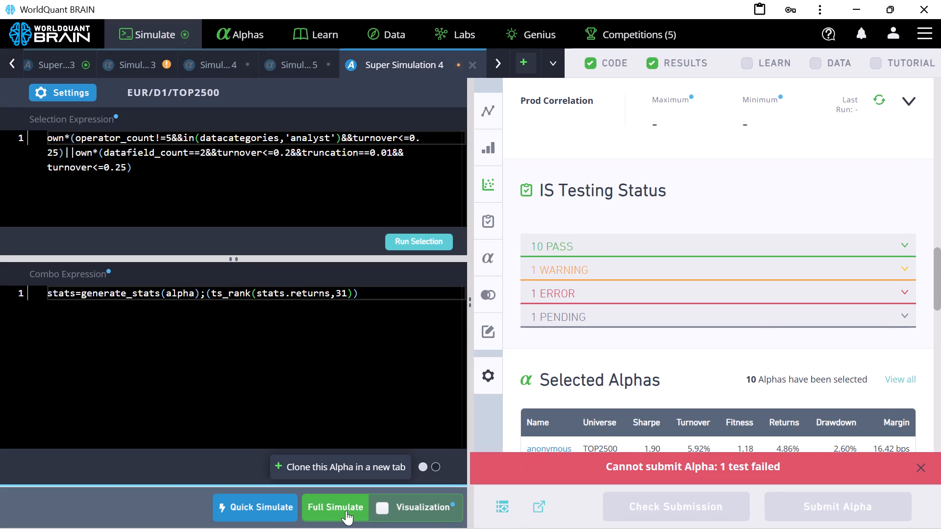
click(346, 509)
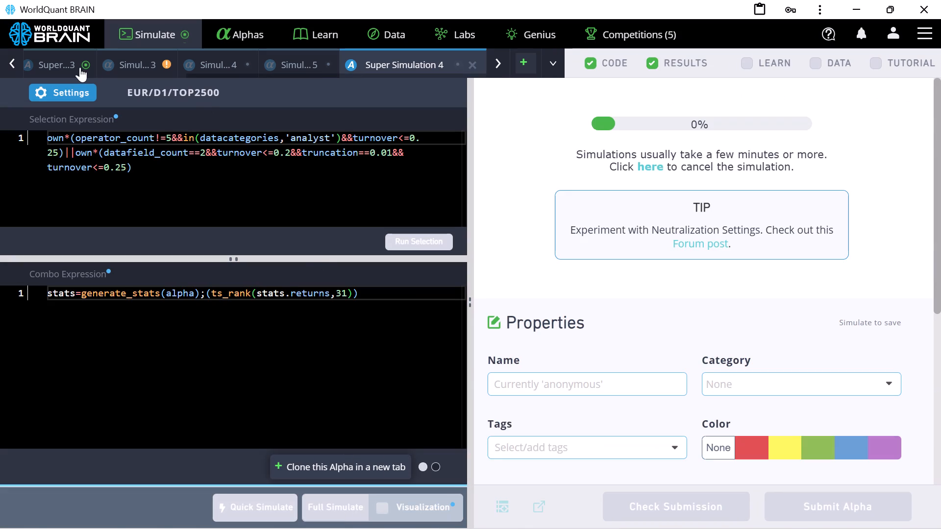
Review Super Simulation 3's performance and testing status, and run its Prod Correlation check.
click(70, 61)
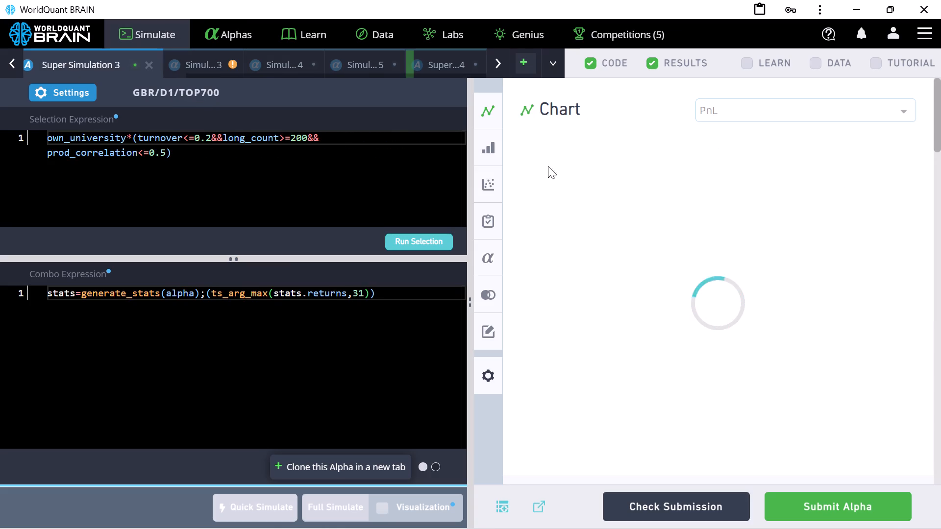
scroll(687, 291, down, 6)
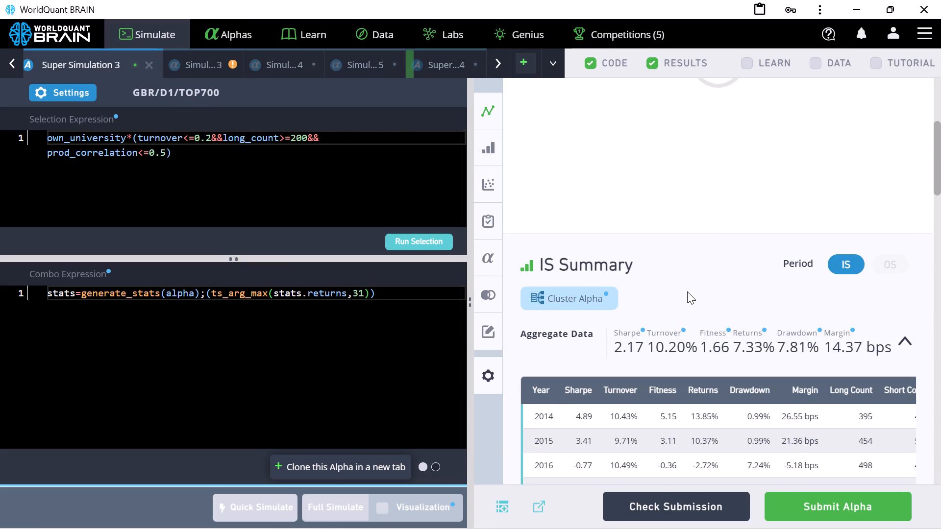
scroll(687, 291, down, 9)
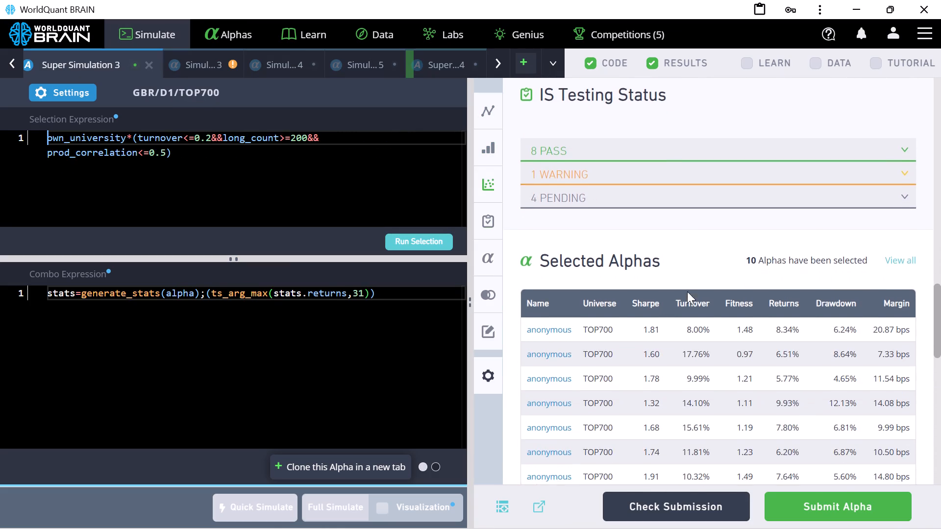
scroll(687, 291, up, 2)
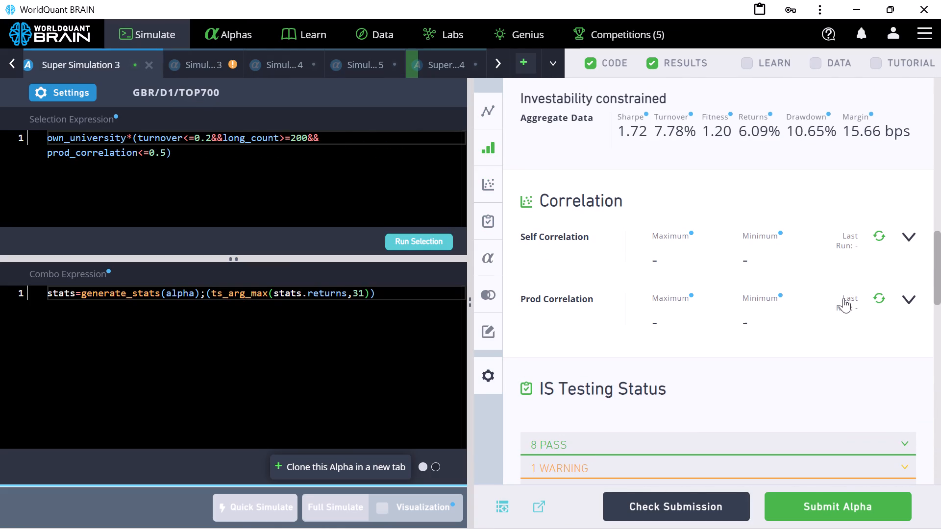
click(881, 297)
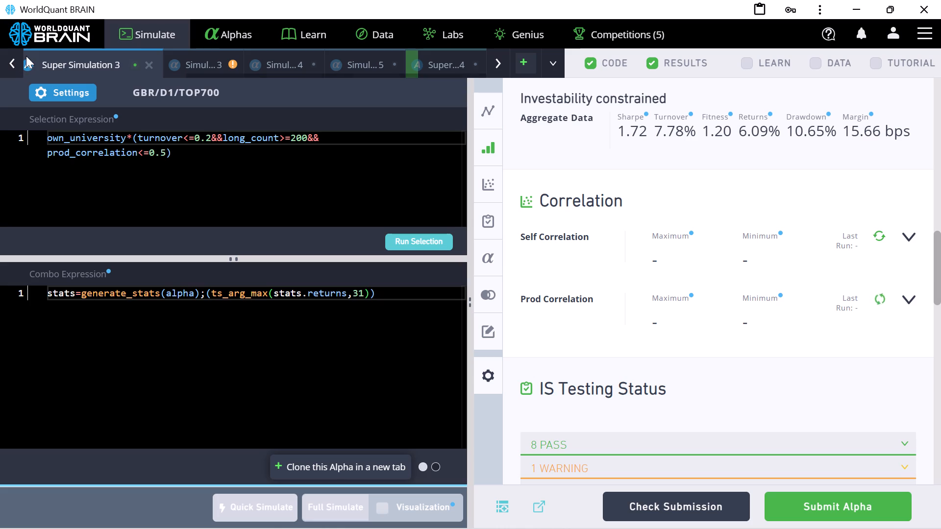
Return to Super Simulation 1, recheck its IS summary, and submit its SuperAlpha.
click(14, 63)
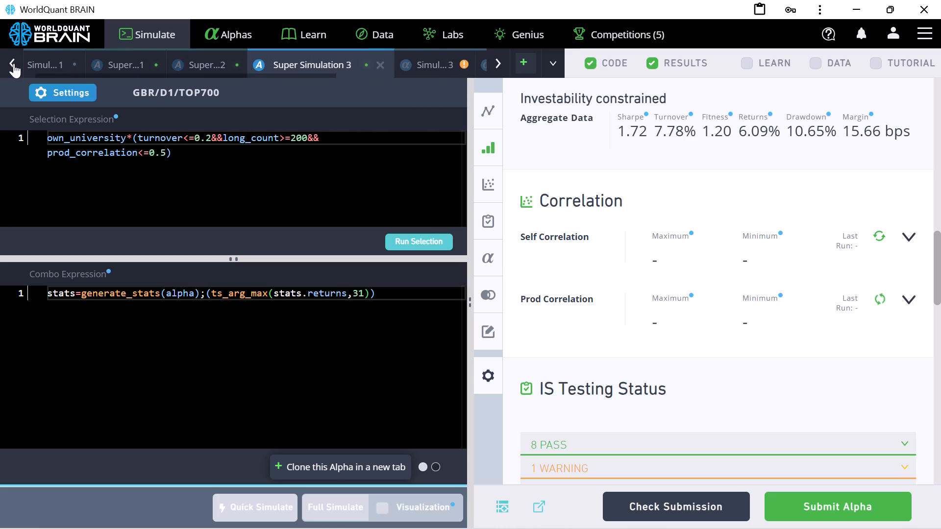
click(213, 64)
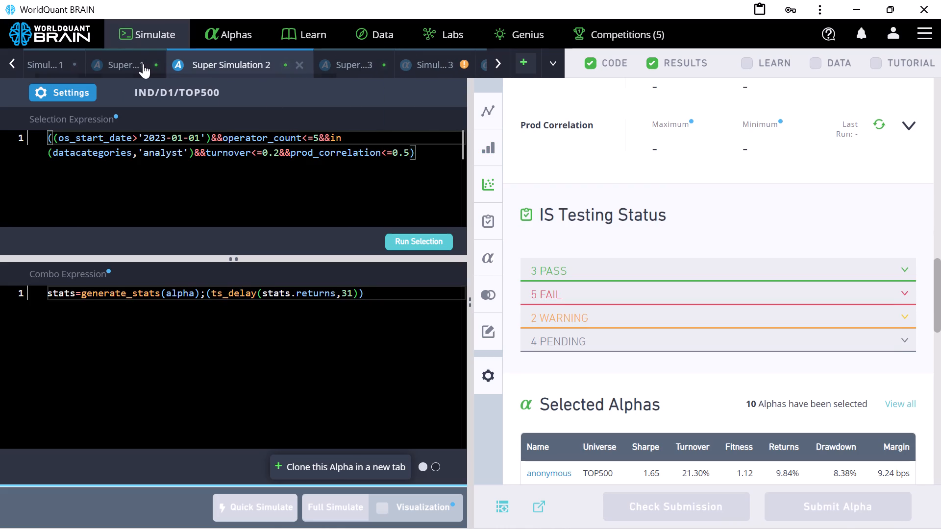
click(134, 64)
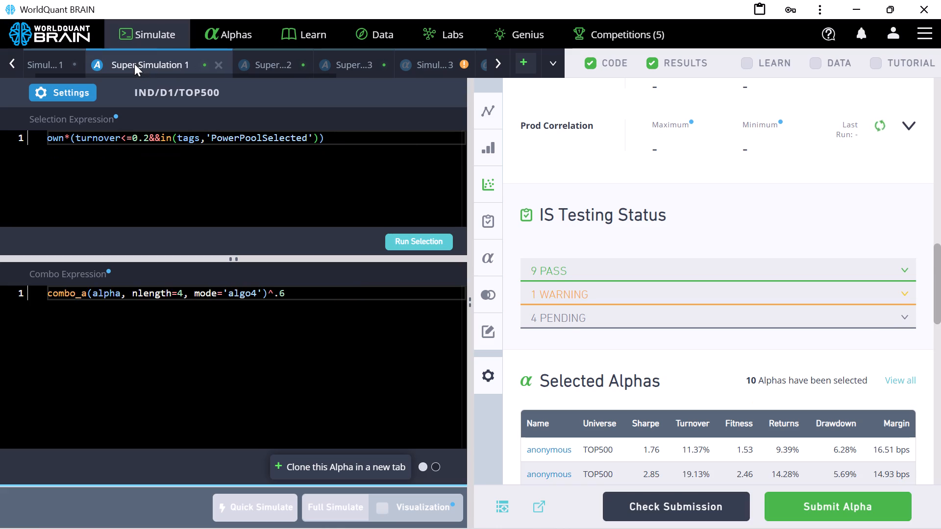
scroll(741, 263, up, 7)
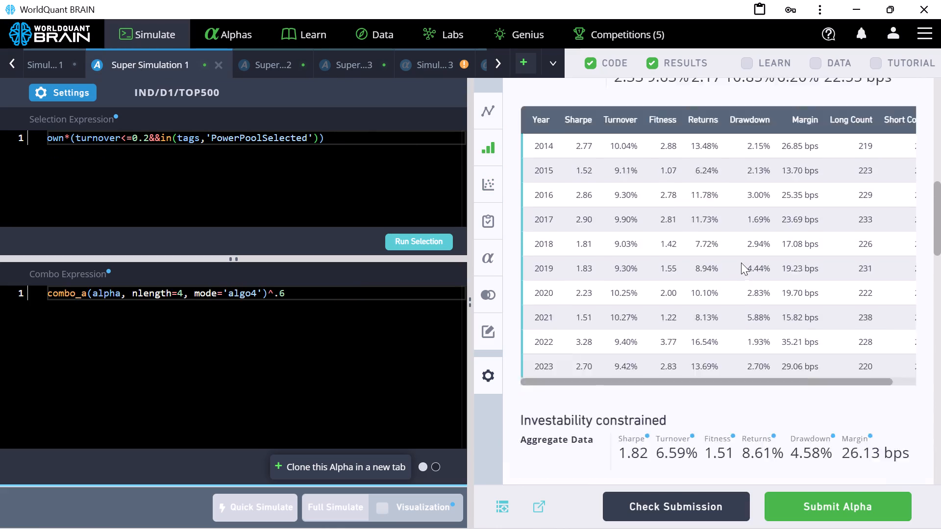
scroll(741, 263, up, 3)
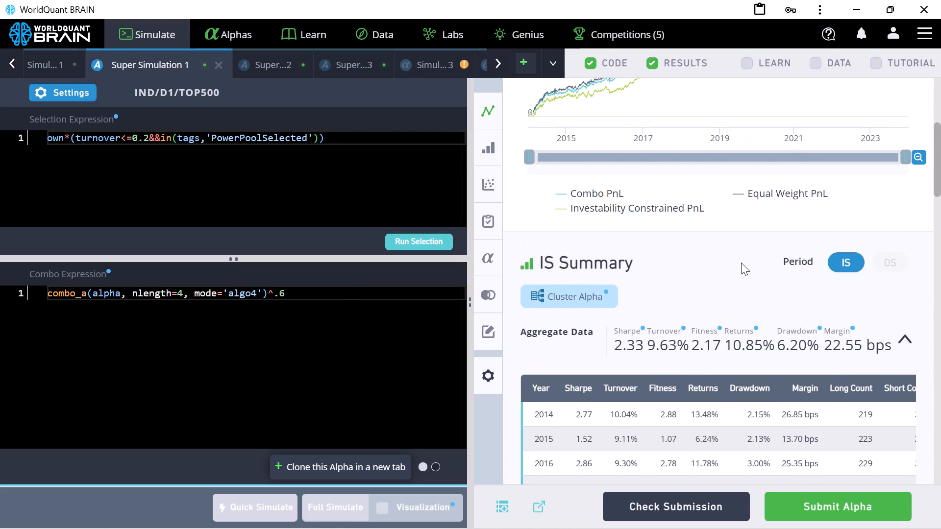
scroll(741, 263, down, 12)
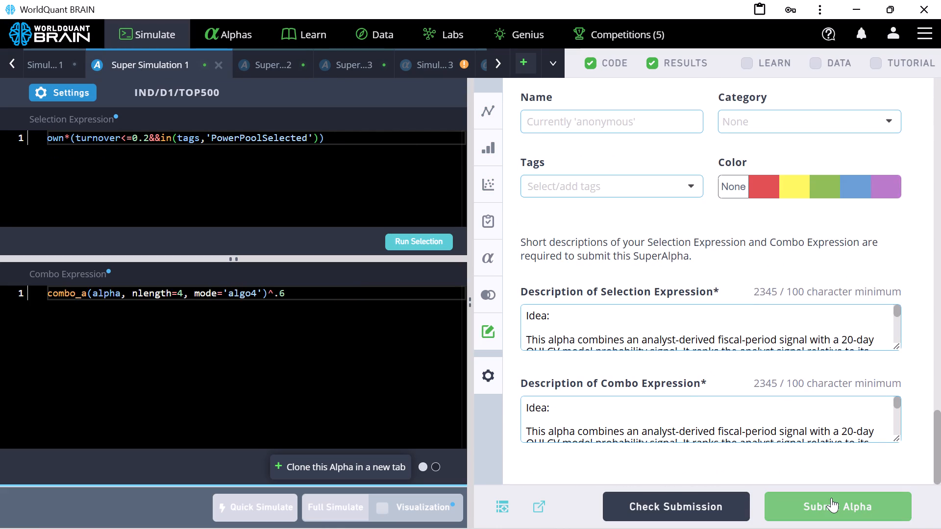
click(831, 498)
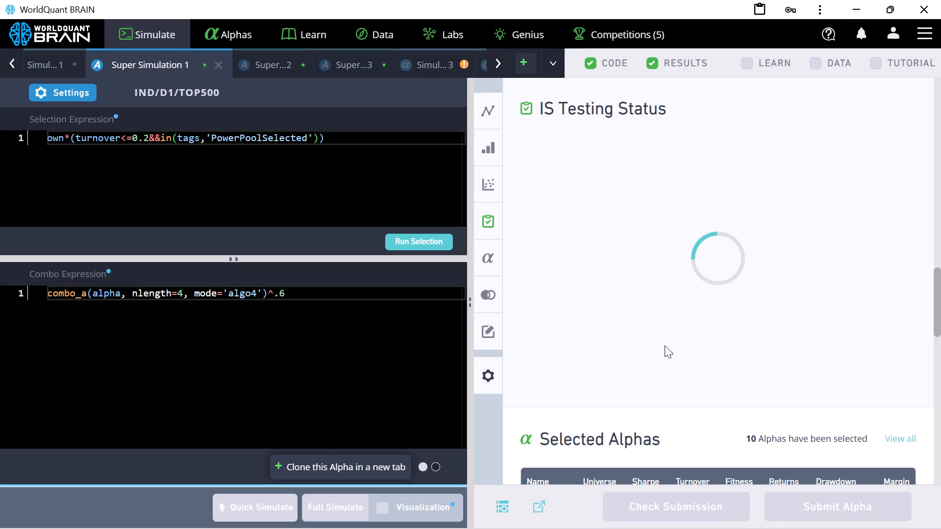
scroll(778, 528, down, 4)
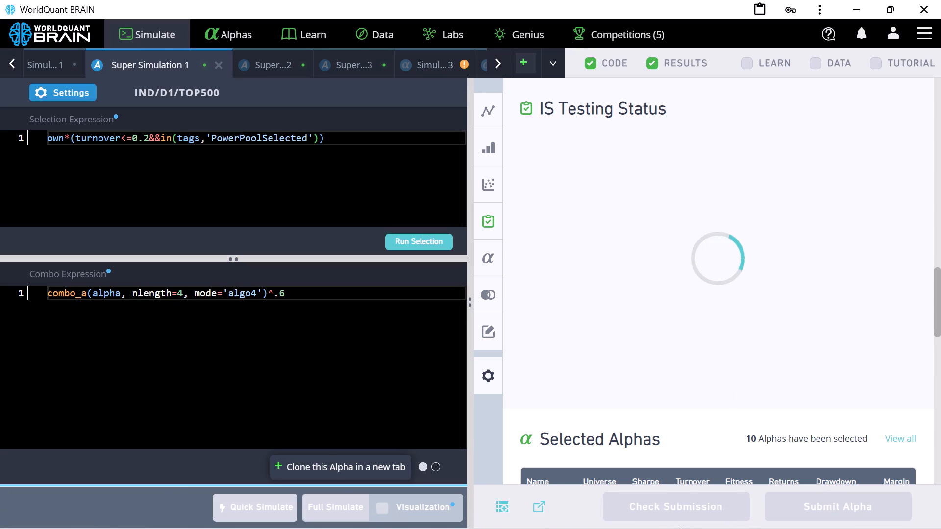
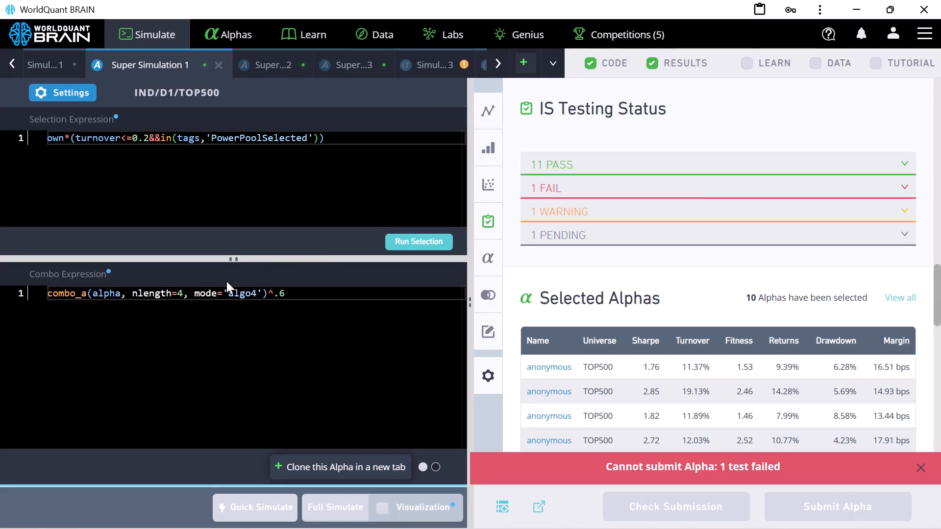
Set the exponent at the end of Super Simulation 1's combo expression to .9.
click(300, 294)
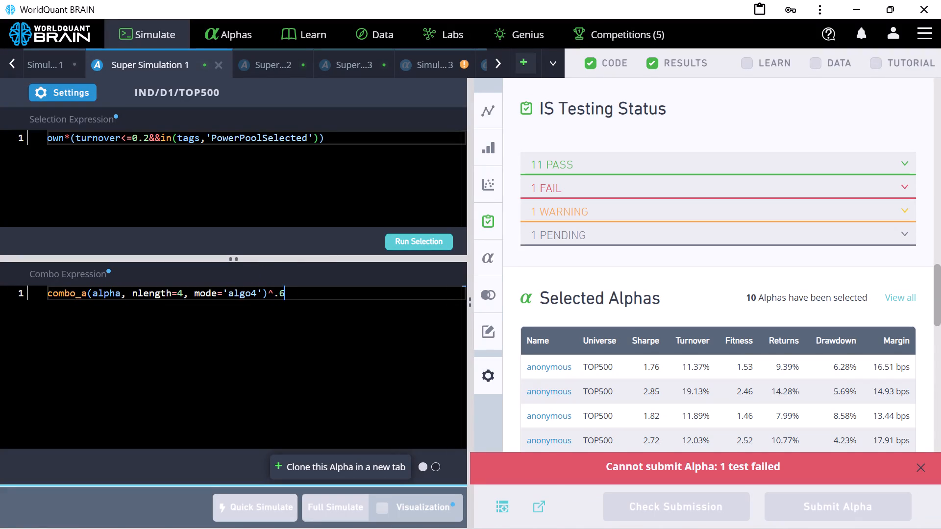
key(BackSpace)
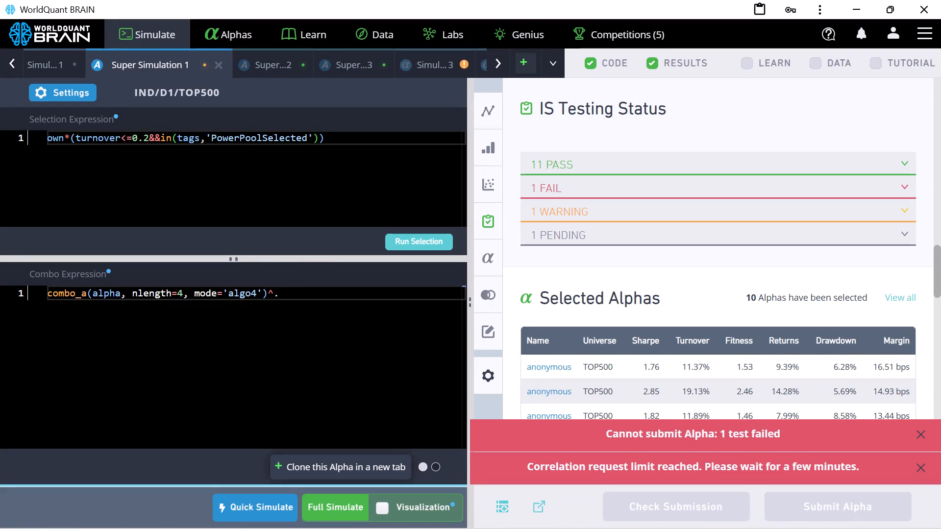
key(9)
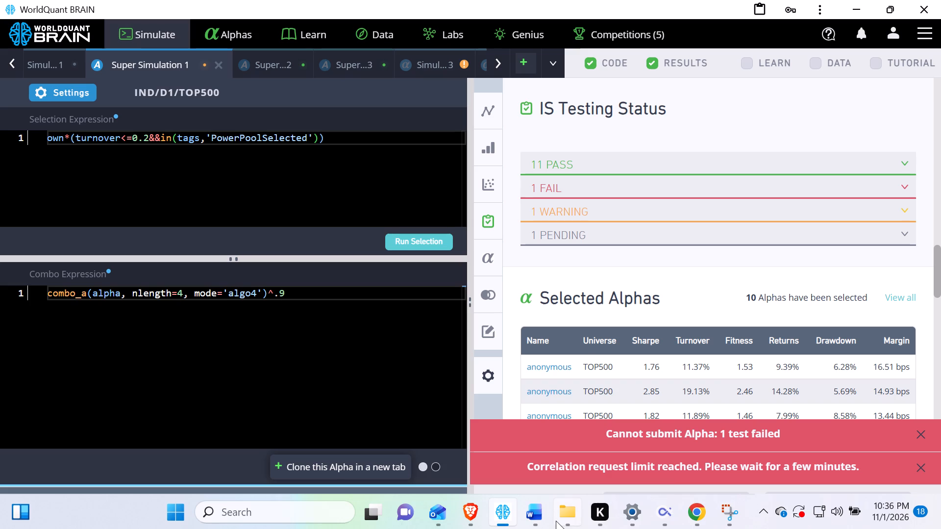
Replace Super Simulation 1's selection expression with expression 18 copied from the SELECTION EXPRESSIONS Word document, and run a full simulation.
click(475, 436)
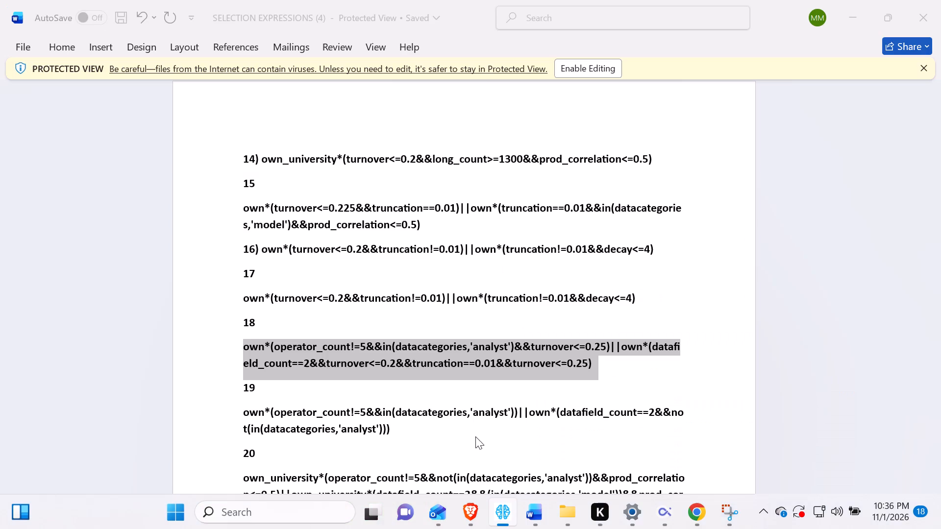
right_click(481, 350)
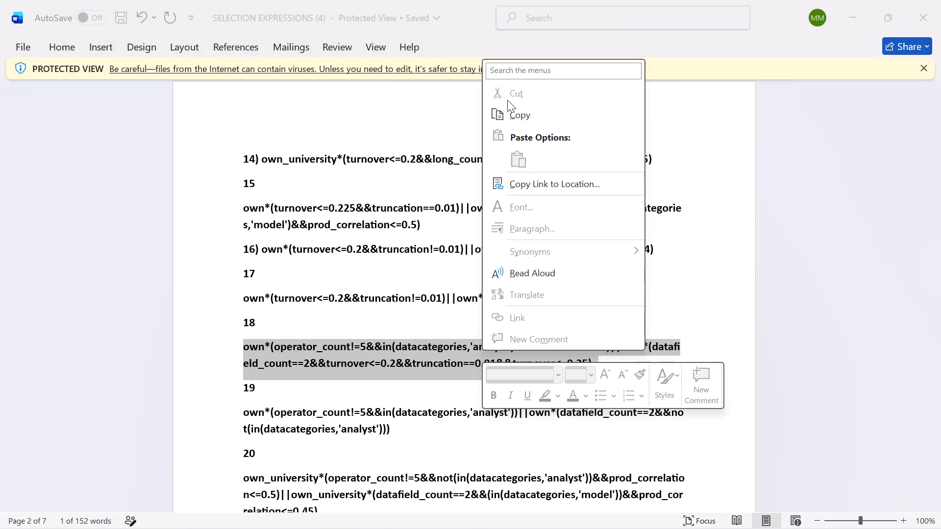
click(511, 111)
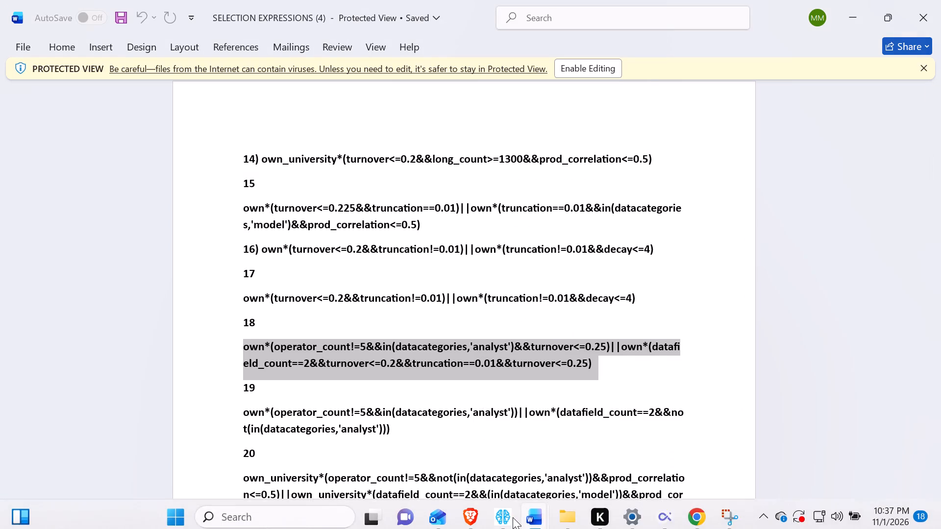
click(503, 519)
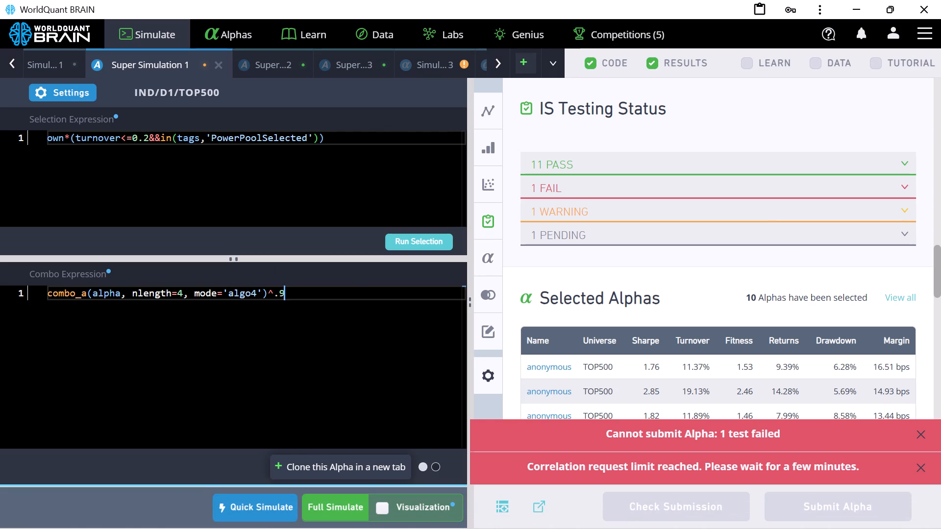
triple_click(198, 140)
right_click(198, 140)
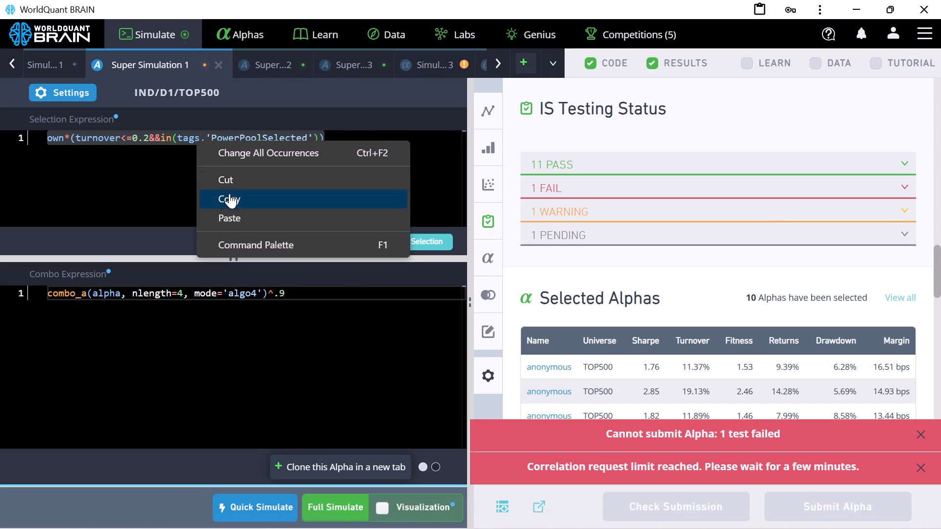
click(229, 214)
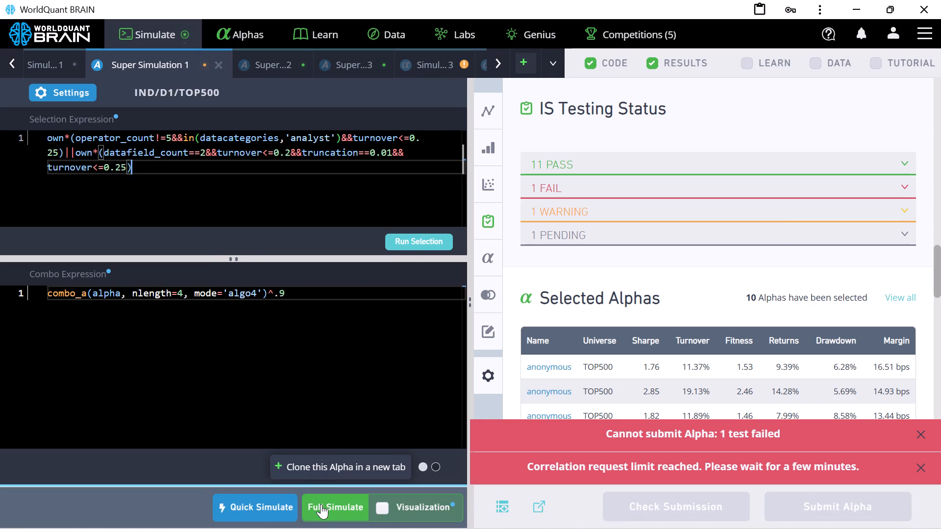
drag(321, 504, 322, 511)
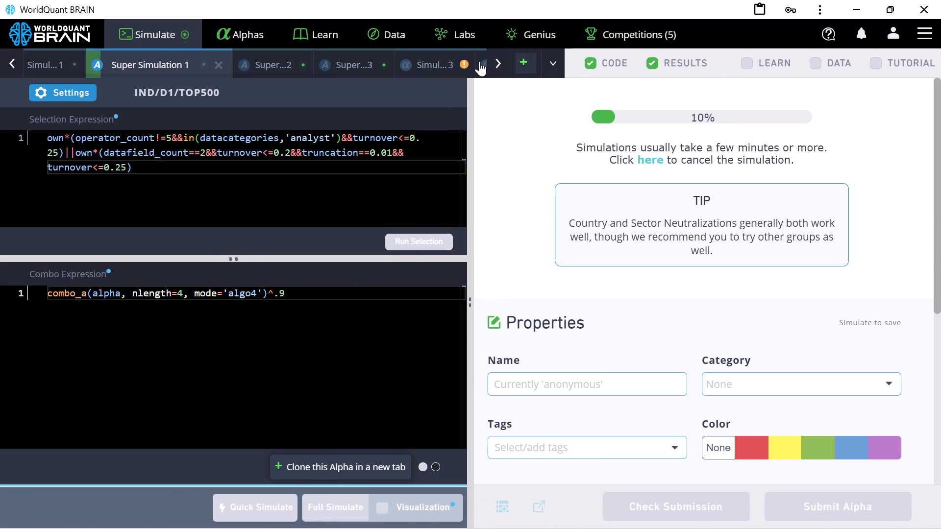
Open Super Simulation 4, review its yearly performance, and run its Prod Correlation check.
click(493, 61)
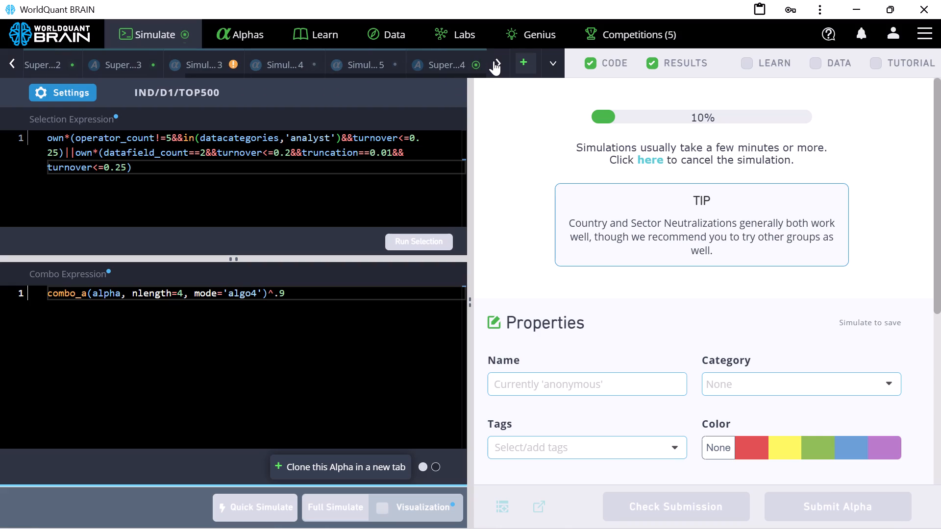
click(454, 66)
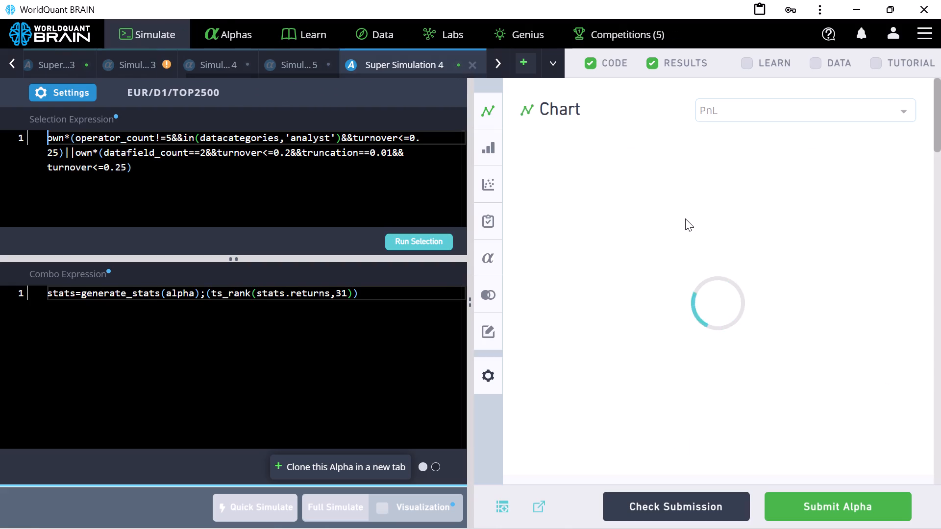
scroll(709, 264, down, 2)
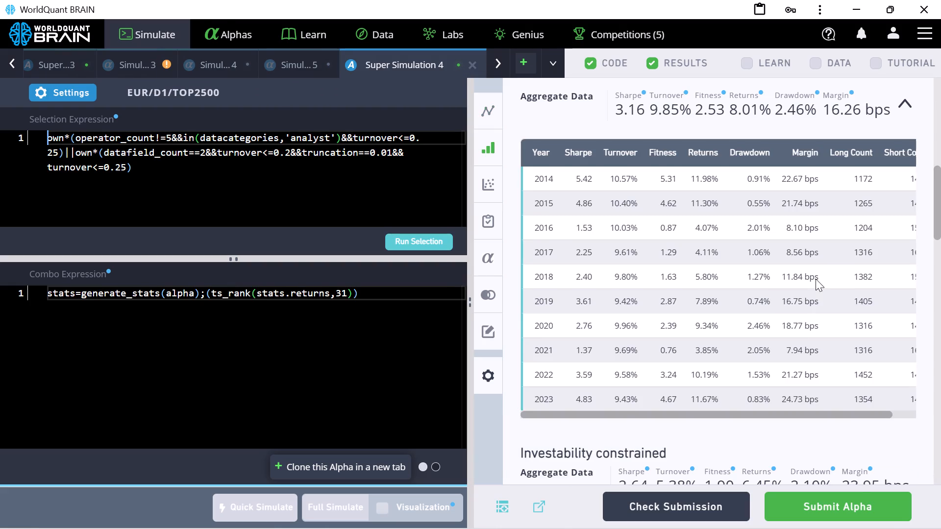
scroll(823, 293, down, 4)
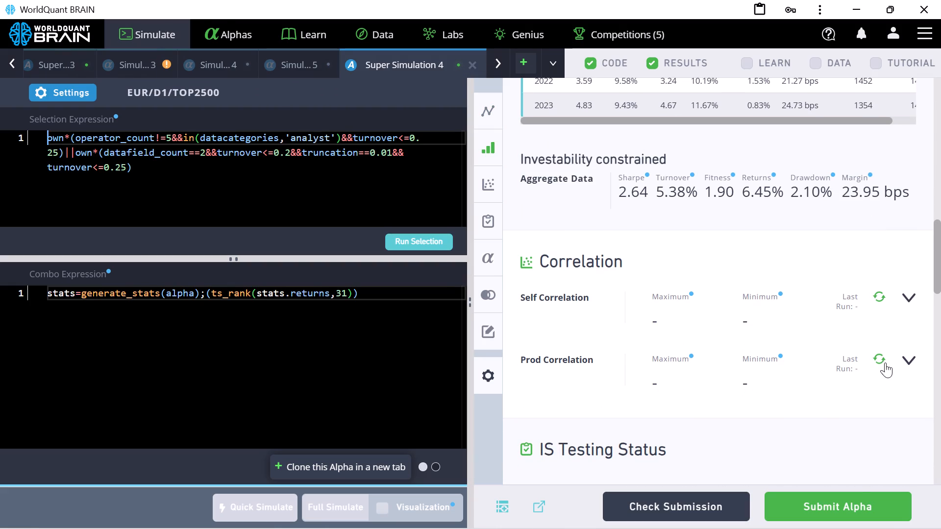
click(882, 359)
Submit Super Simulation 4's SuperAlpha.
scroll(907, 360, down, 15)
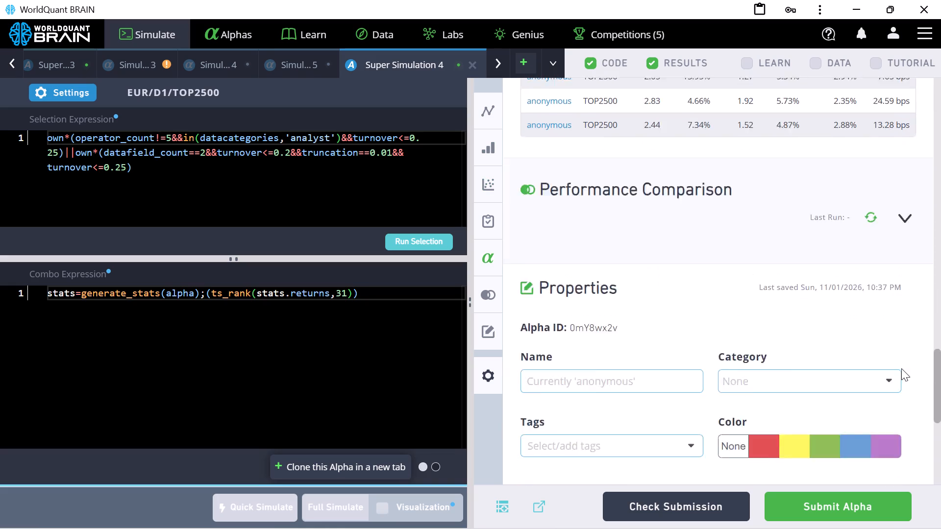
scroll(901, 368, down, 7)
click(808, 502)
Examine Super Simulation 4's PnL chart, IS summary, correlation section and IS testing status, including its fail entry.
scroll(711, 290, up, 6)
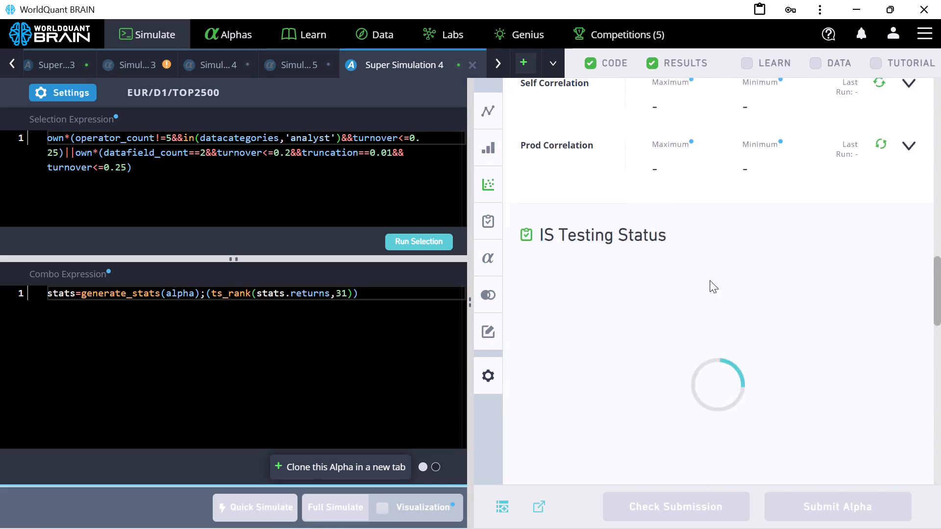
scroll(709, 276, up, 6)
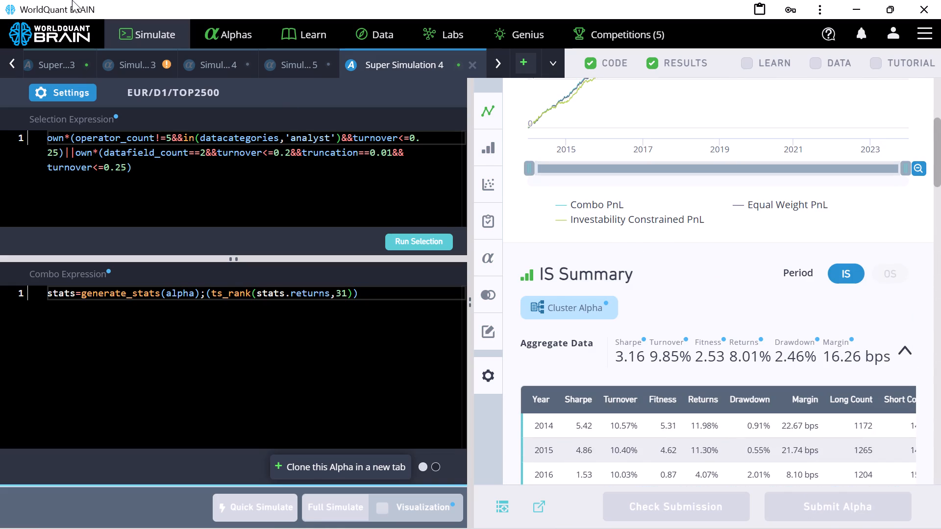
scroll(940, 317, down, 8)
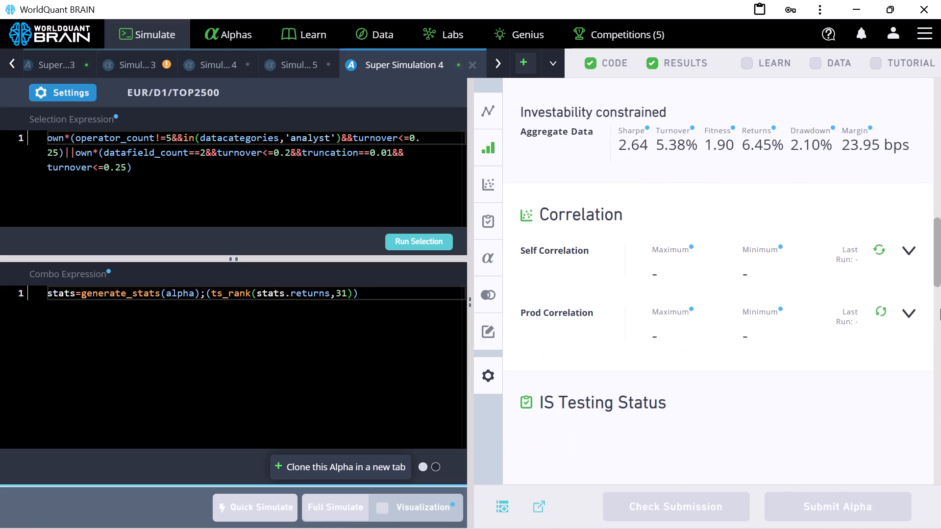
scroll(940, 274, down, 4)
scroll(940, 236, up, 19)
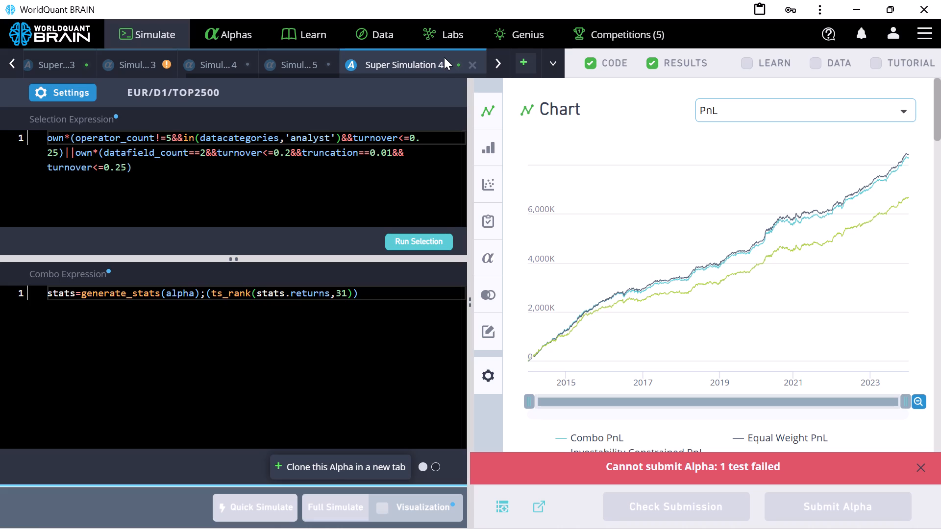
scroll(444, 57, up, 2)
scroll(700, 182, down, 4)
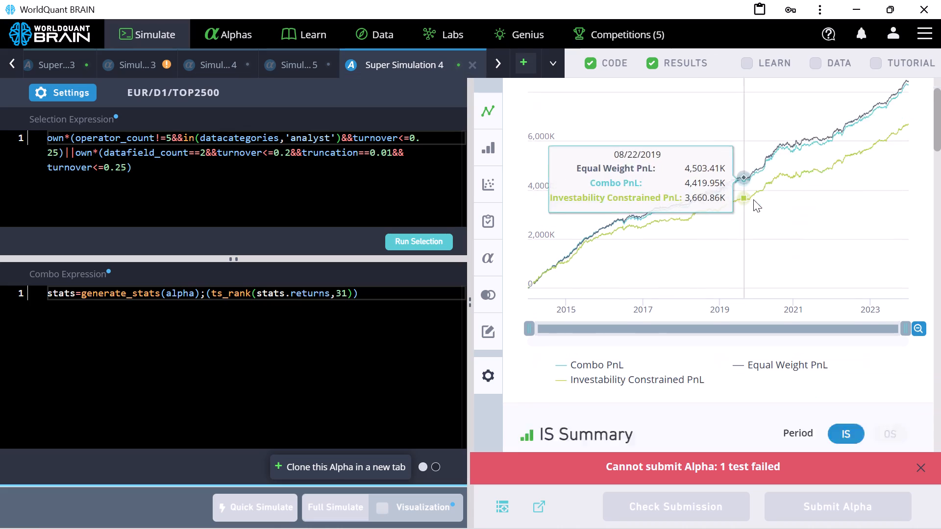
scroll(753, 199, down, 10)
click(672, 266)
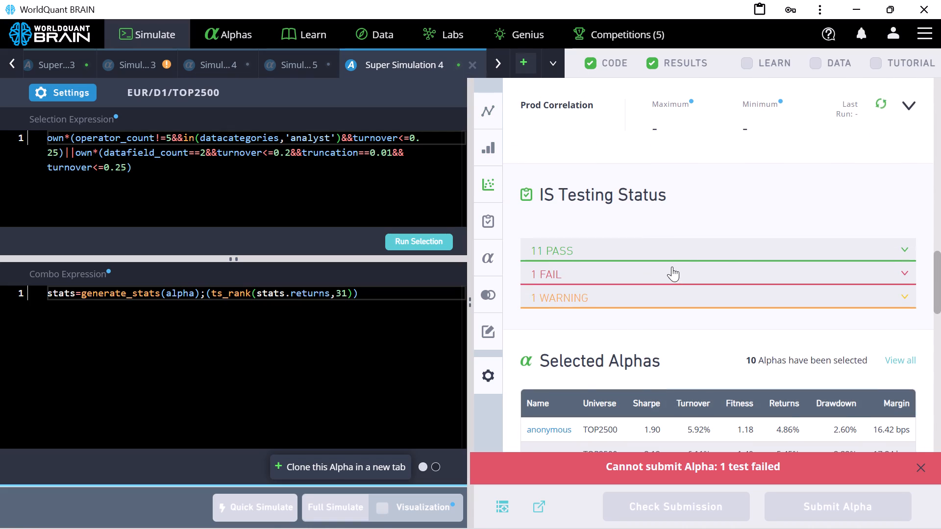
click(669, 266)
Replace ts_rank with ts_arg_min in Super Simulation 4's combo expression and run a full simulation.
click(252, 290)
key(BackSpace)
key(BackSpace)
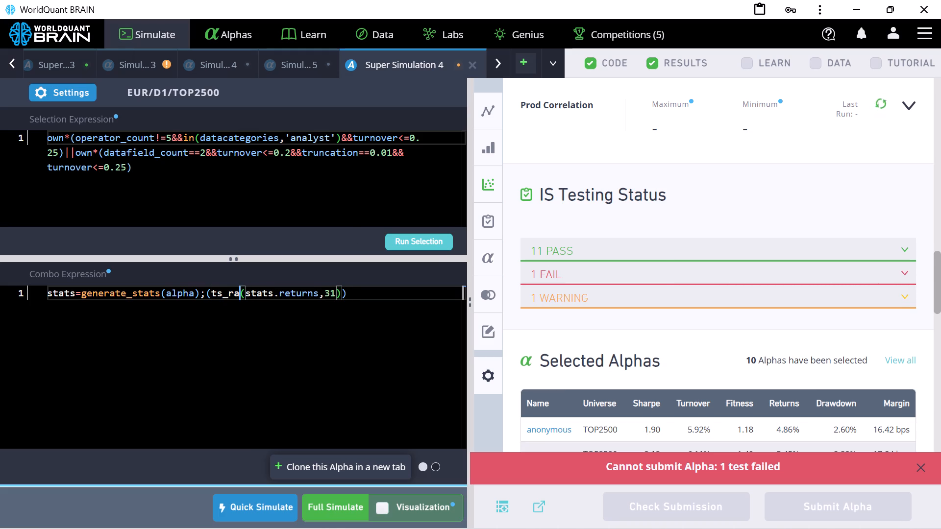
key(BackSpace)
key(BackSpace)
key(BackSpace)
key(shift+underscore)
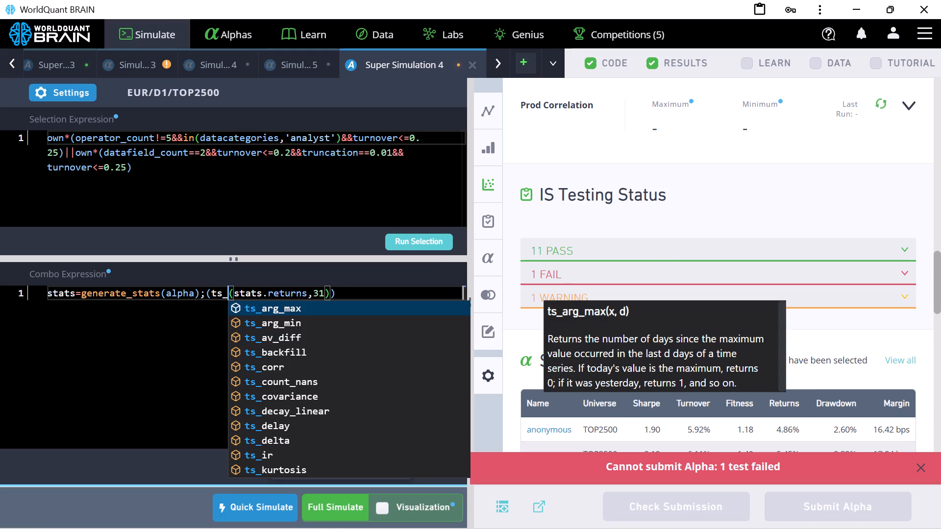
click(273, 321)
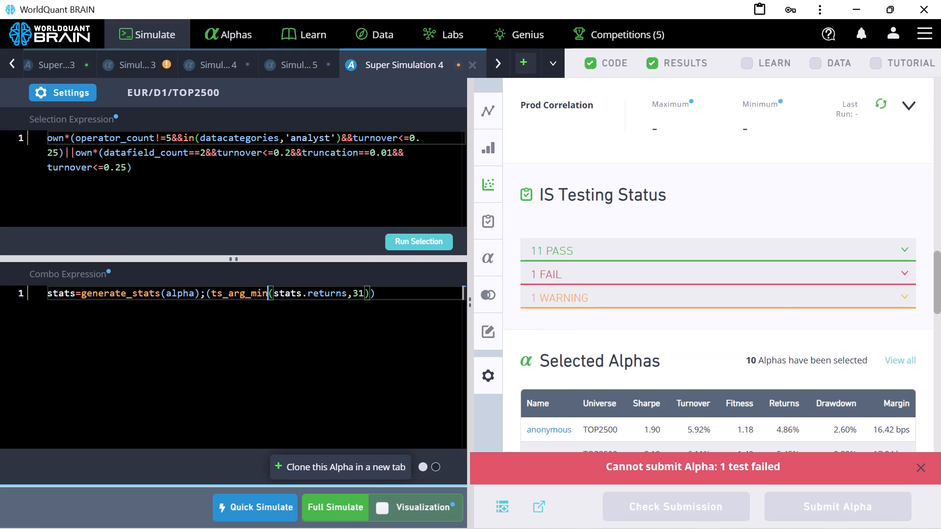
click(336, 504)
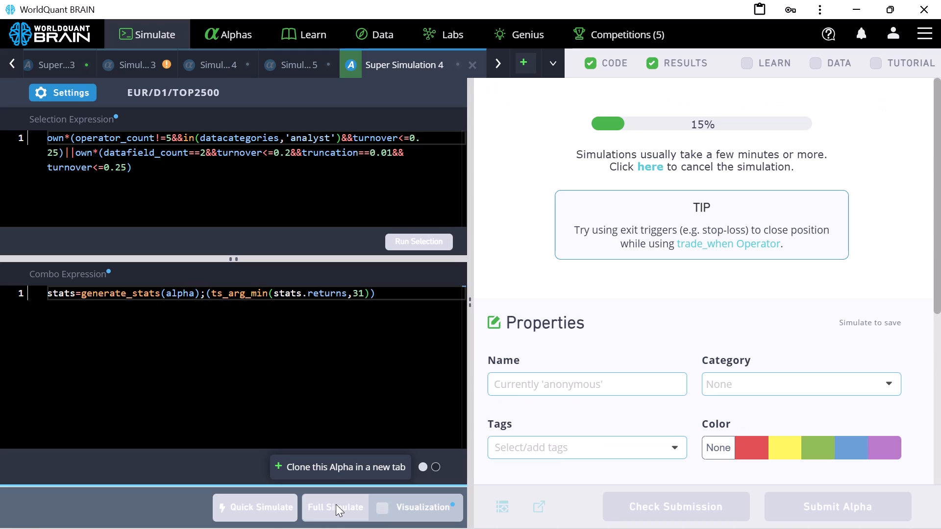
Switch to Super Simulation 2 and check its IS summary and yearly performance.
scroll(279, 489, up, 2)
click(11, 66)
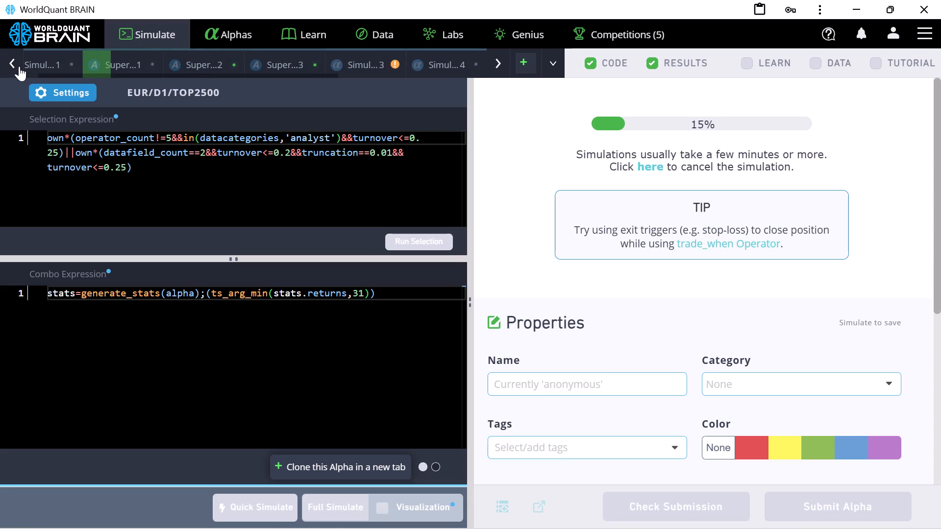
click(228, 63)
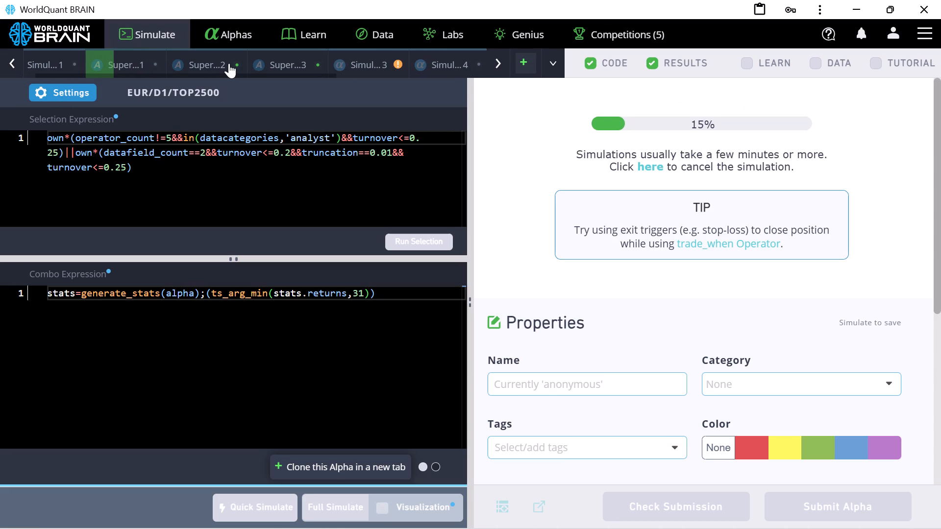
scroll(806, 299, down, 4)
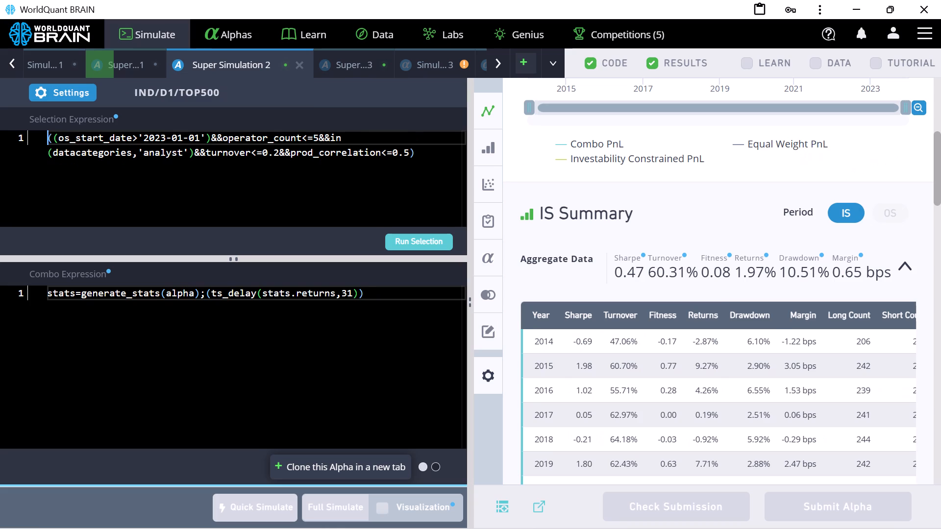
Switch to Super Simulation 3 and examine its IS summary and yearly performance.
click(355, 67)
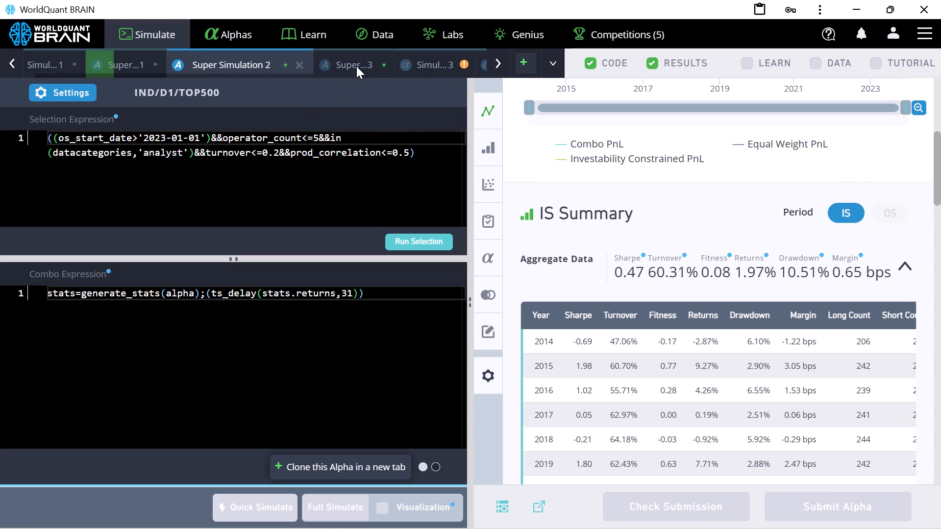
scroll(759, 293, down, 1)
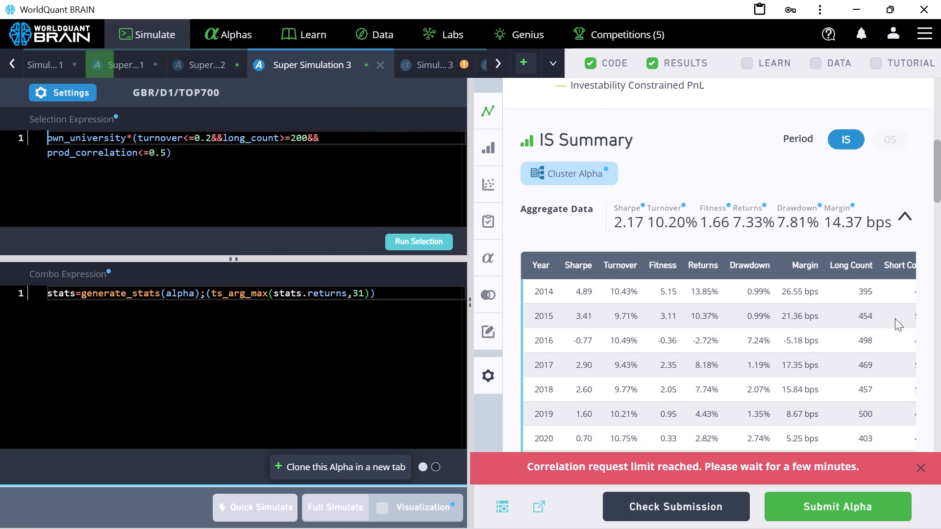
click(921, 471)
scroll(910, 323, down, 4)
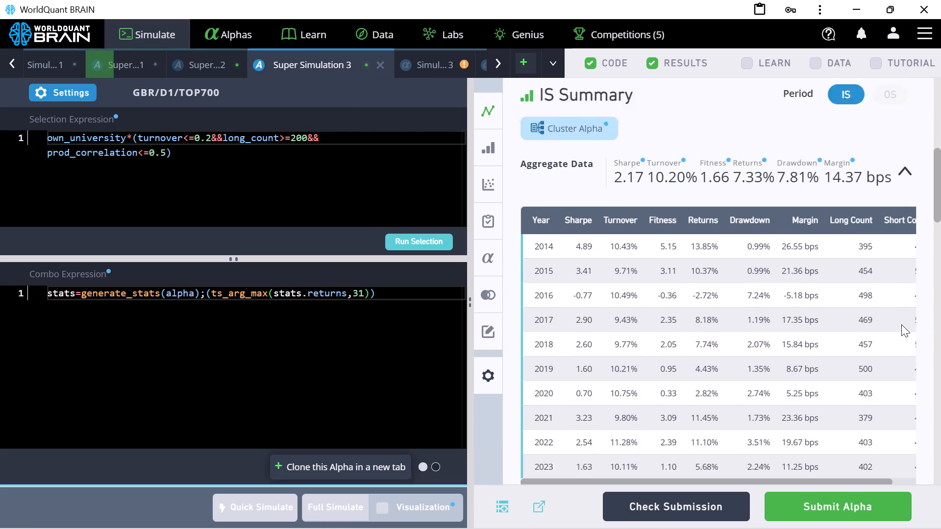
scroll(901, 324, down, 9)
scroll(861, 339, up, 3)
scroll(855, 367, down, 7)
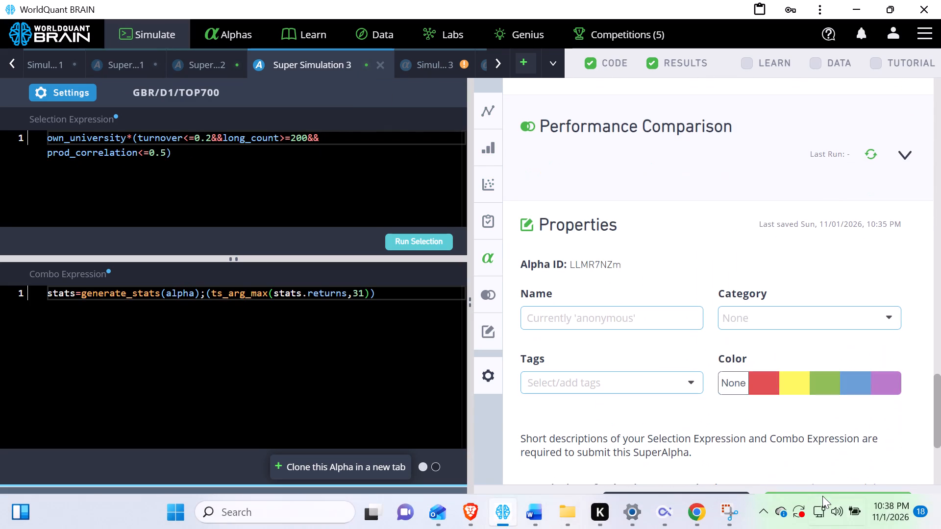
Check the selection and combo expression descriptions in Super Simulation 3's properties.
drag(822, 496, 822, 489)
scroll(813, 404, down, 18)
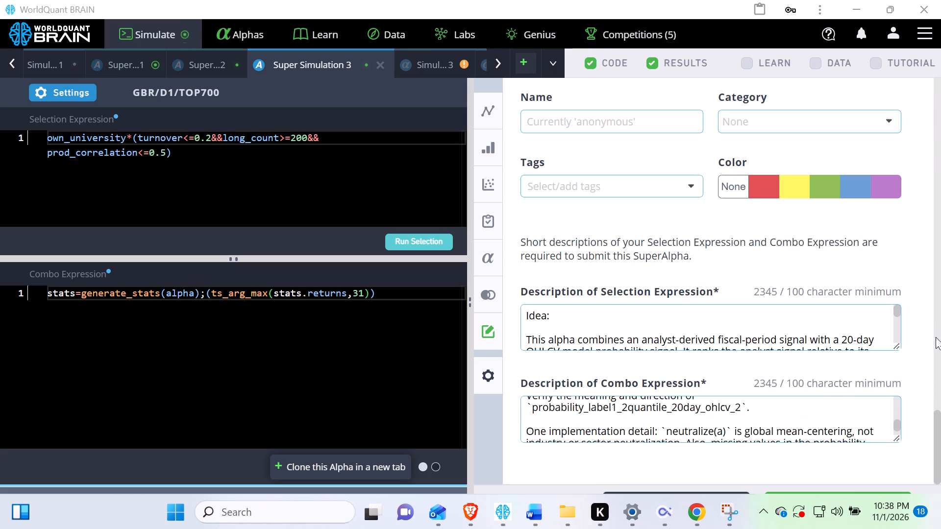
scroll(936, 337, down, 7)
scroll(914, 250, up, 5)
scroll(884, 215, down, 15)
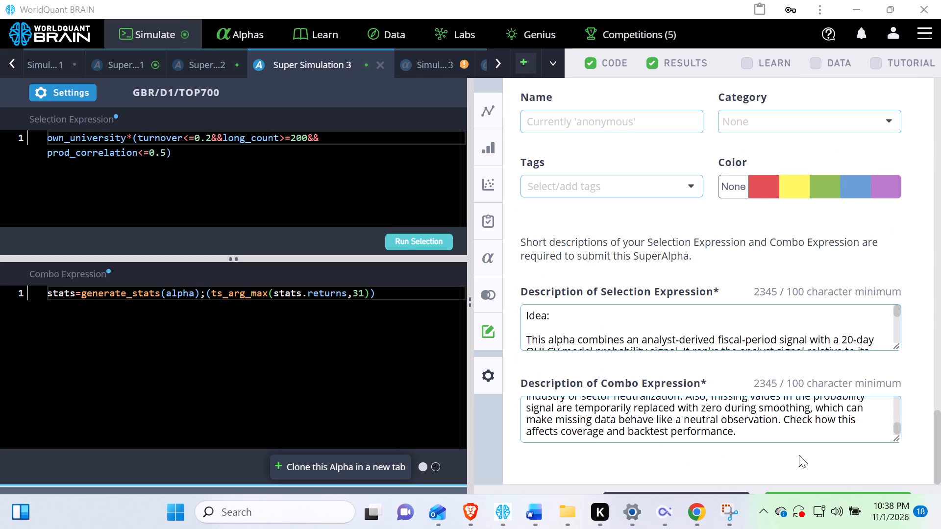
click(788, 468)
scroll(702, 528, down, 5)
scroll(701, 528, up, 7)
scroll(701, 528, down, 7)
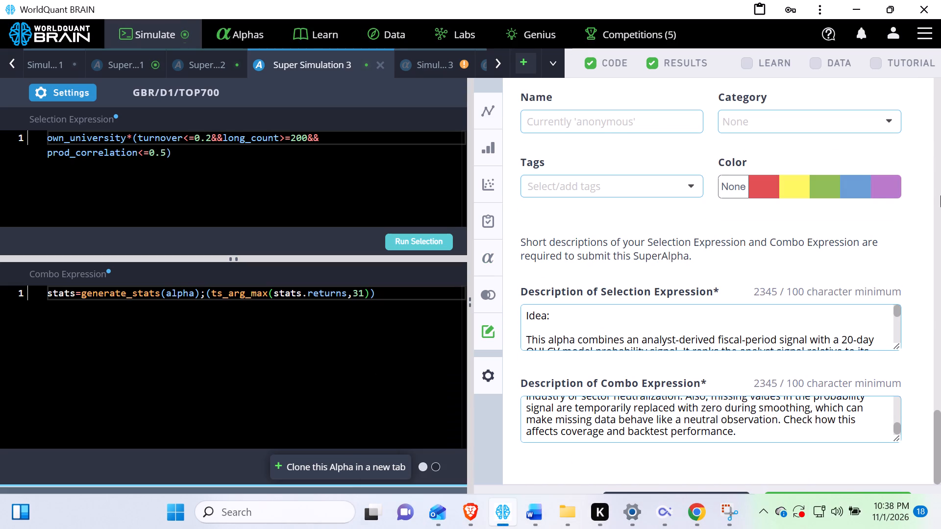
Restore and re-maximize the window to uncover the submission controls, and submit Super Simulation 3's SuperAlpha.
click(890, 8)
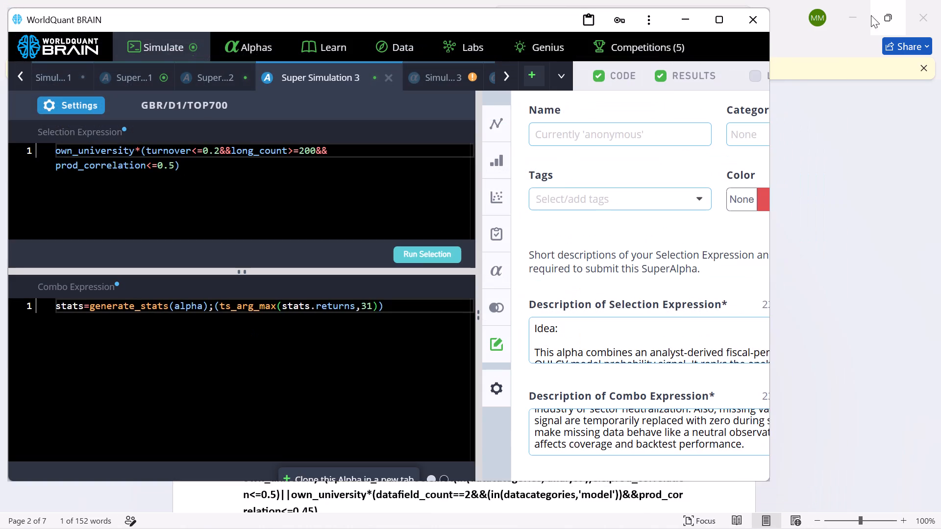
scroll(673, 313, down, 6)
scroll(489, 384, down, 6)
scroll(658, 172, up, 3)
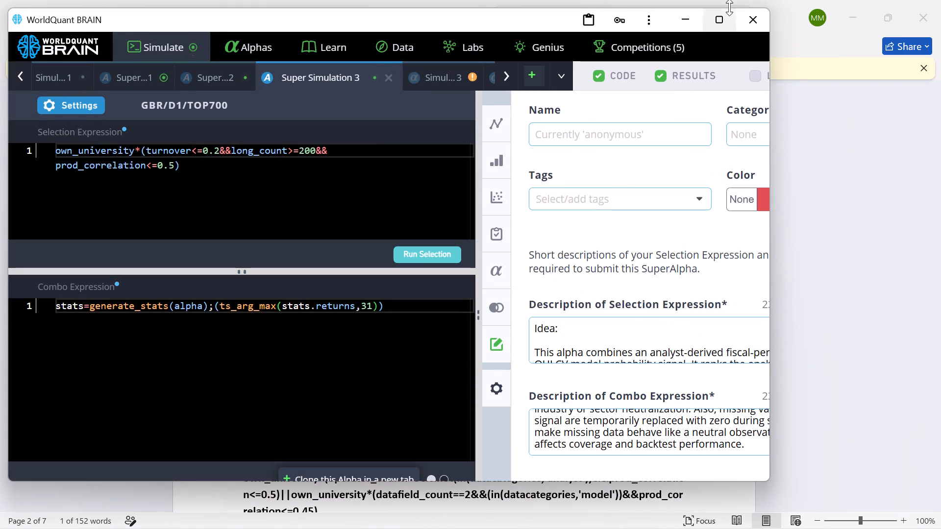
click(723, 15)
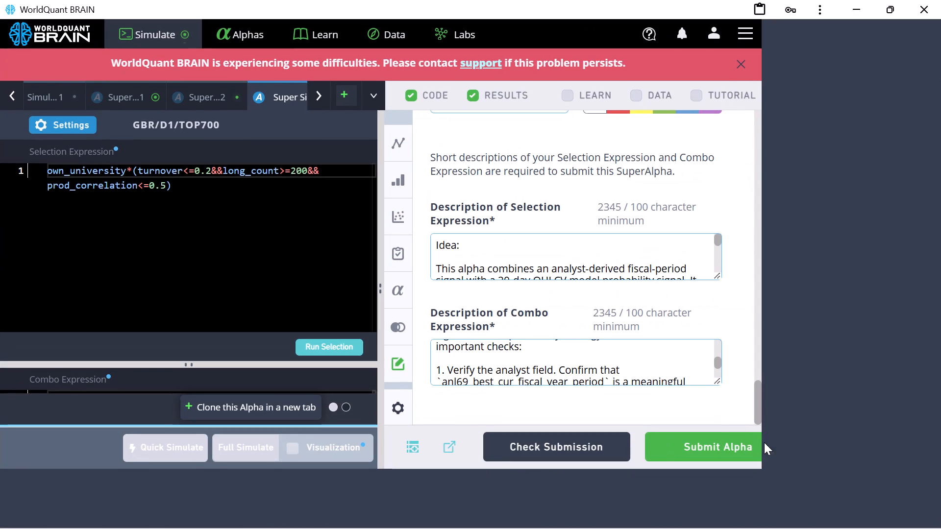
click(210, 275)
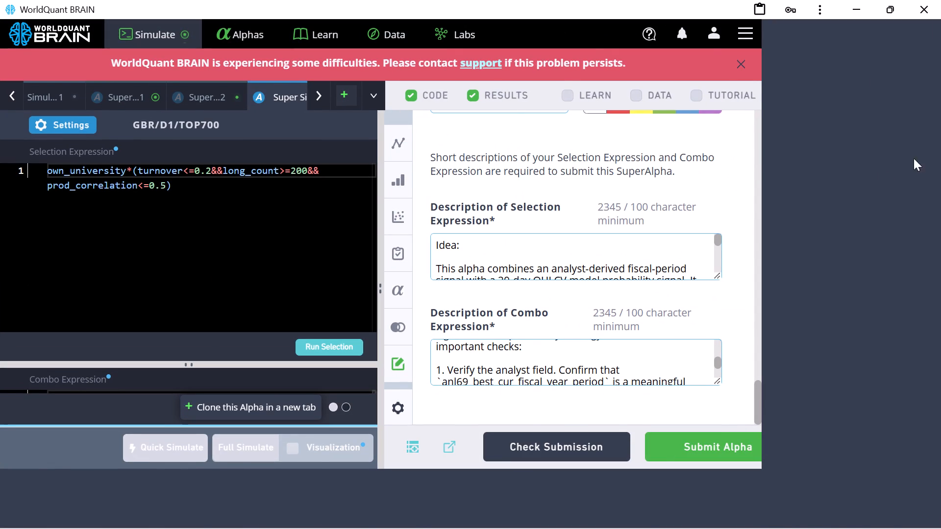
click(848, 511)
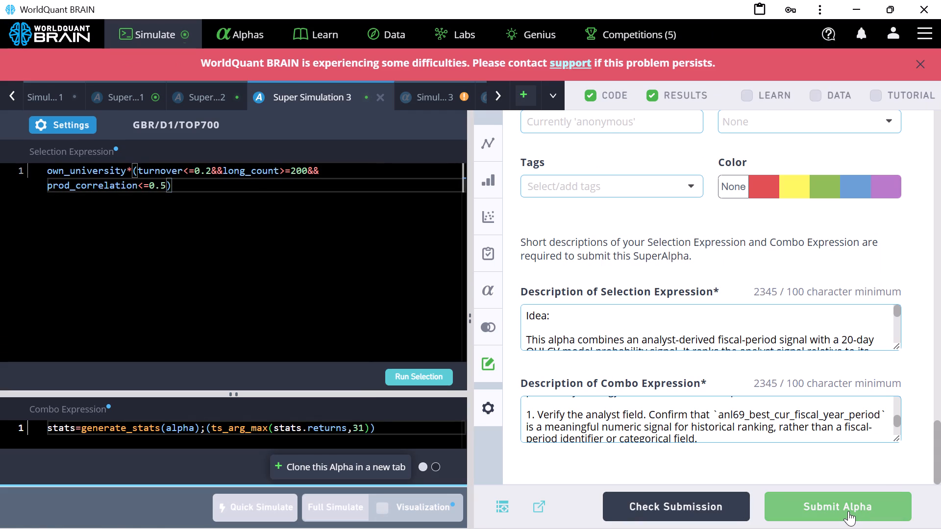
scroll(379, 288, up, 3)
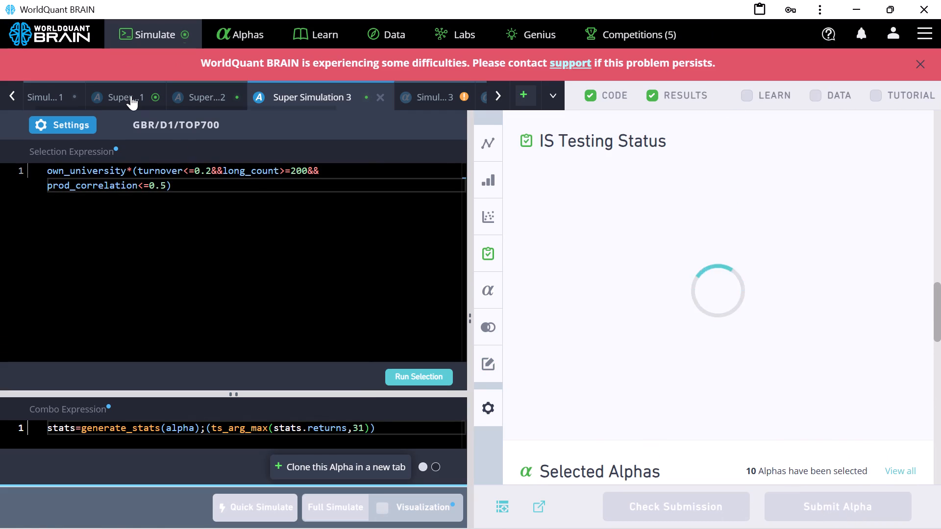
Review Super Simulation 1's testing status, PnL and IS summary, and try to submit its SuperAlpha.
click(131, 95)
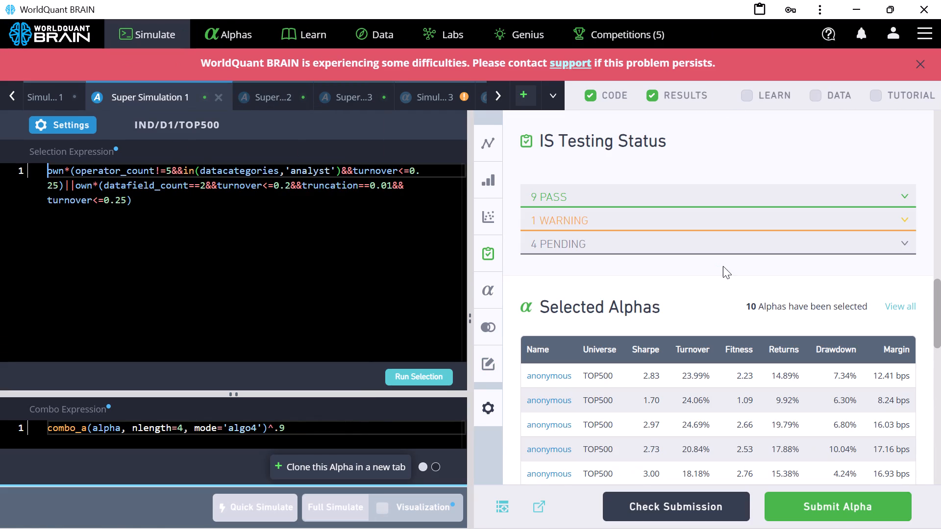
scroll(791, 298, up, 11)
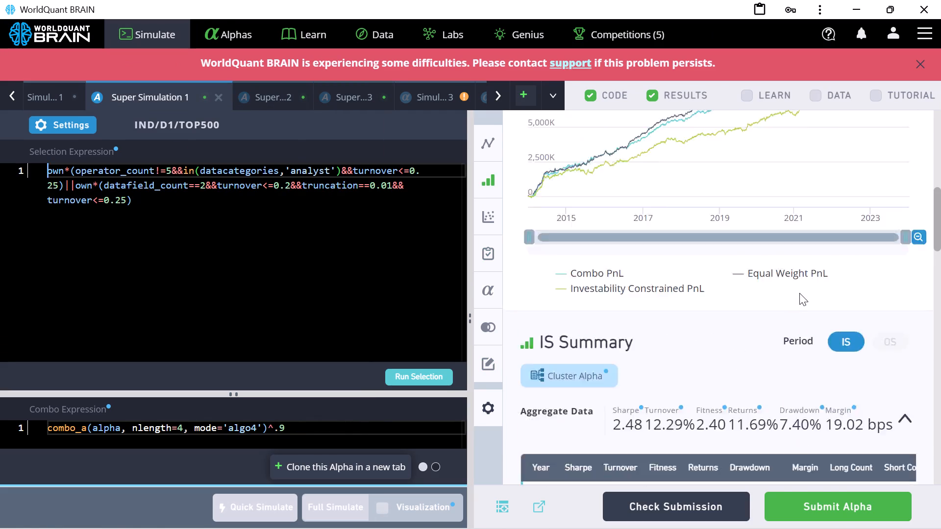
scroll(799, 293, down, 7)
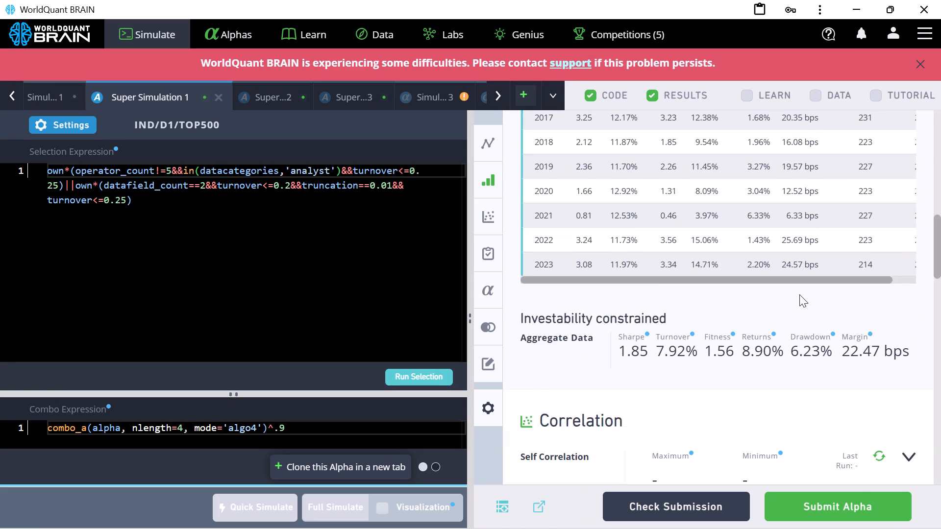
scroll(799, 295, down, 7)
scroll(797, 336, down, 13)
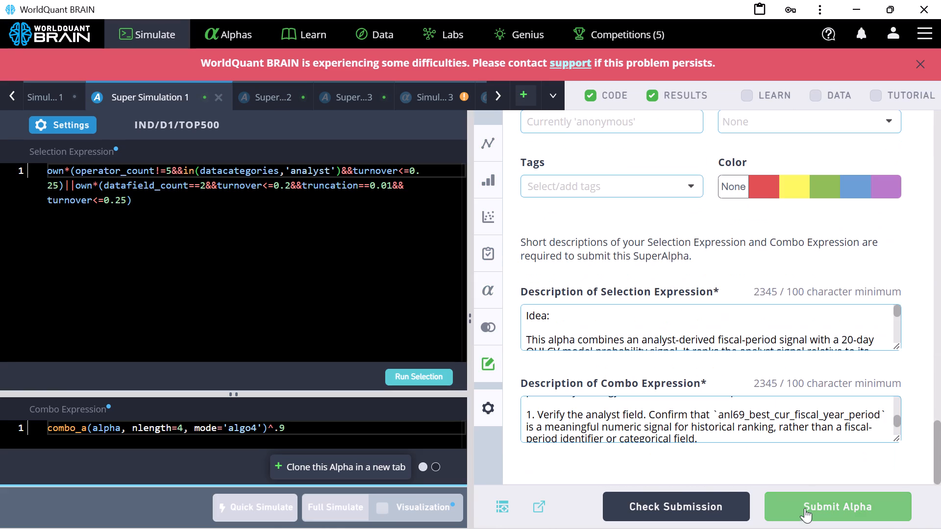
click(805, 509)
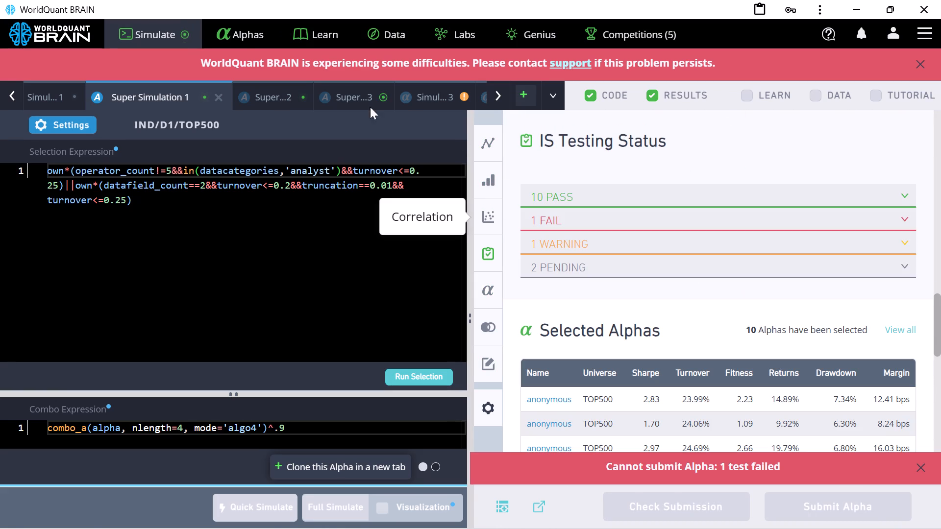
Return to Super Simulation 3 and check its submission outcome, correlation section and selected alphas.
click(357, 91)
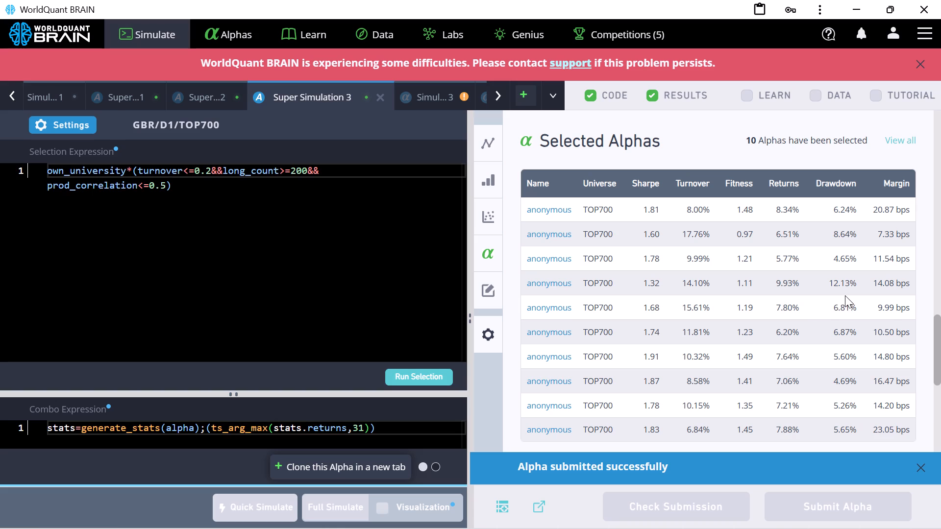
scroll(845, 295, up, 3)
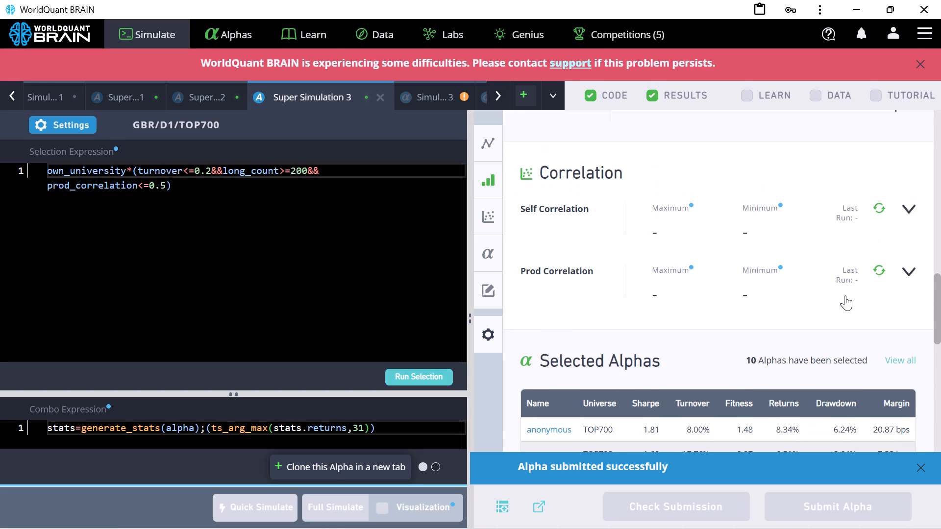
scroll(844, 295, down, 4)
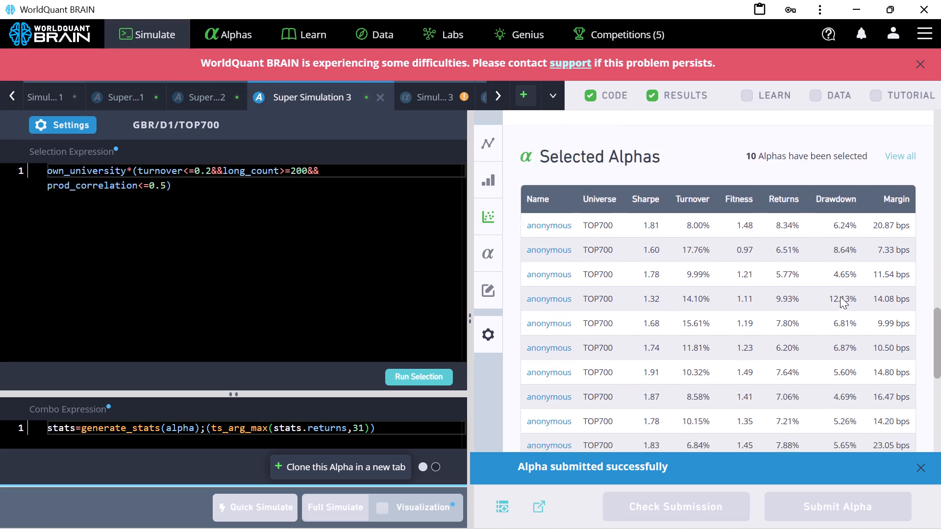
Review Super Simulation 3's IS summary and run its Prod Correlation calculation.
scroll(840, 296, up, 11)
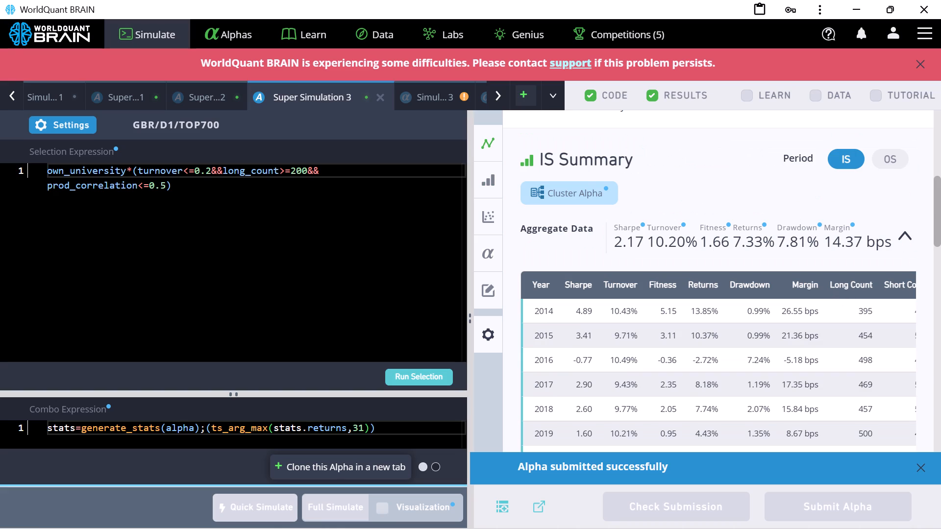
scroll(847, 278, down, 7)
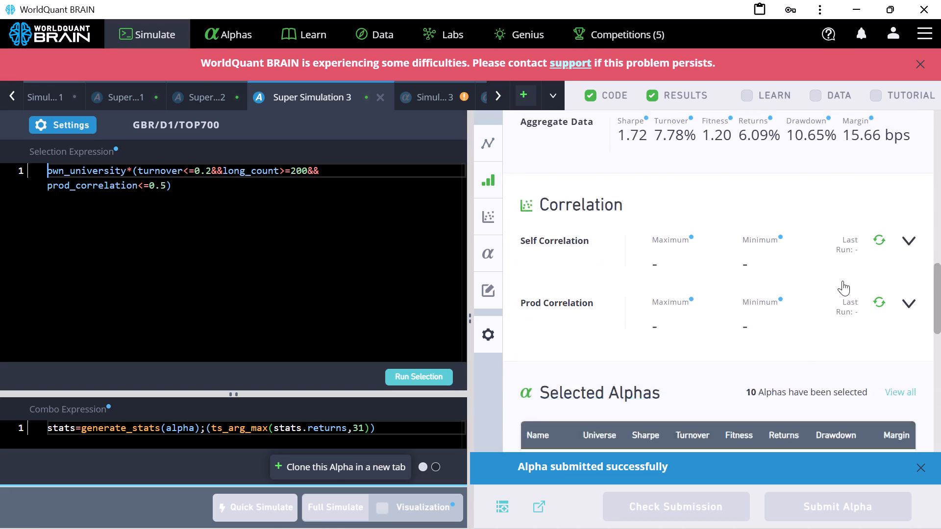
scroll(842, 281, down, 1)
click(879, 202)
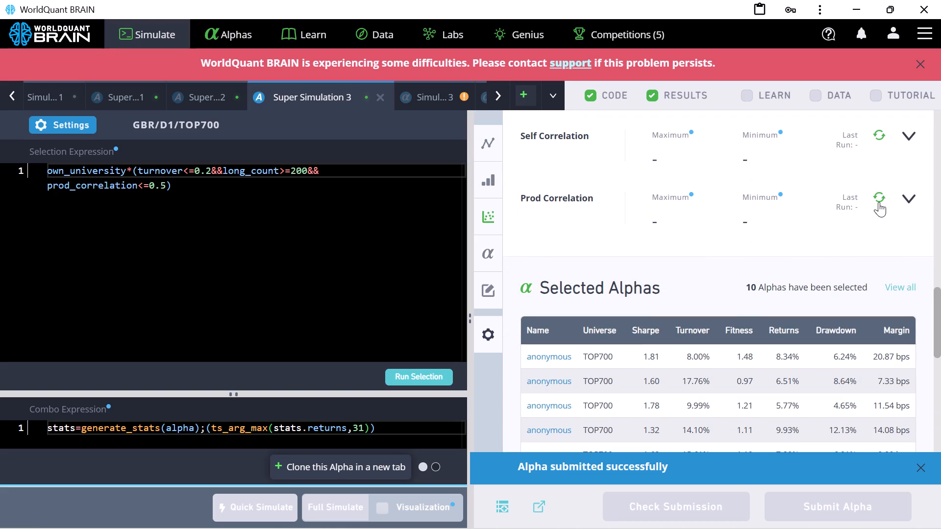
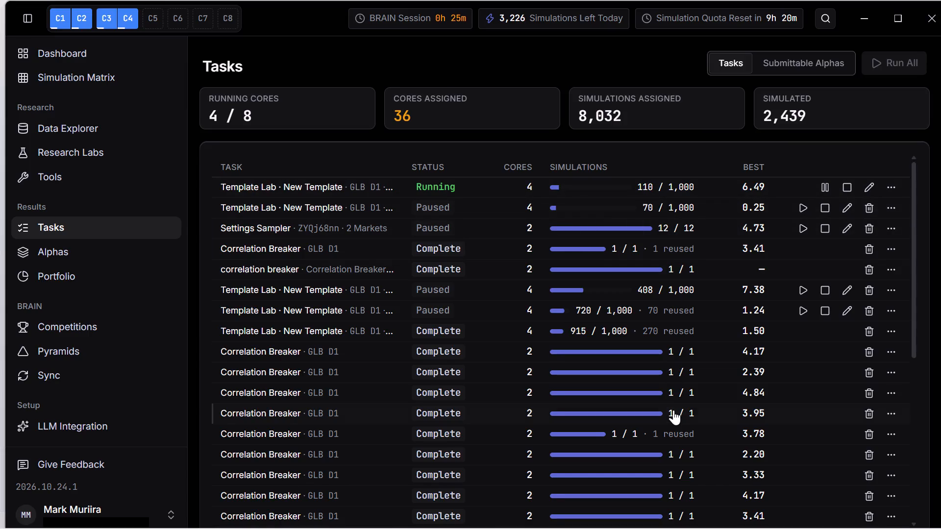
scroll(694, 405, down, 6)
scroll(694, 528, down, 6)
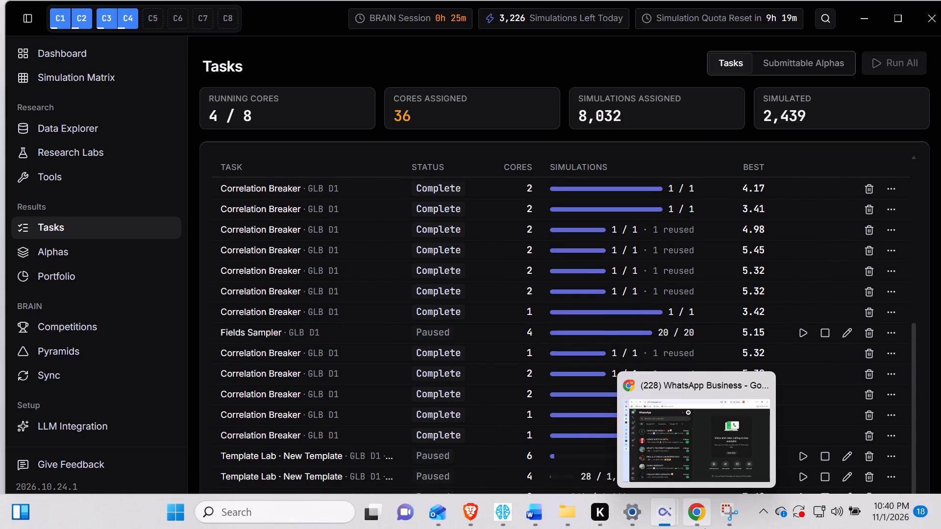
scroll(729, 295, up, 4)
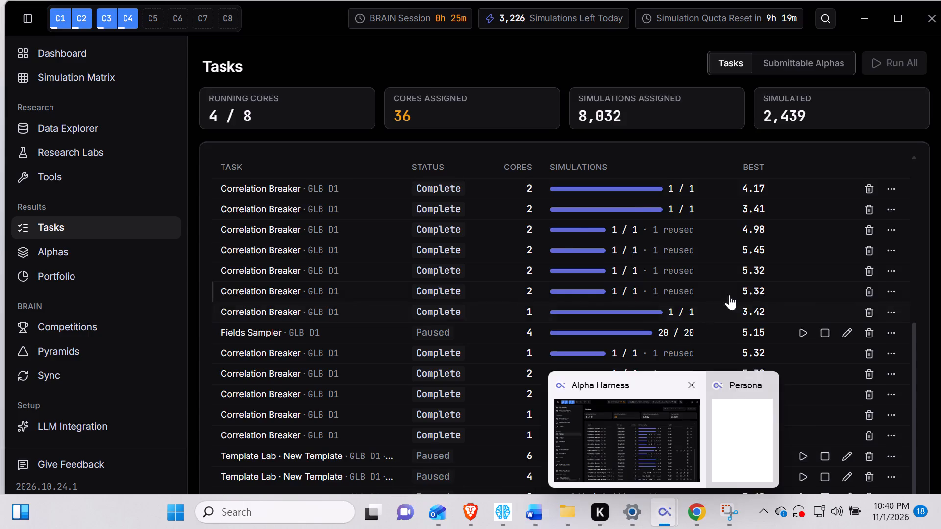
scroll(817, 285, up, 17)
scroll(913, 186, up, 5)
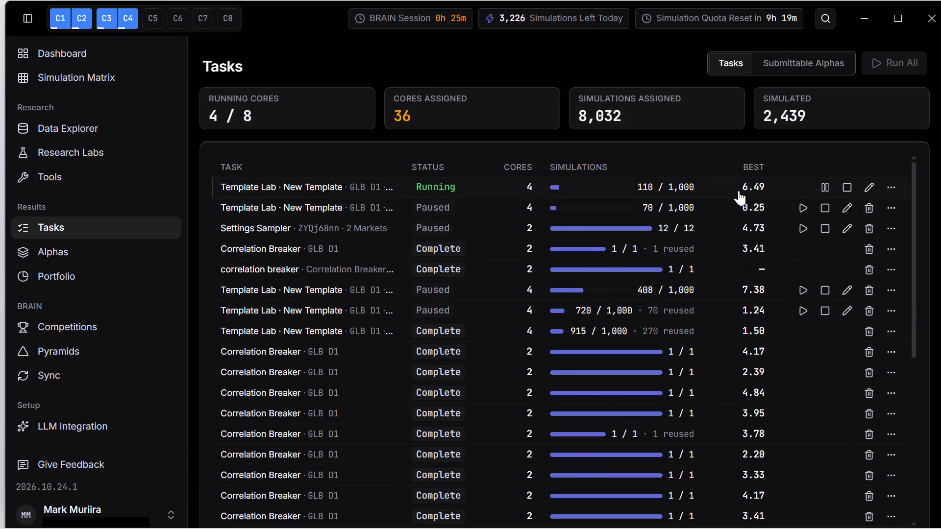
click(739, 184)
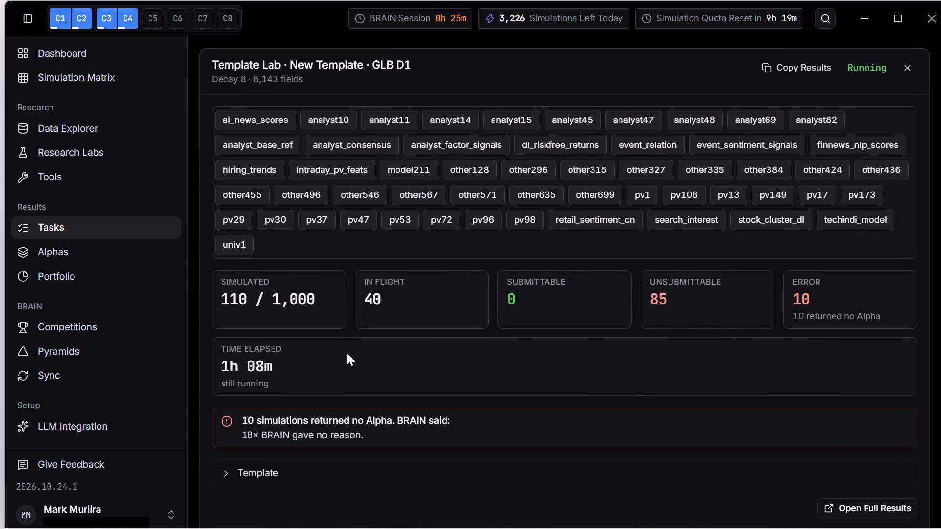
click(319, 466)
scroll(698, 332, down, 2)
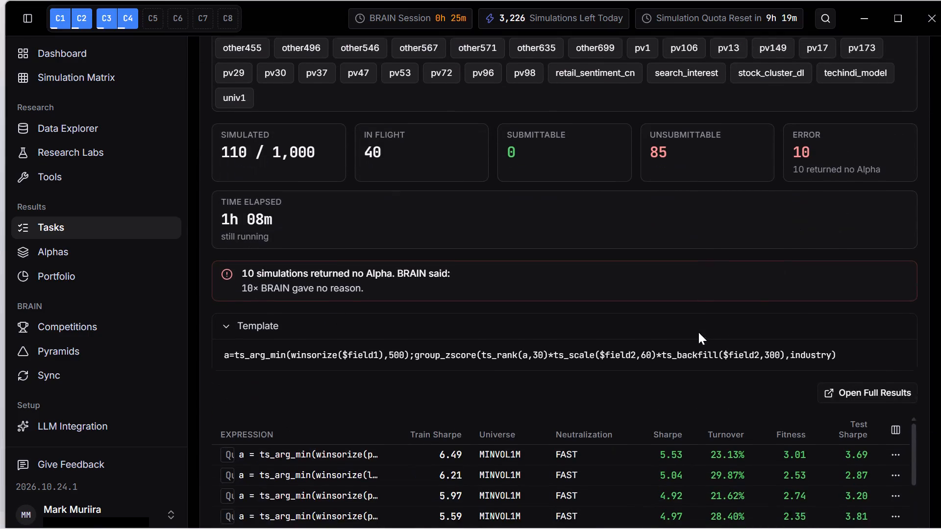
scroll(757, 301, down, 1)
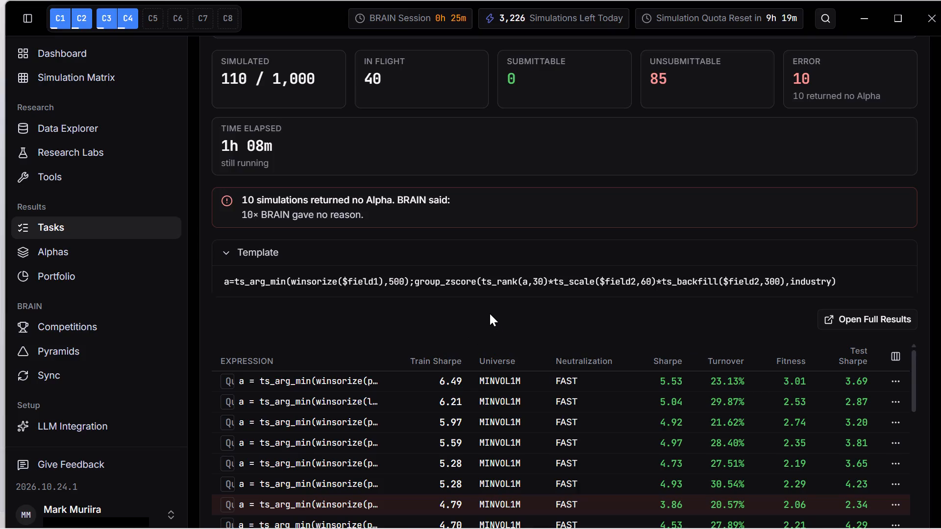
scroll(625, 175, up, 4)
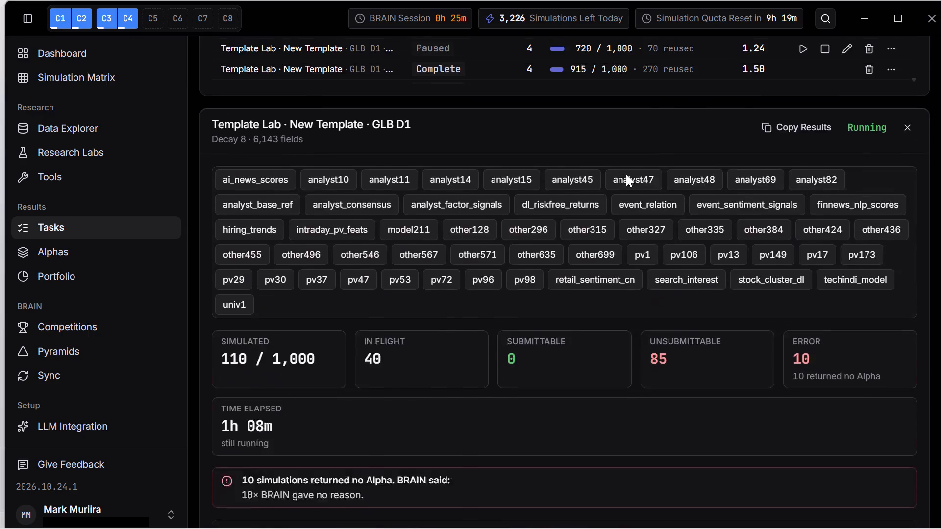
scroll(636, 193, up, 6)
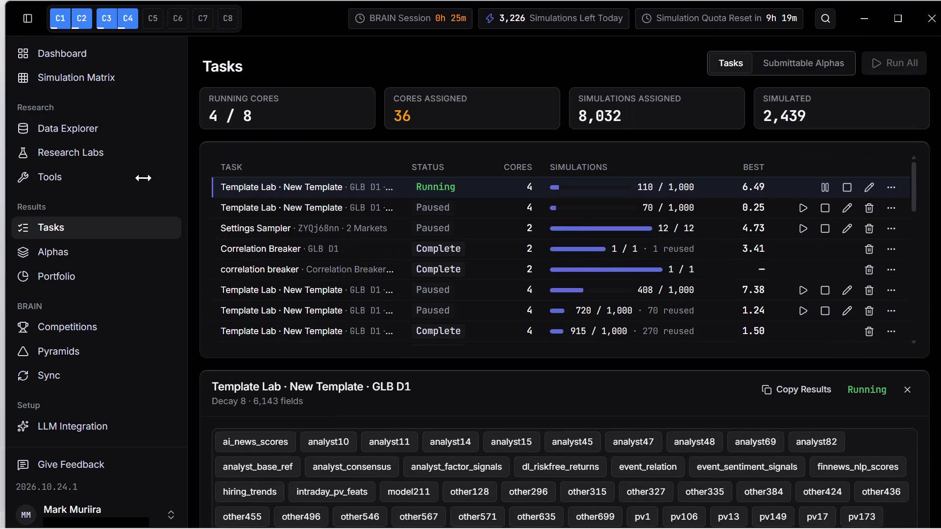
Open the Template Lab under Research Labs and look over its template expression, variables and simulation settings.
click(107, 152)
click(698, 153)
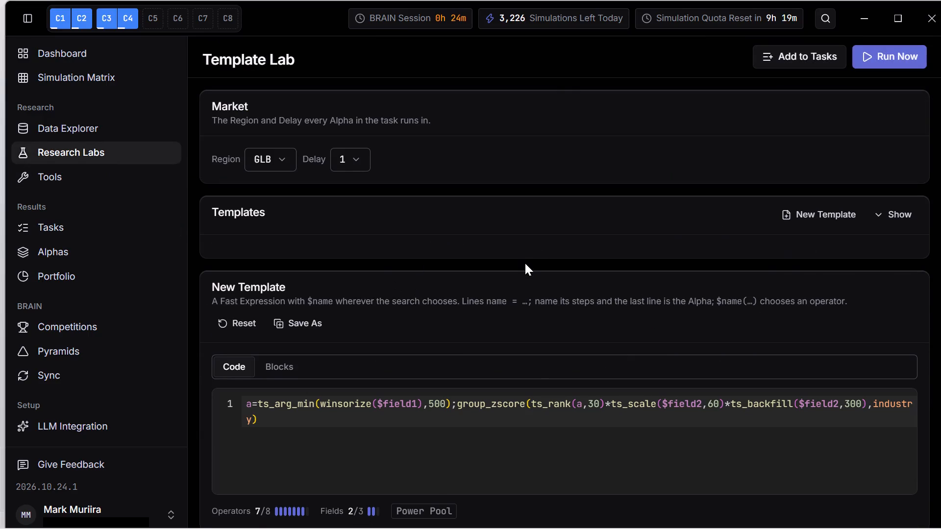
scroll(525, 263, down, 6)
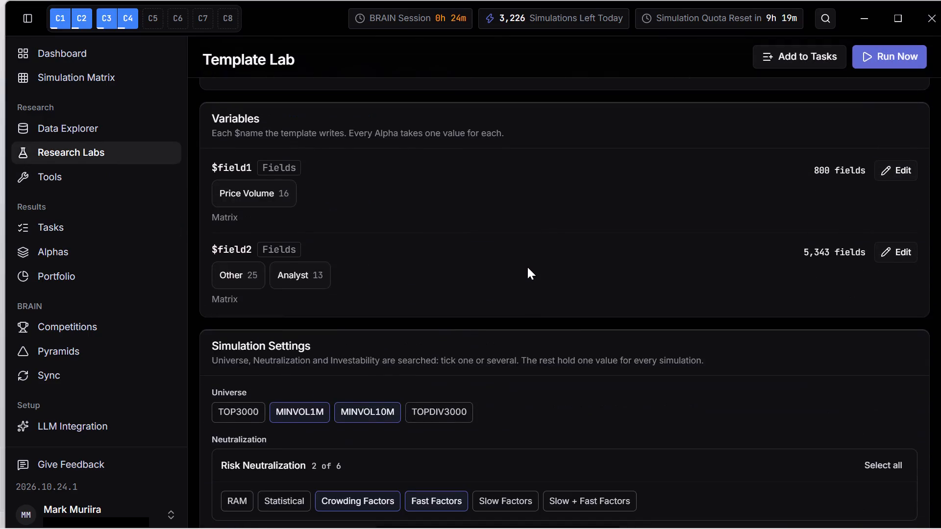
scroll(527, 267, down, 1)
scroll(527, 267, up, 4)
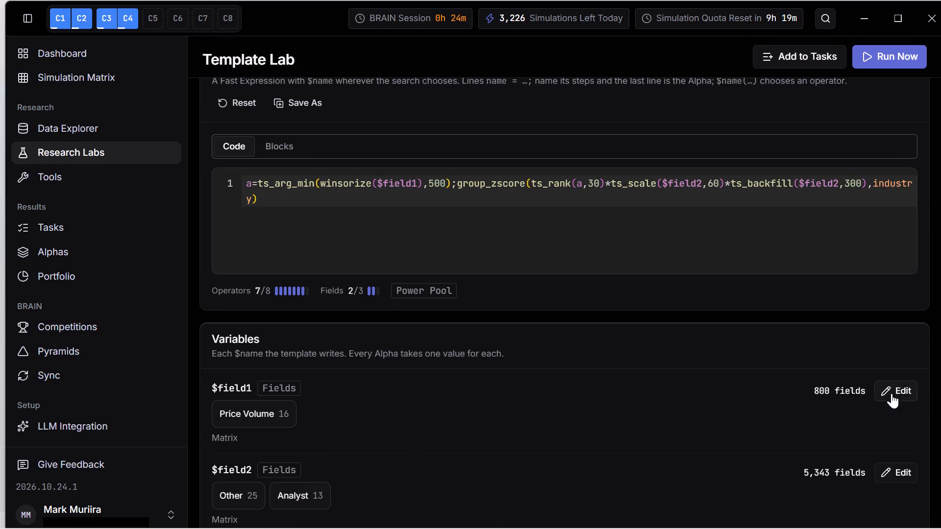
In the $field1 variable's field selection, restrict the field type to Vector only.
click(902, 391)
scroll(757, 243, up, 4)
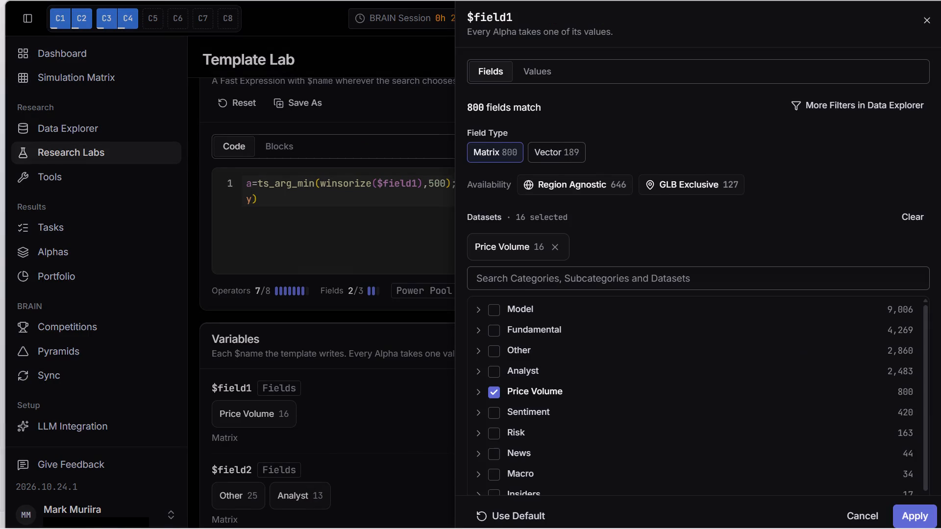
scroll(834, 228, up, 3)
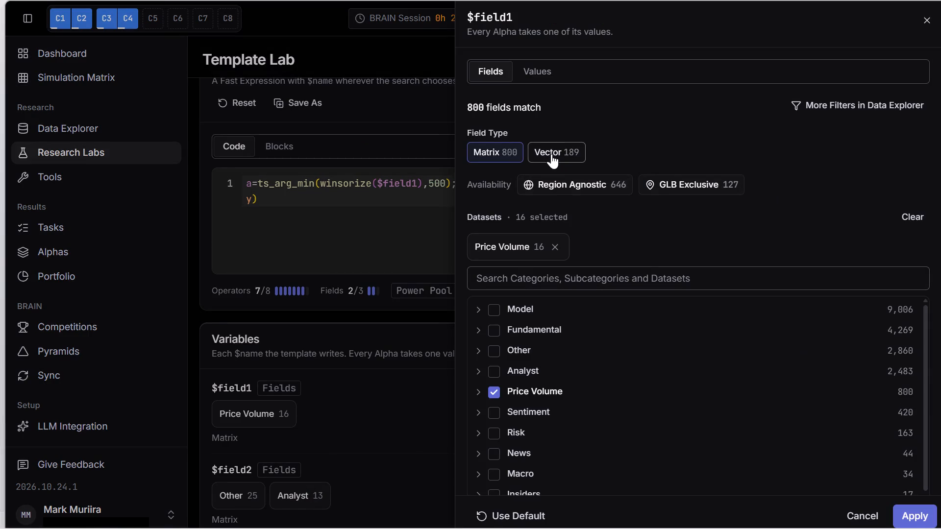
click(551, 154)
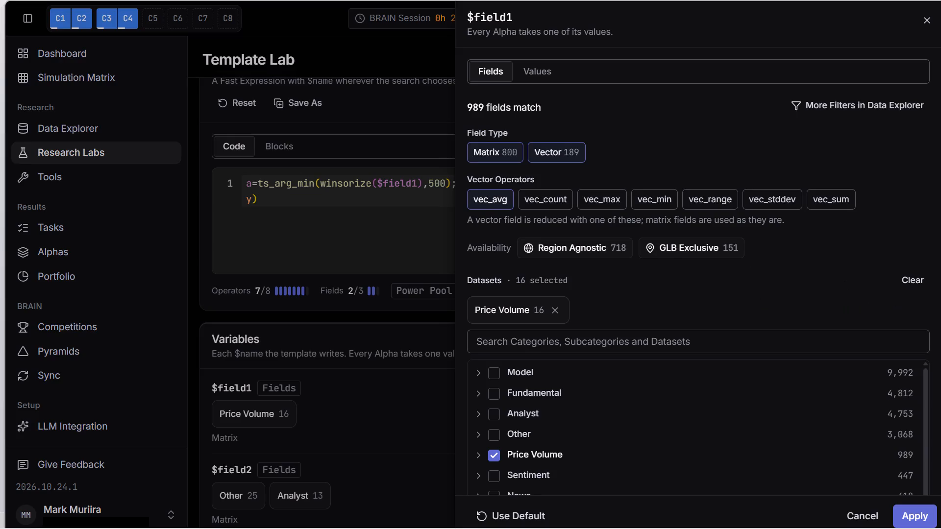
click(498, 199)
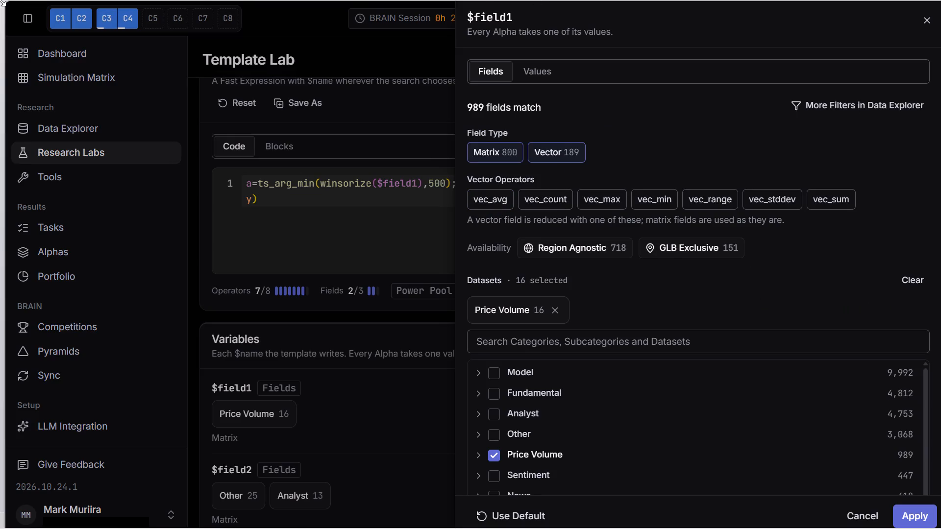
click(499, 204)
click(547, 153)
click(547, 153)
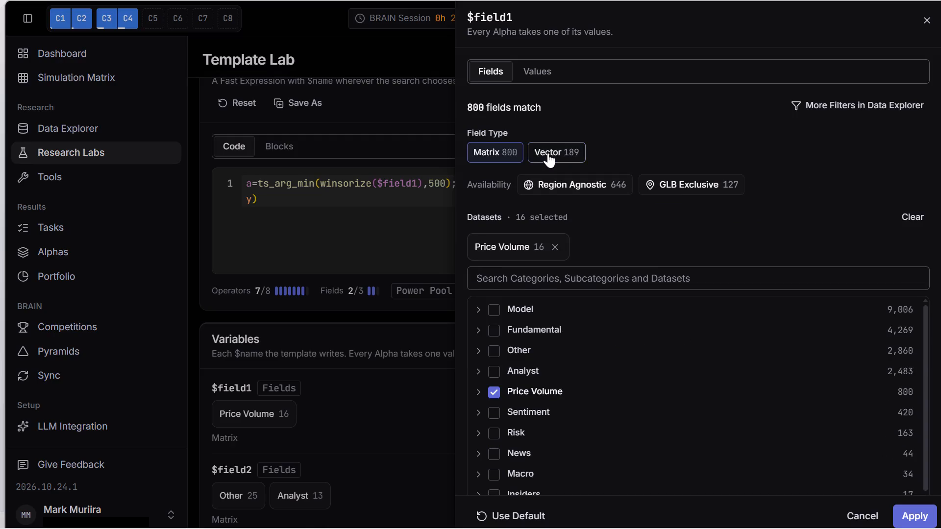
click(519, 154)
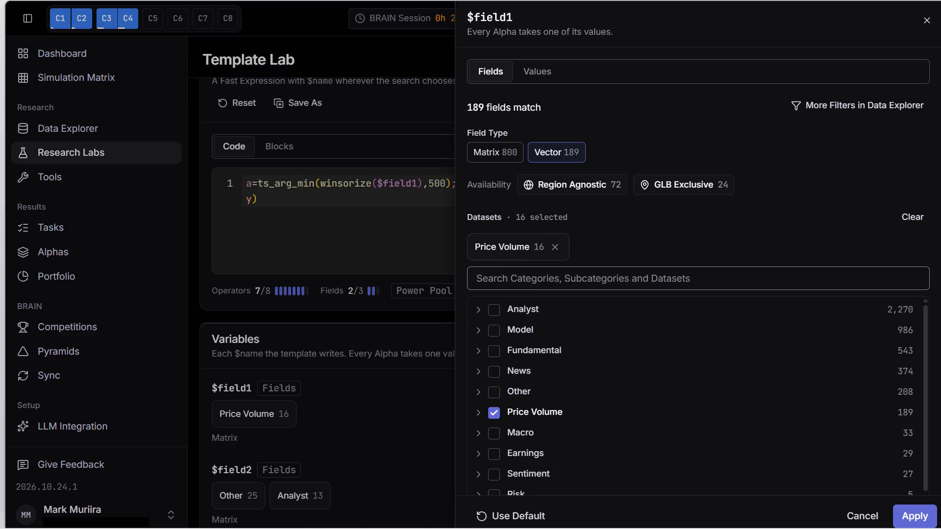
Limit the availability of $field1's Price Volume fields to Region Agnostic and apply the field selection.
scroll(806, 339, down, 6)
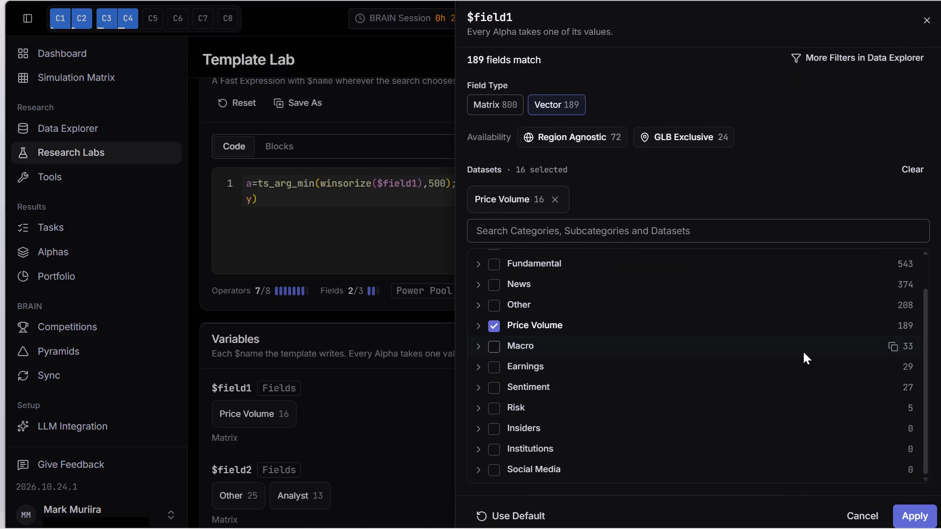
scroll(804, 348, up, 5)
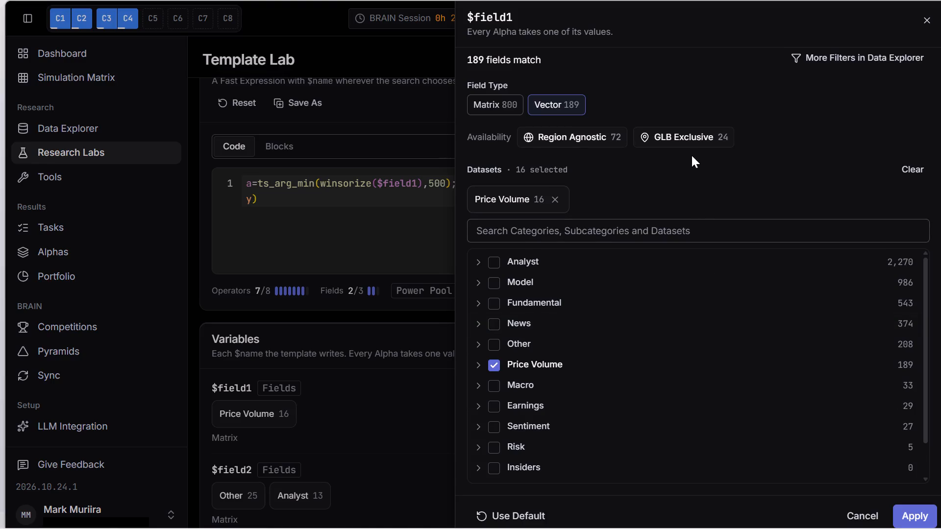
click(693, 133)
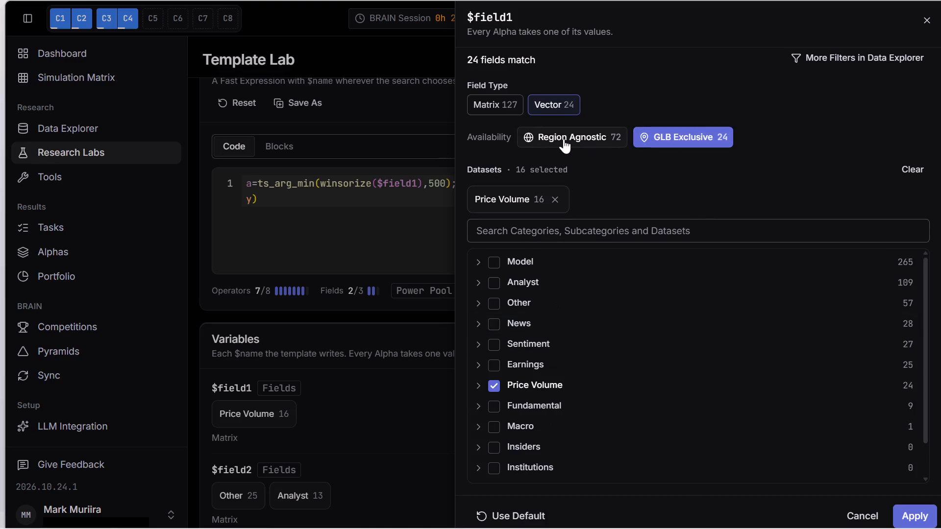
click(564, 139)
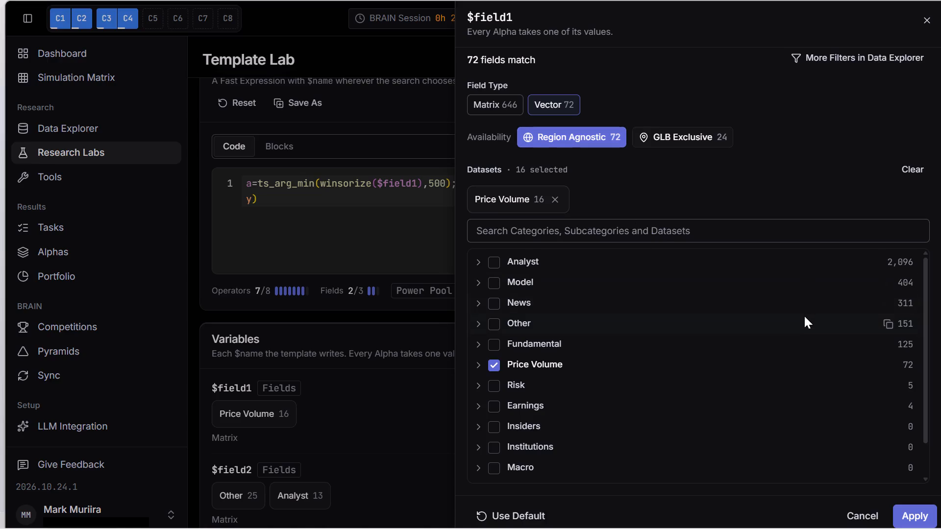
scroll(898, 362, down, 5)
scroll(921, 408, down, 5)
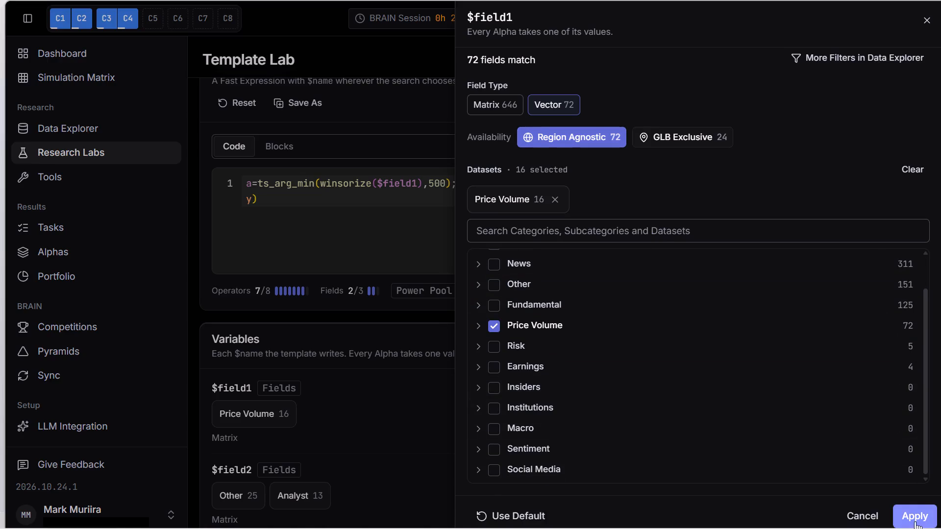
click(915, 521)
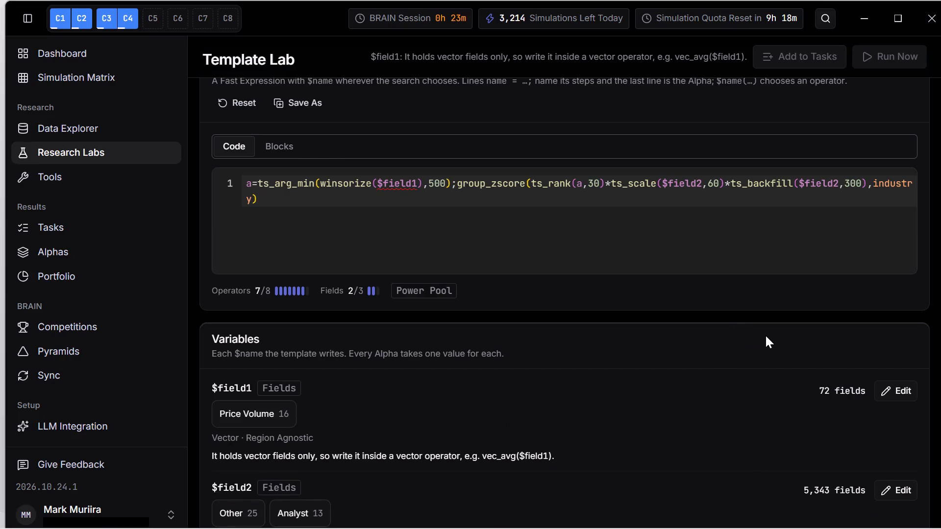
Examine the template expression, variables, simulation settings and cores configuration with the updated $field1 selection.
scroll(793, 288, up, 3)
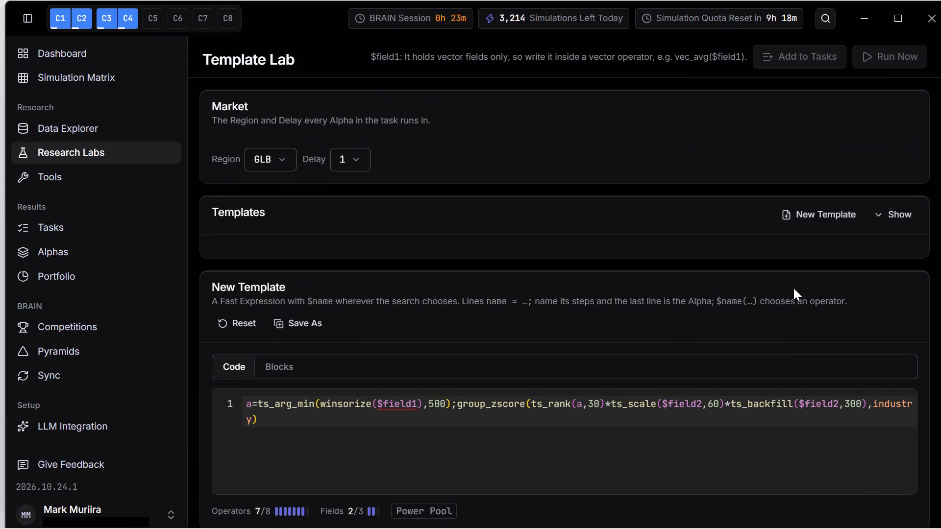
scroll(863, 273, up, 6)
scroll(863, 275, down, 5)
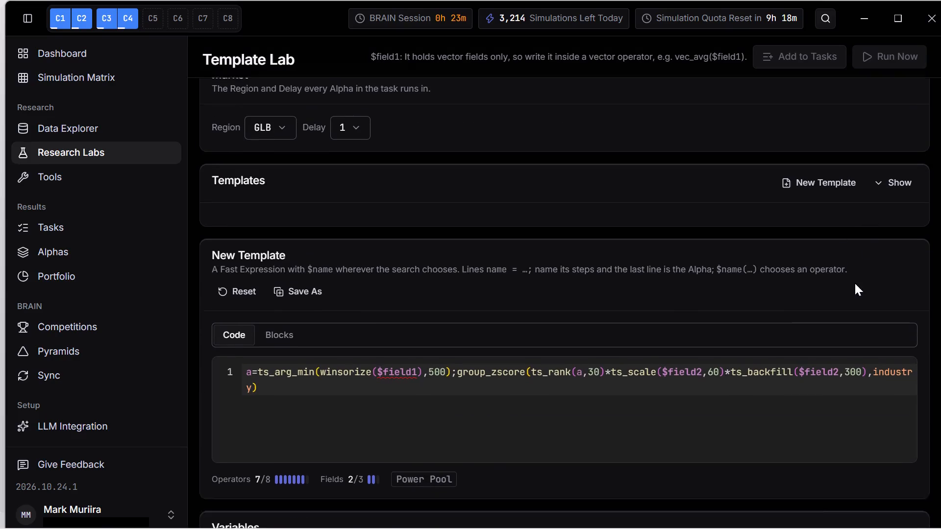
scroll(854, 283, down, 13)
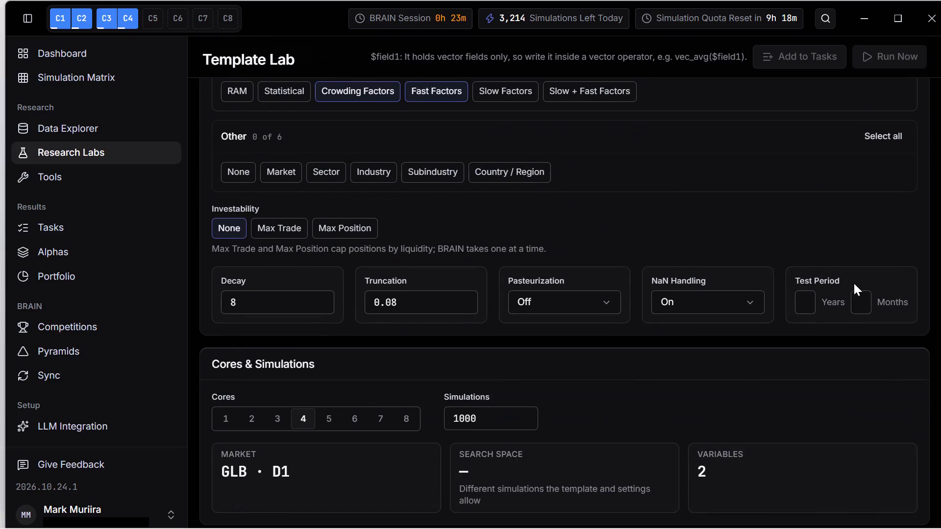
scroll(853, 284, up, 18)
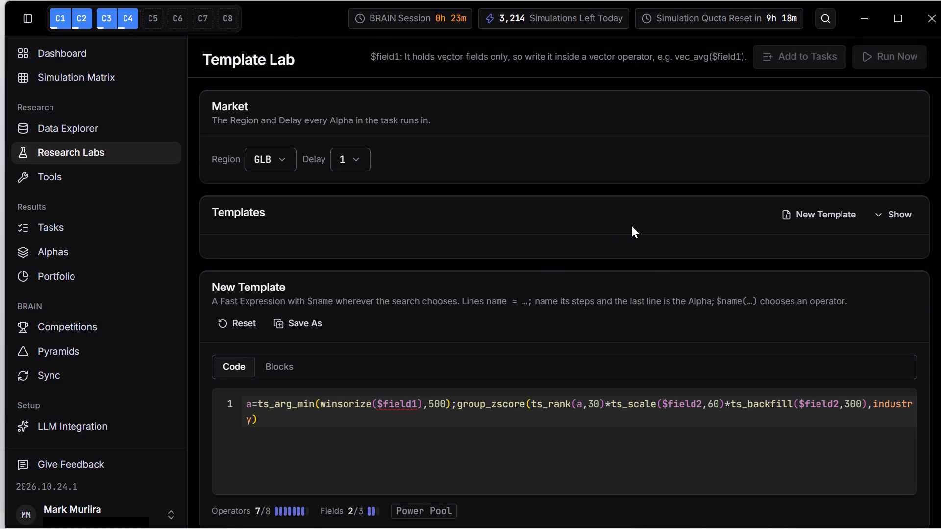
scroll(631, 225, down, 5)
scroll(862, 339, down, 3)
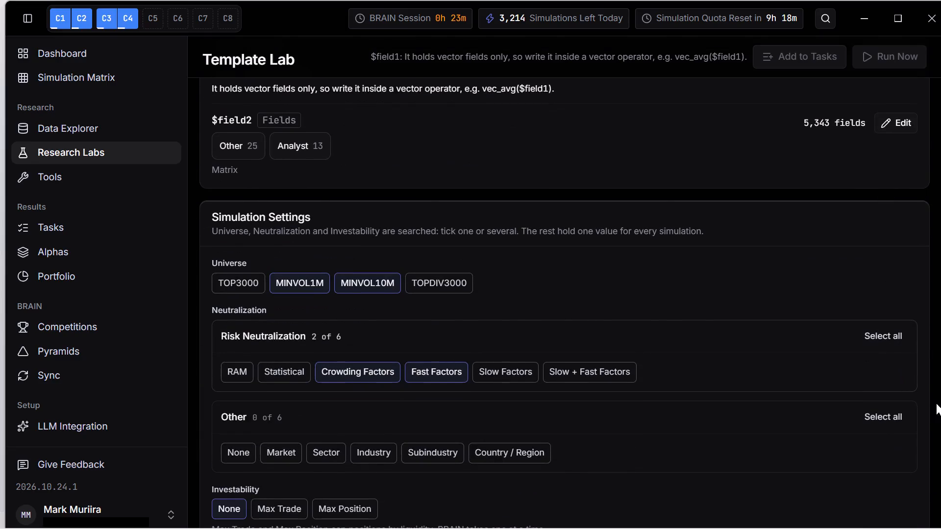
scroll(940, 408, down, 3)
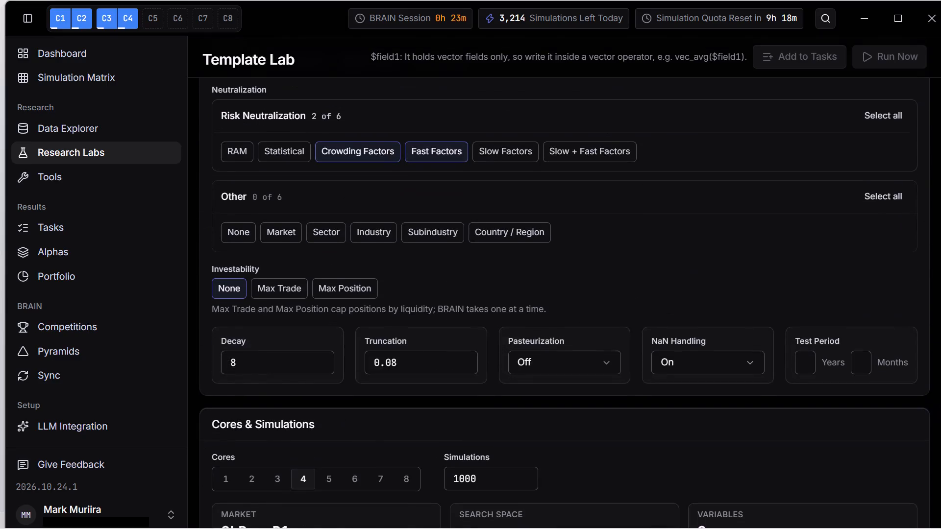
scroll(940, 408, down, 3)
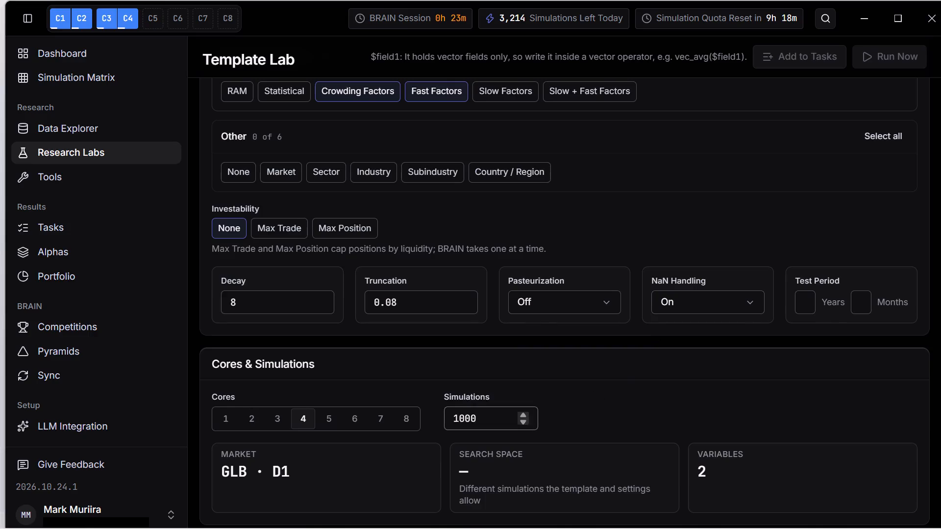
click(415, 176)
click(415, 176)
scroll(446, 110, up, 3)
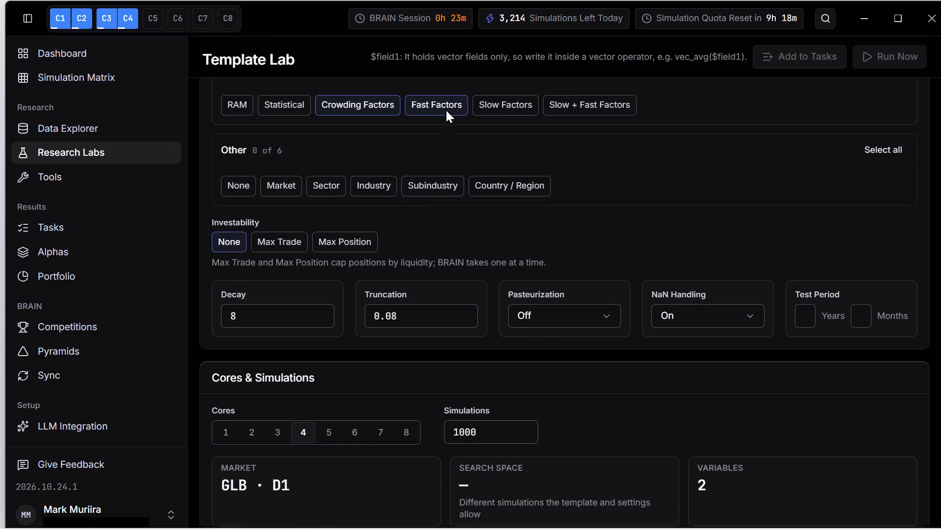
scroll(473, 205, up, 3)
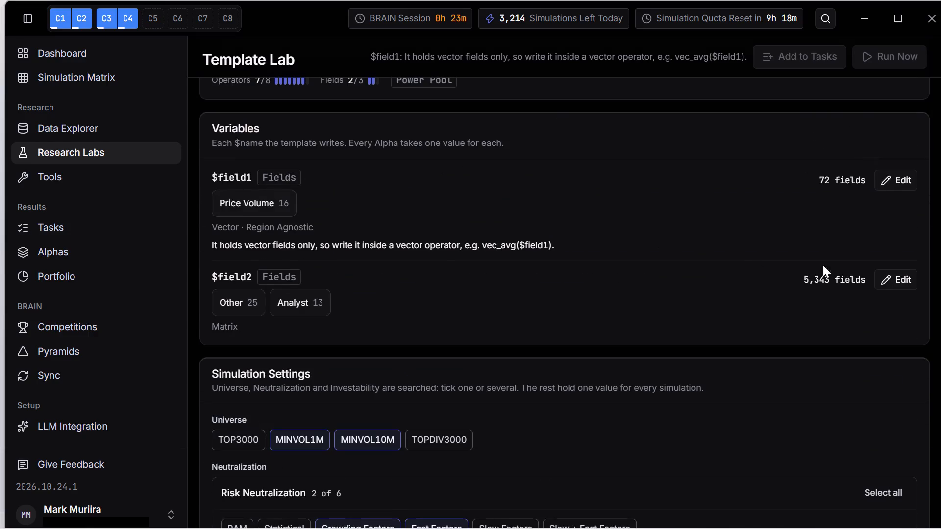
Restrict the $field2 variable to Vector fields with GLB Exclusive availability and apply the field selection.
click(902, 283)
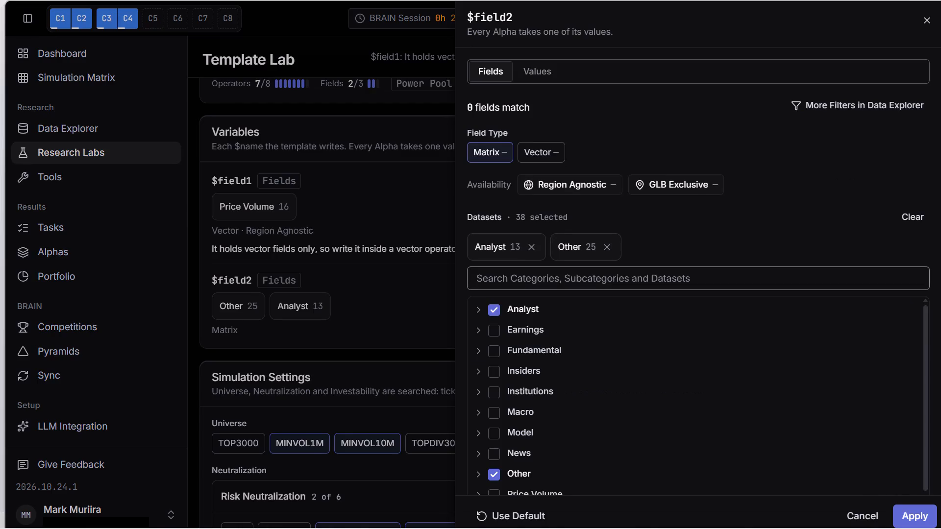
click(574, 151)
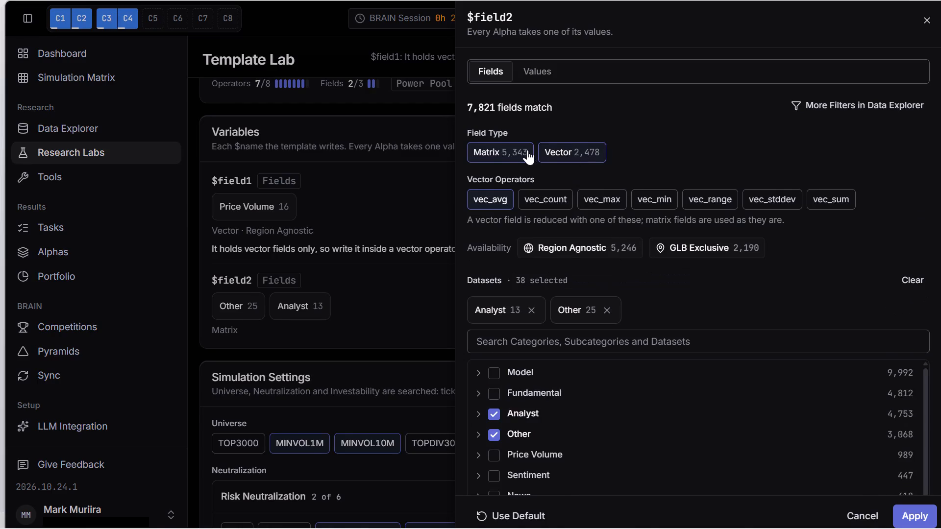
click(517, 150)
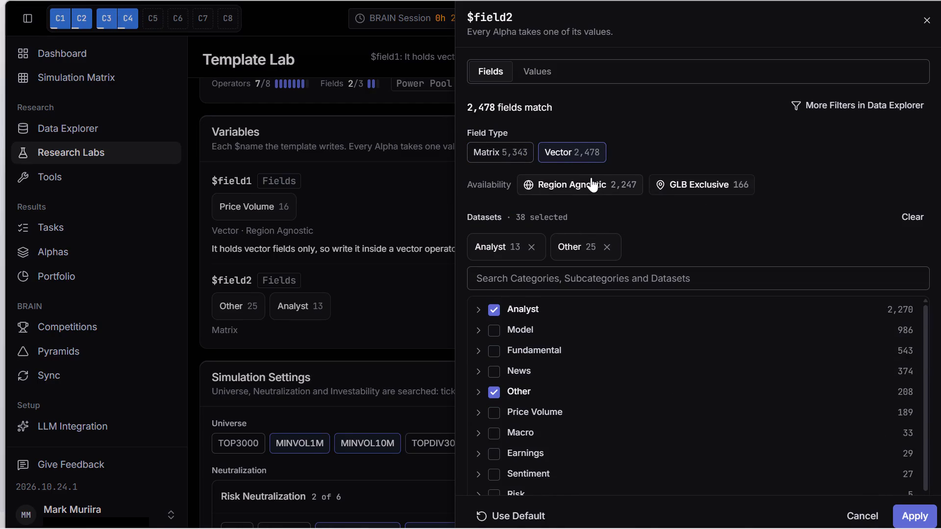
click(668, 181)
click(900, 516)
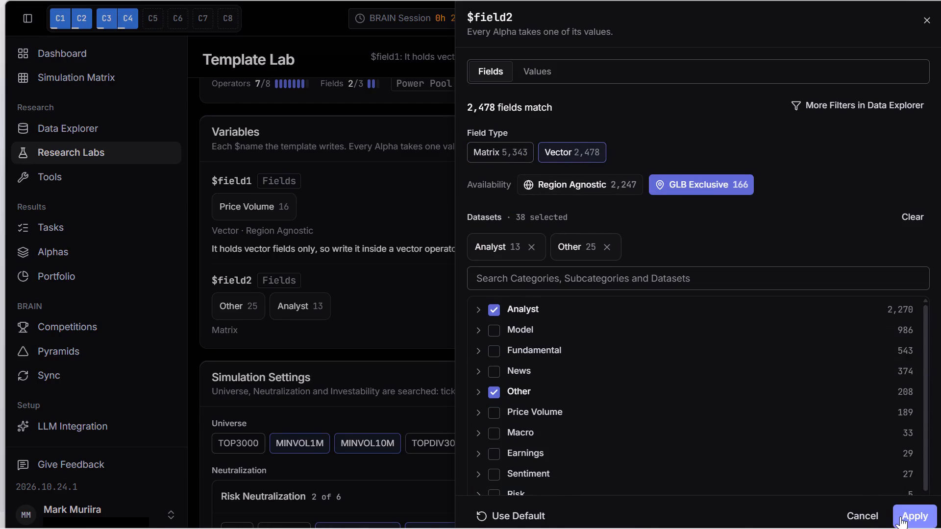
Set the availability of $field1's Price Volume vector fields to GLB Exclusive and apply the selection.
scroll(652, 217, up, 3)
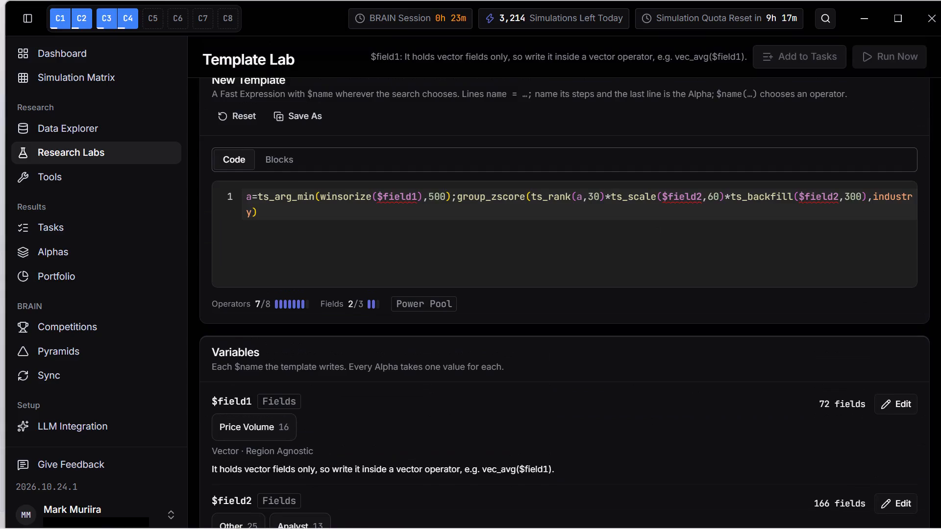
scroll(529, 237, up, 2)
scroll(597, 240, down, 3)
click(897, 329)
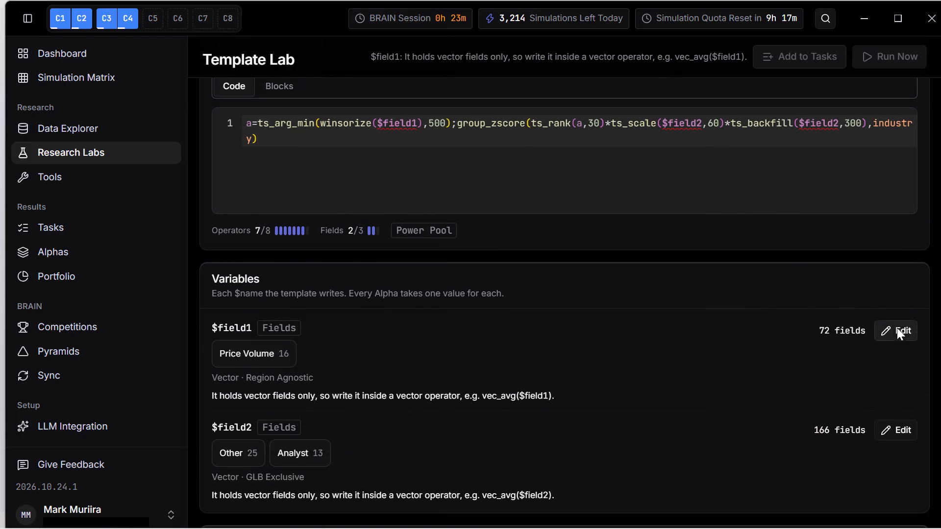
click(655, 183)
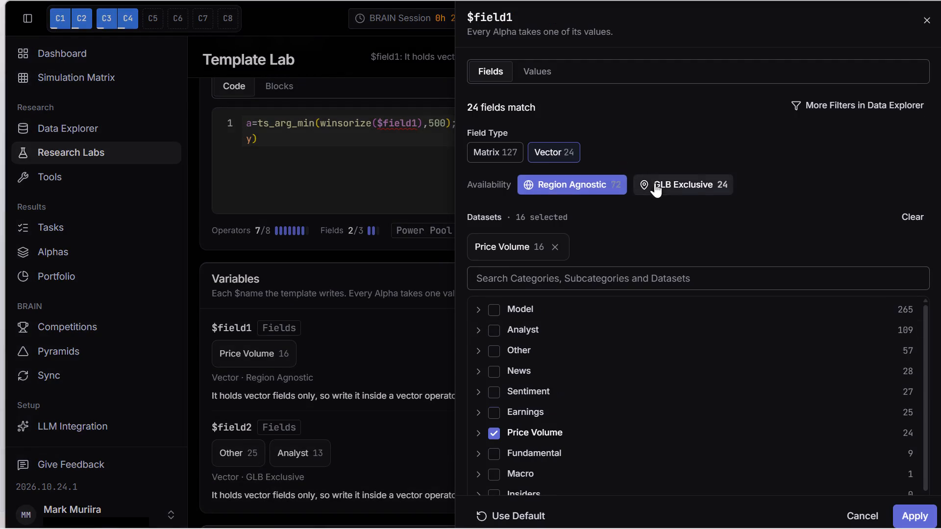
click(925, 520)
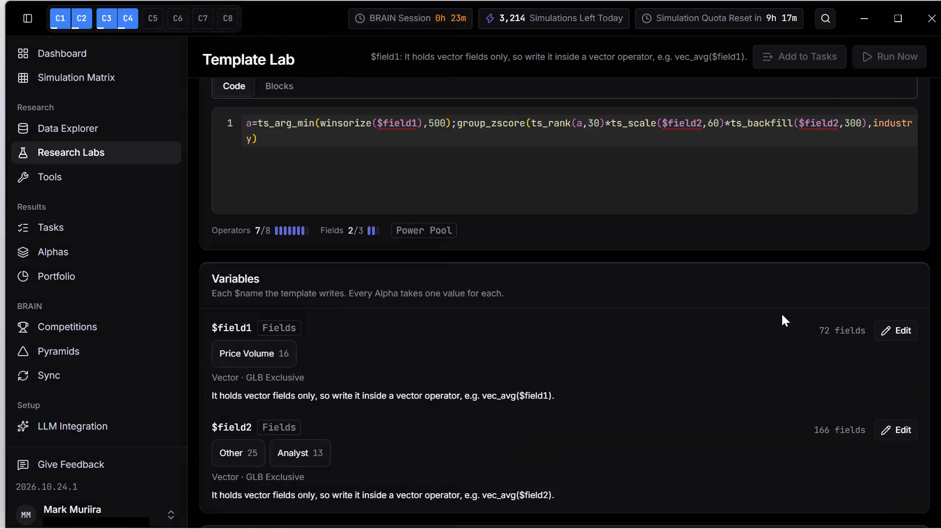
Reset the template expression and start a new blank template.
scroll(768, 288, up, 14)
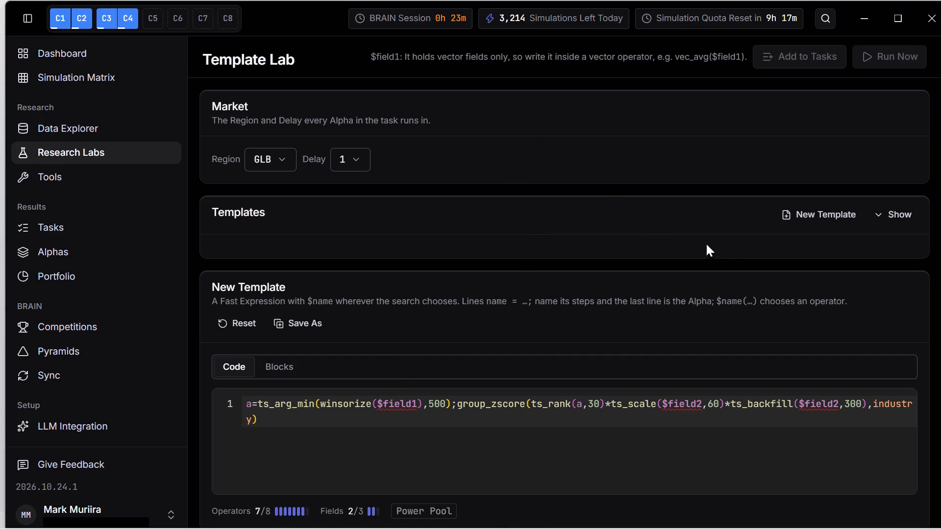
click(244, 321)
click(633, 295)
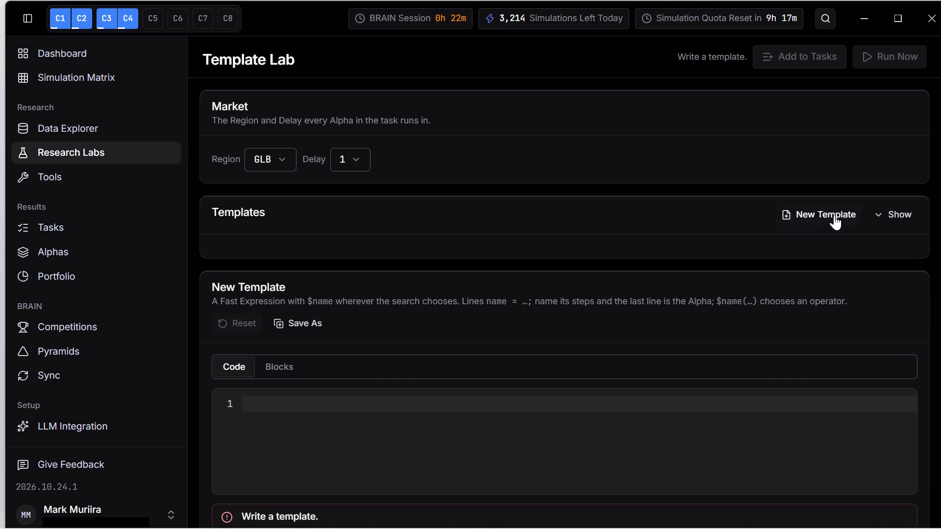
click(832, 215)
Show the template library and open the base version of the built-in if_else(abs(ts_arg_min(low, d) - ts_arg_max(high, d))) template in the editor.
click(873, 216)
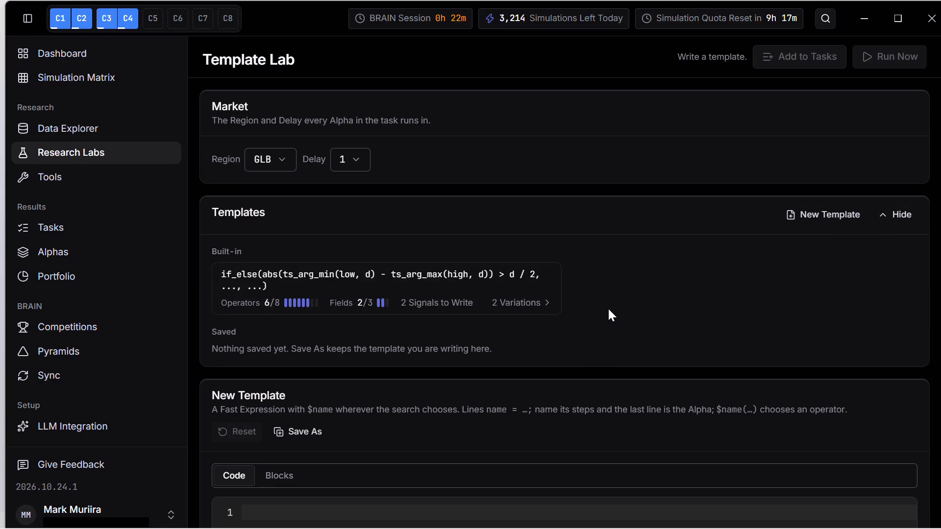
scroll(608, 309, down, 4)
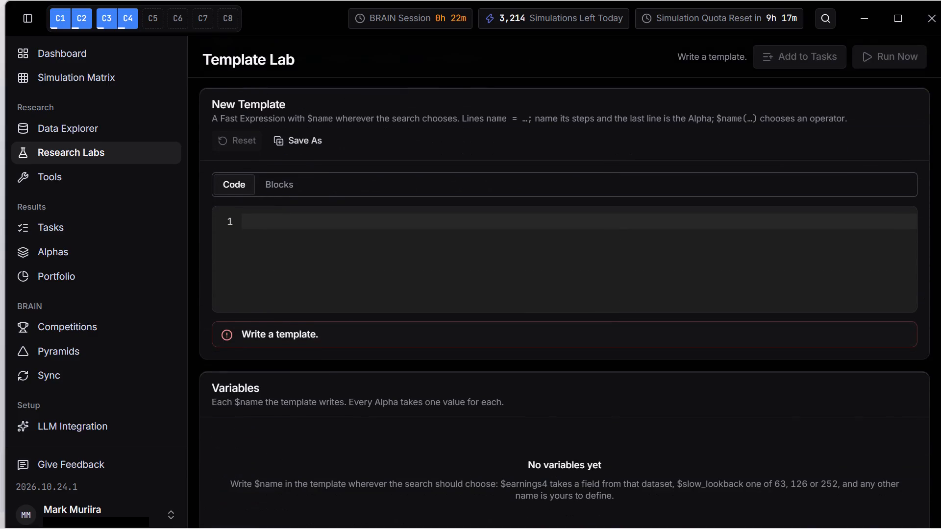
scroll(608, 309, down, 1)
scroll(608, 309, up, 5)
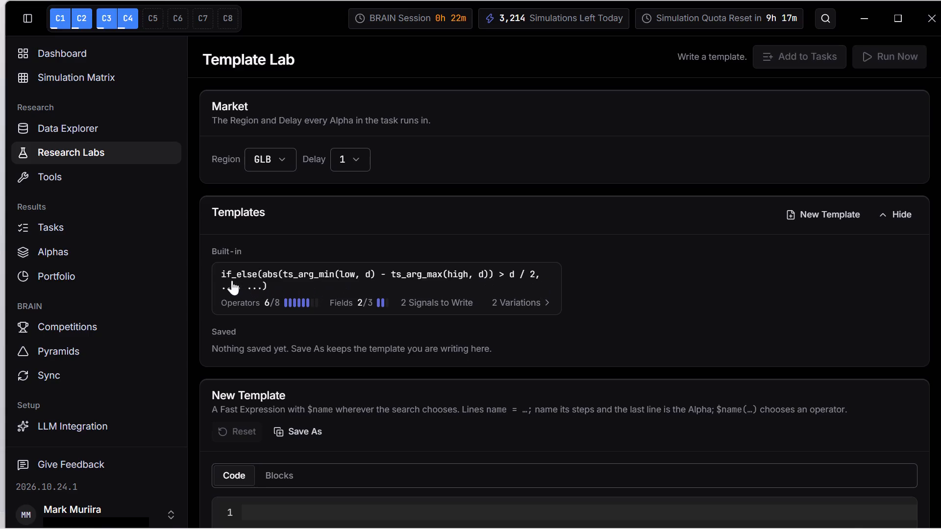
drag(220, 271, 299, 308)
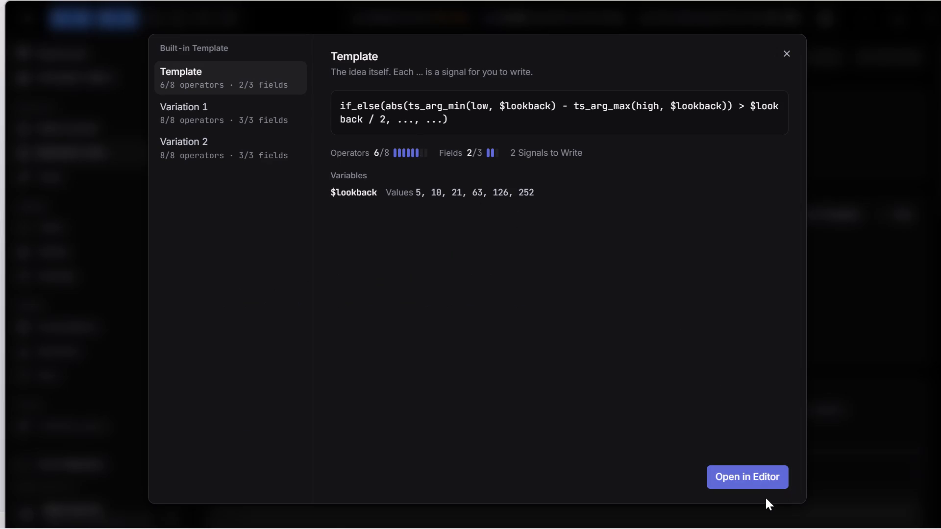
click(753, 476)
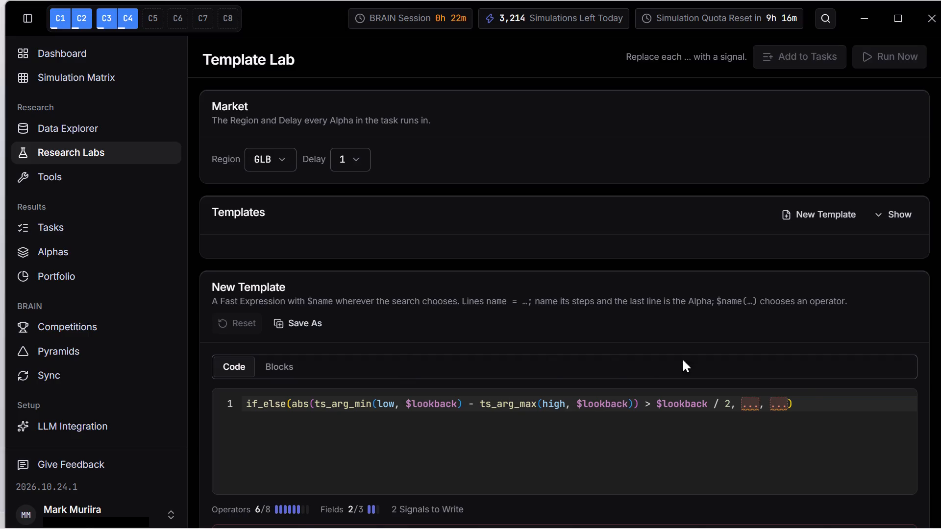
Replace the first signal placeholder (input2) in the if_else expression with a single period.
scroll(816, 385, down, 5)
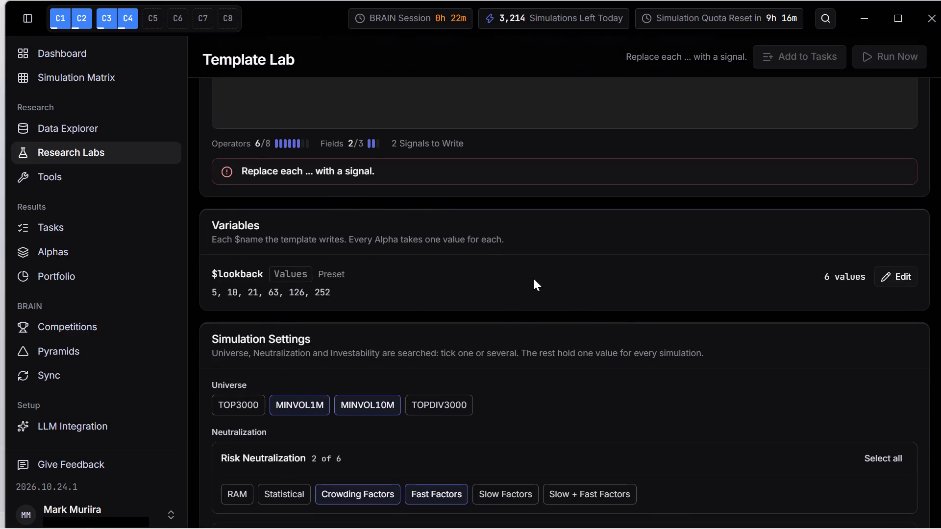
scroll(609, 346, up, 4)
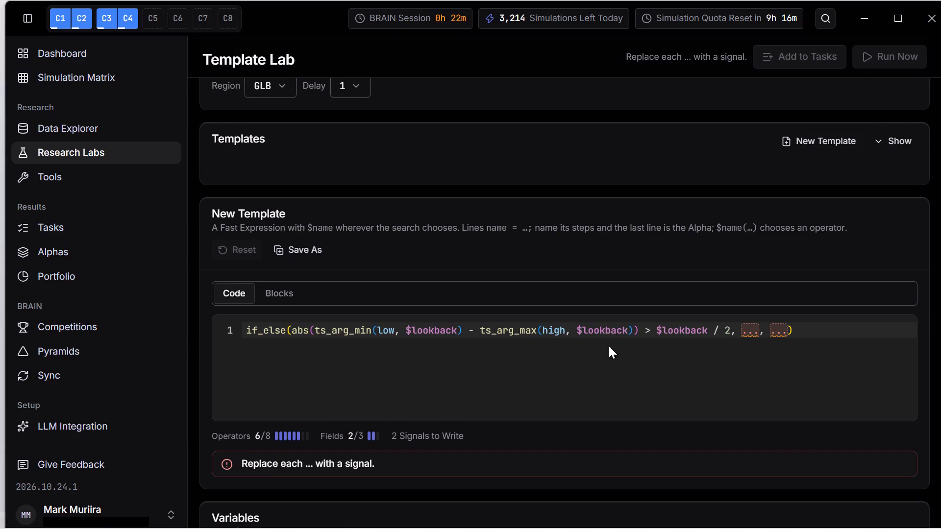
click(758, 331)
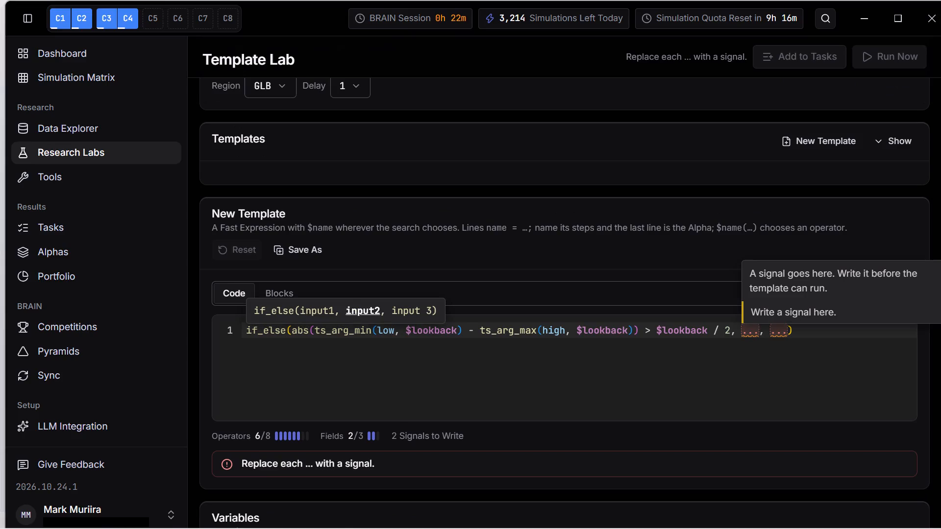
click(758, 331)
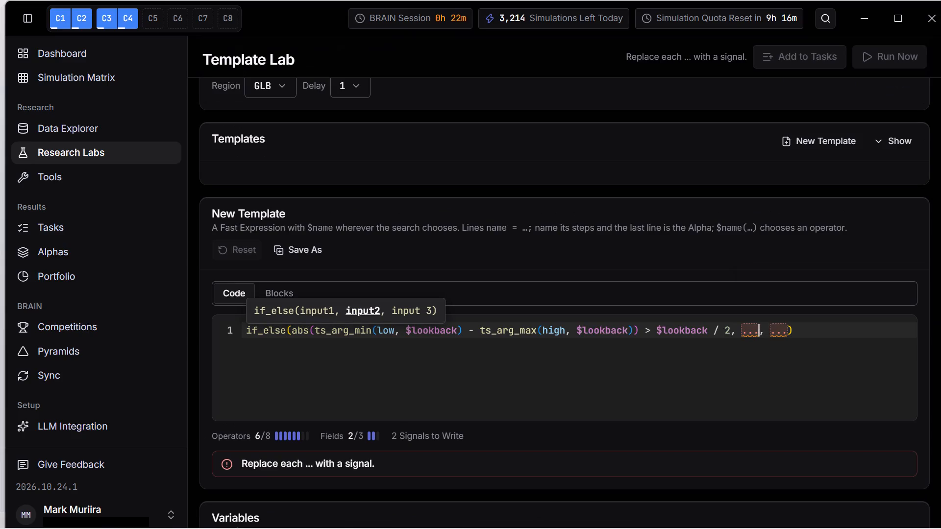
key(BackSpace)
key(BackSpace)
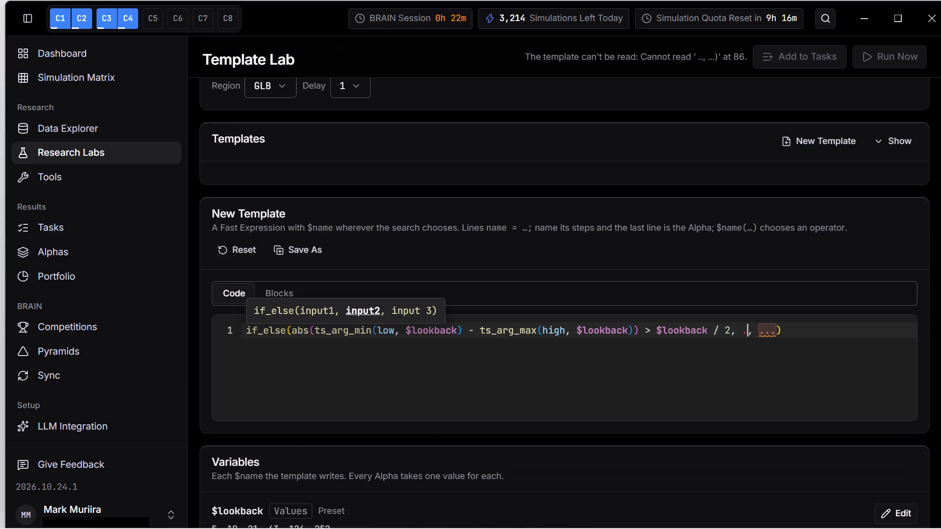
key(BackSpace)
key(BackSpace)
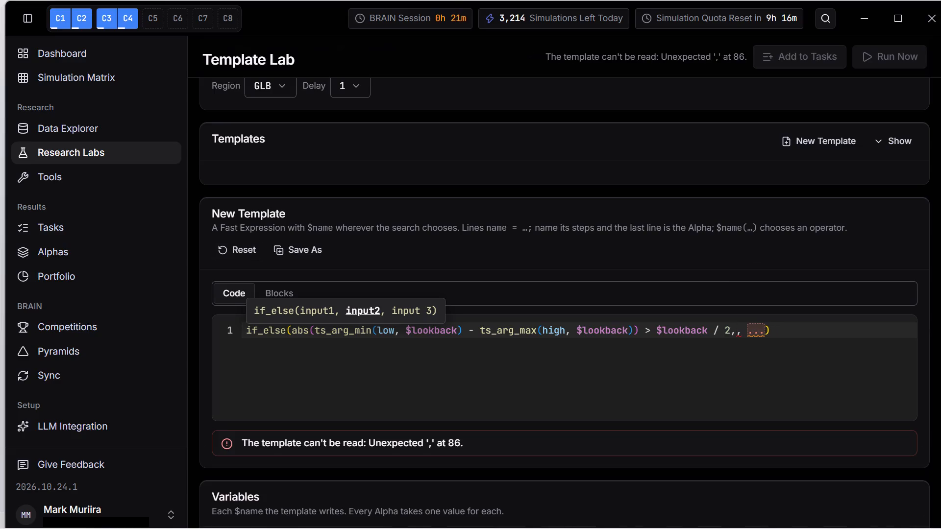
key(period)
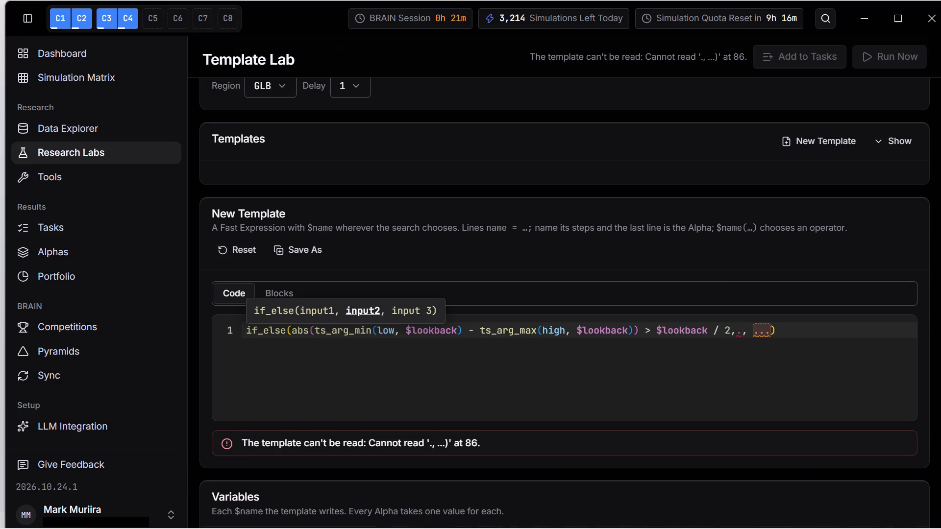
Switch the $lookback variable to Fields, select the Model category and apply the selection.
scroll(774, 441, down, 3)
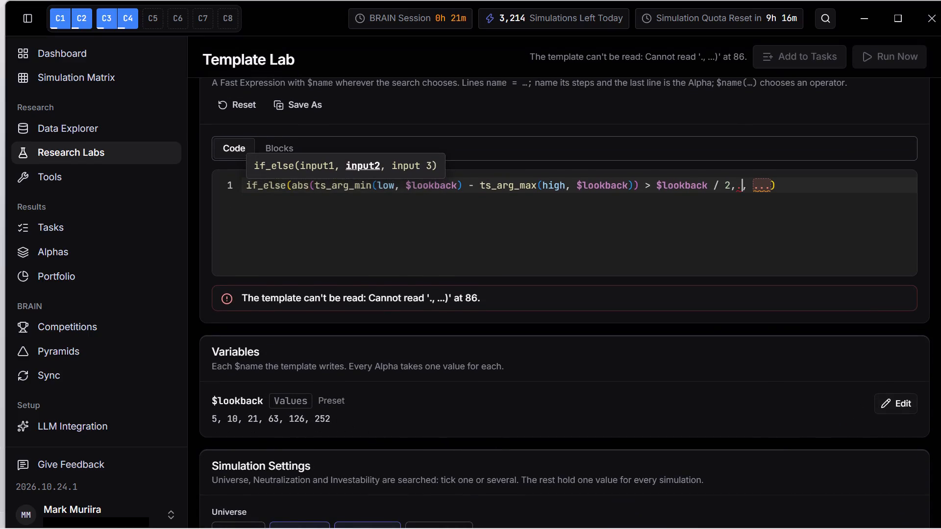
click(255, 422)
click(902, 408)
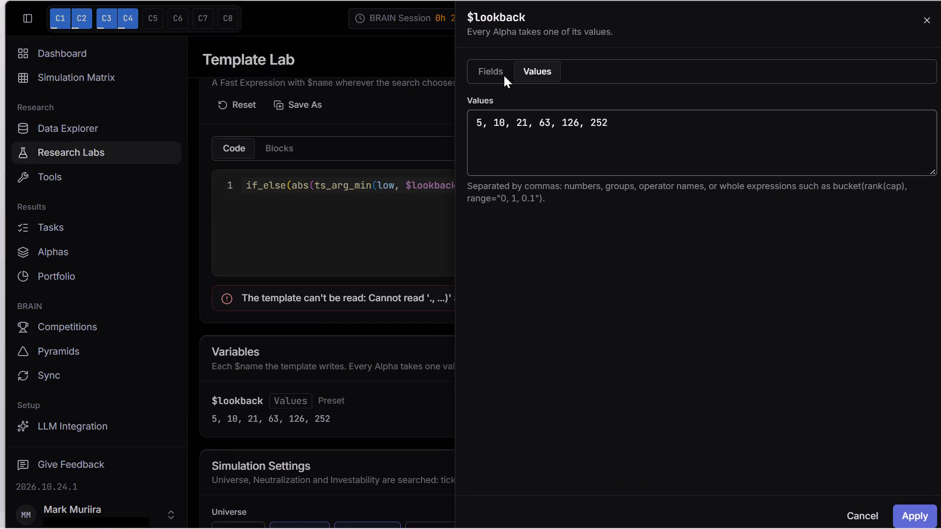
click(497, 65)
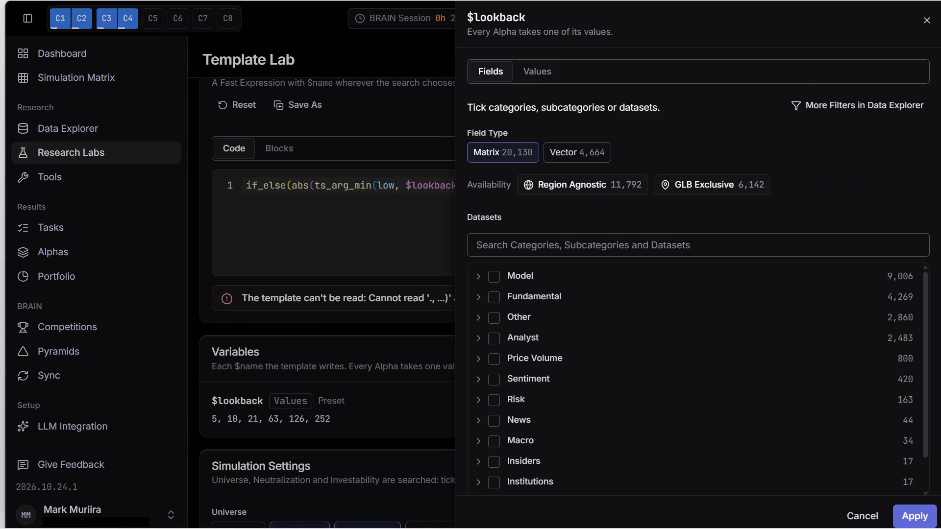
click(496, 279)
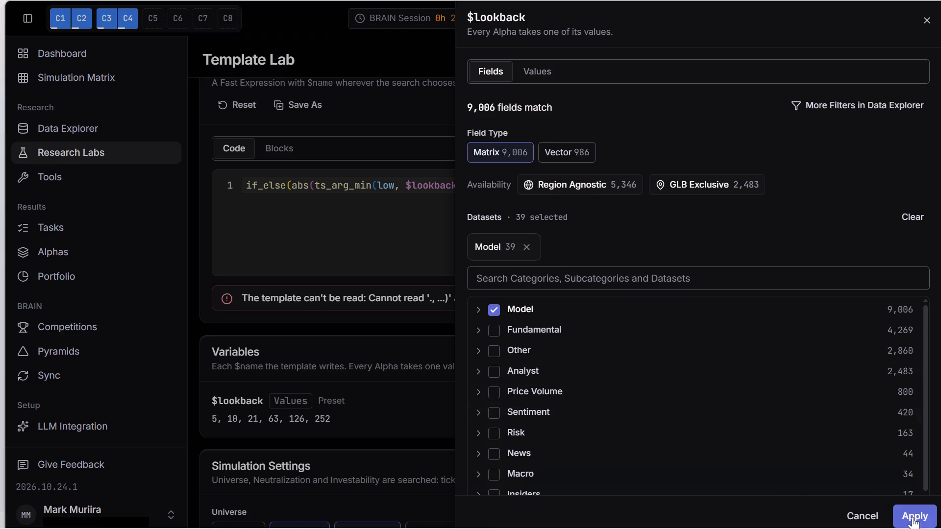
scroll(809, 281, down, 3)
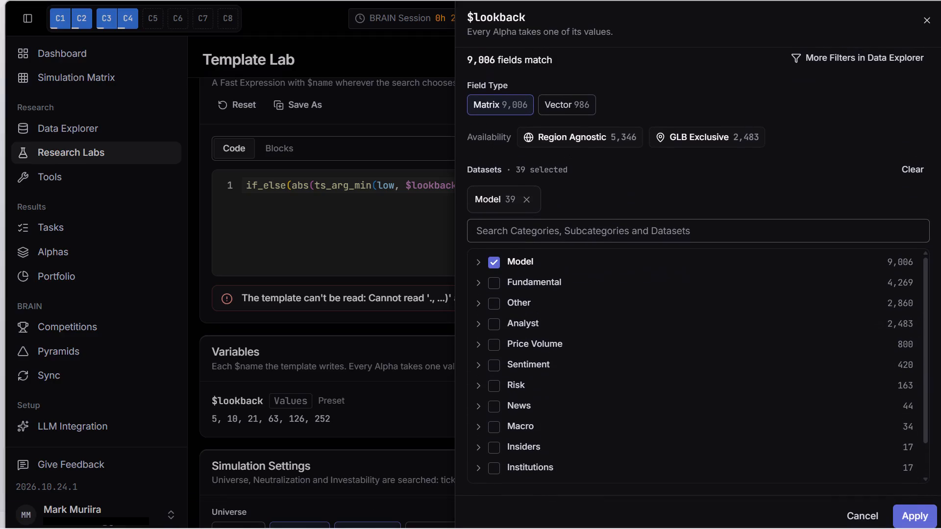
click(910, 514)
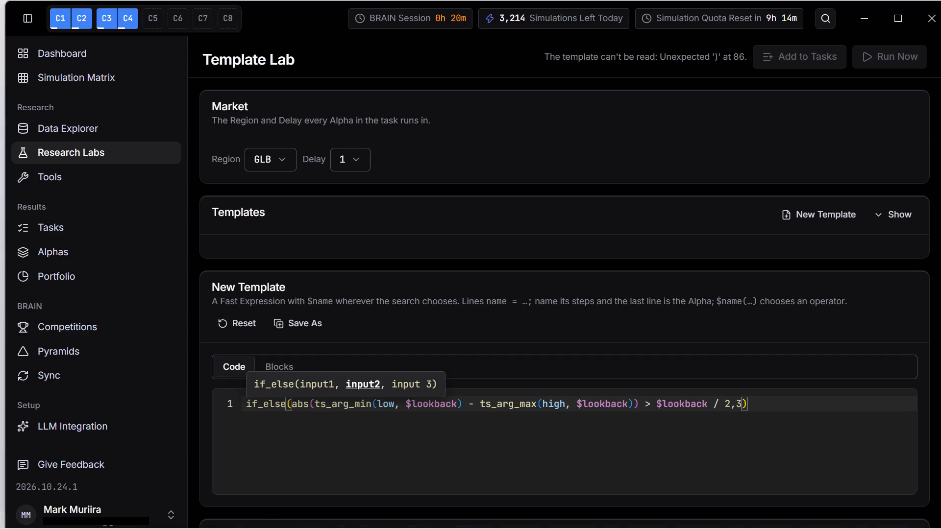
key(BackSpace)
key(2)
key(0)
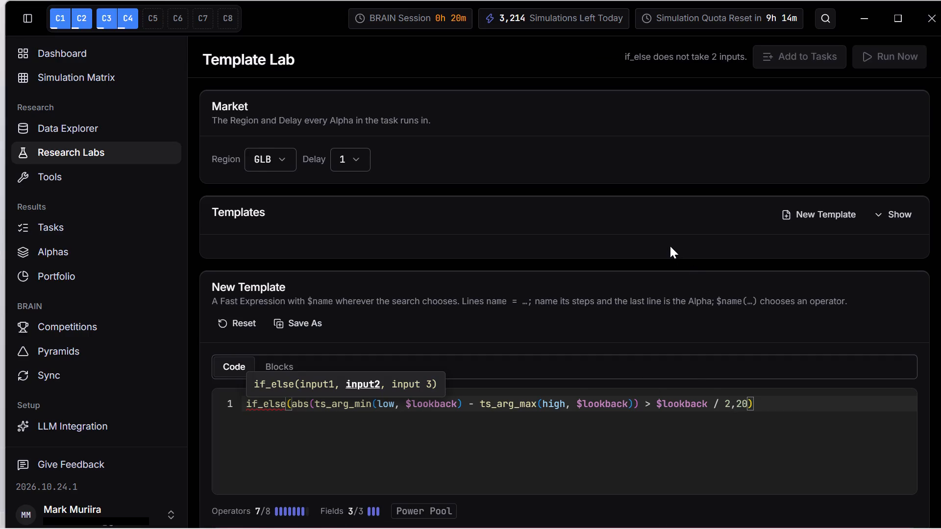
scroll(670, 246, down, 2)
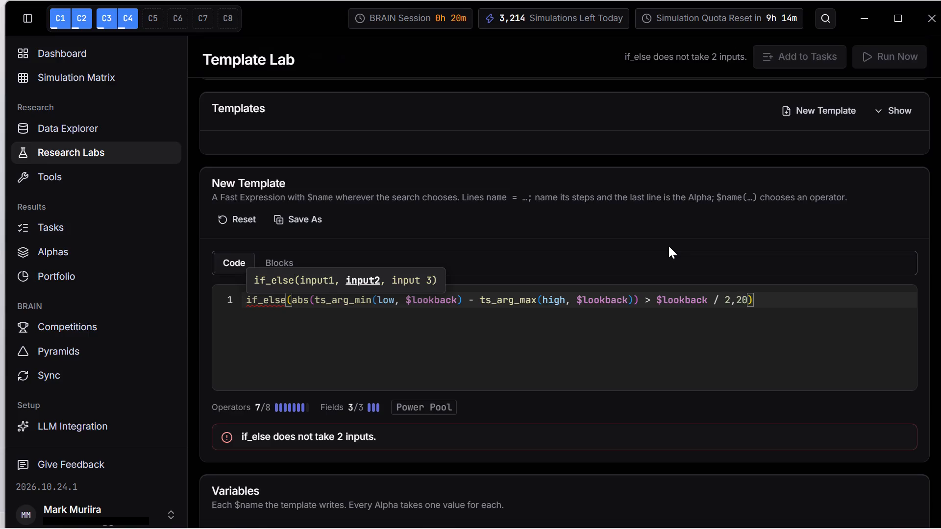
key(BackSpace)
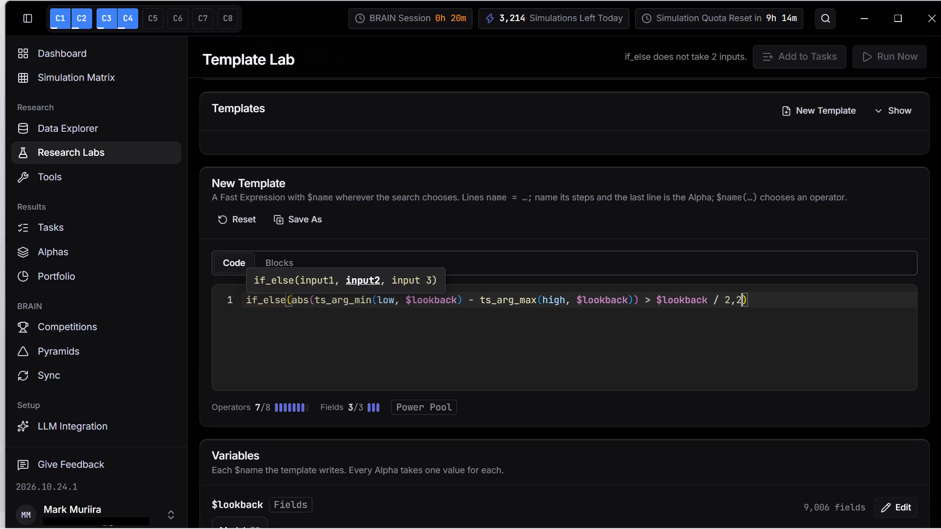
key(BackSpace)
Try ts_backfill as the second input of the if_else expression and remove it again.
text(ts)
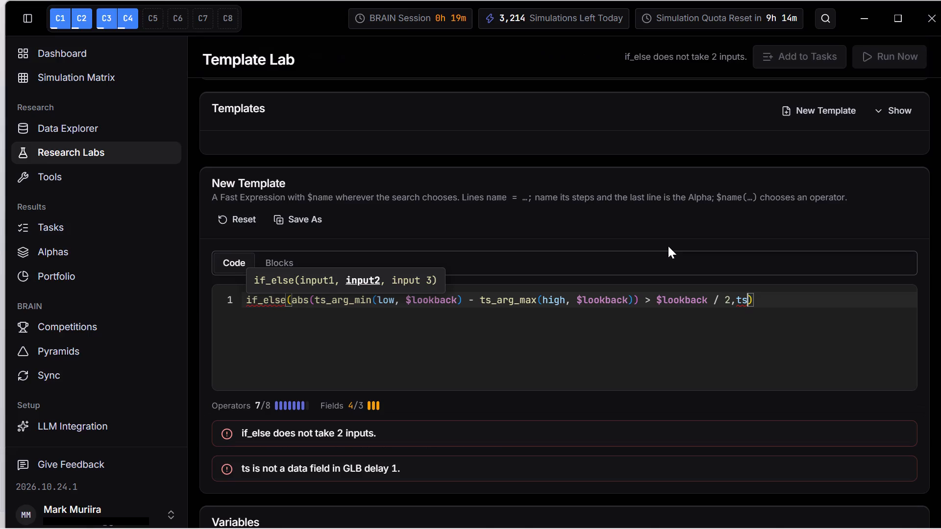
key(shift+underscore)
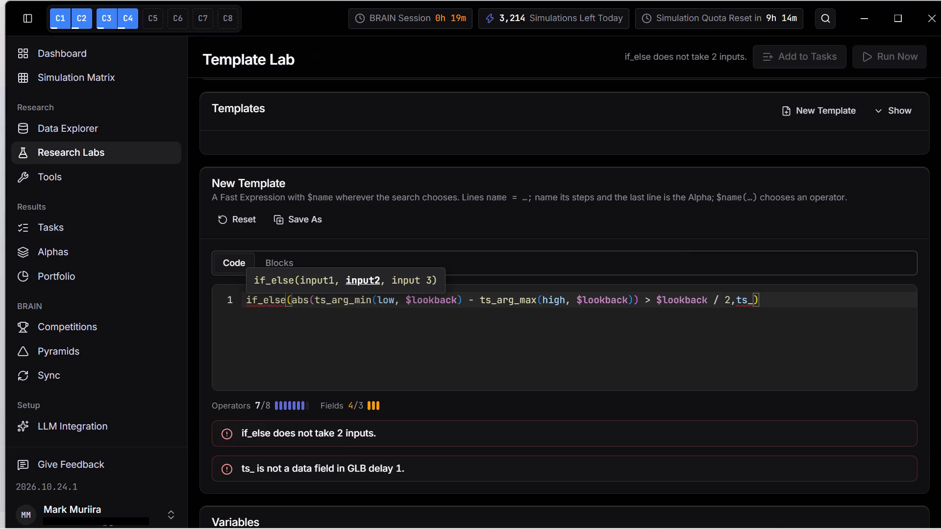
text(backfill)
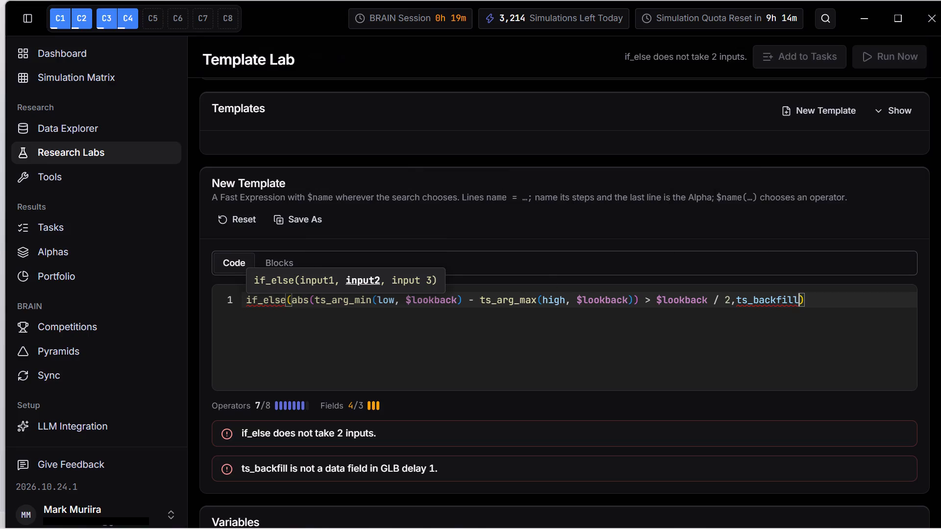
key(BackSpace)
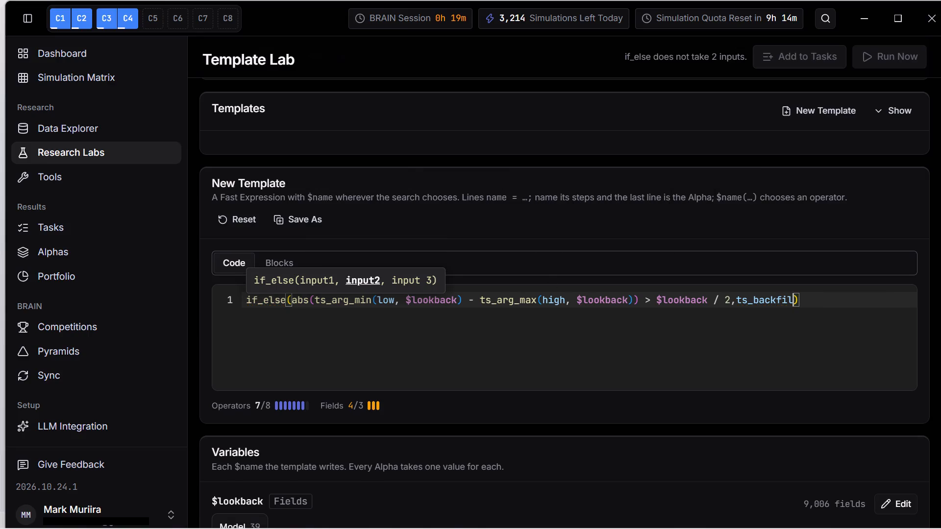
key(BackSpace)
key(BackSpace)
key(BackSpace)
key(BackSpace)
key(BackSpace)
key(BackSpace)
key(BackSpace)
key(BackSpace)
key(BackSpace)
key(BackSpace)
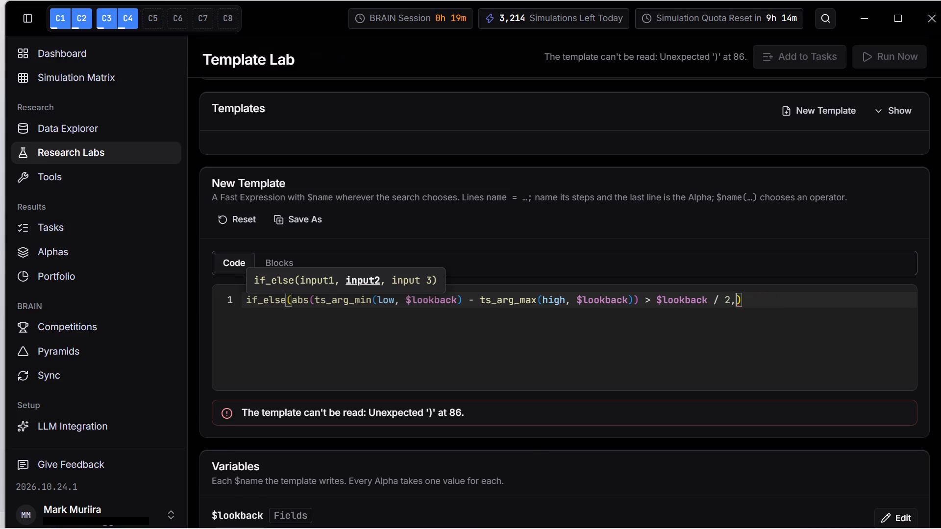
Show the template library to check the built-in template, and return to the end of the if_else expression in the editor.
click(896, 110)
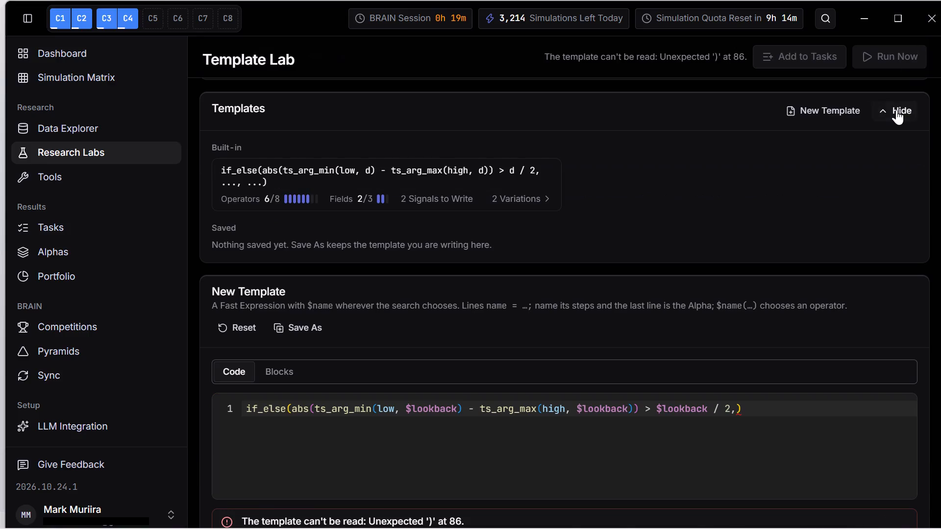
scroll(699, 308, down, 3)
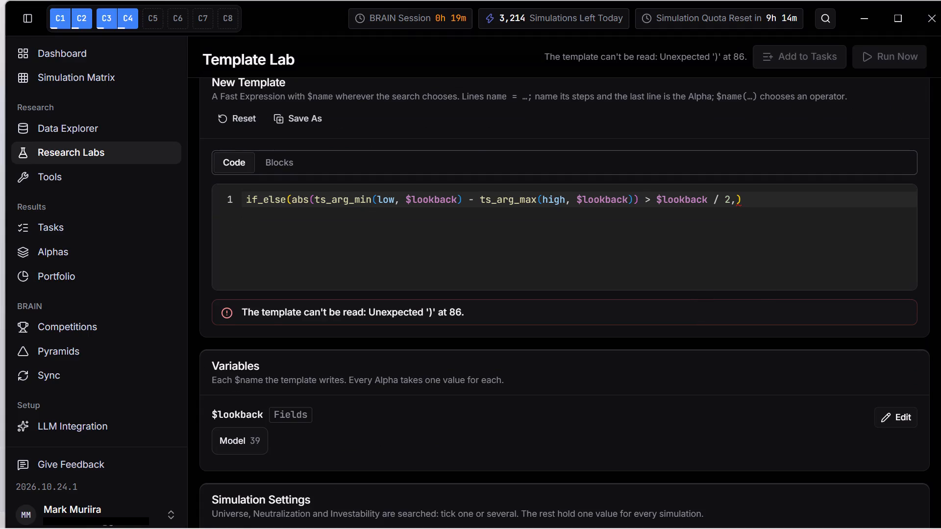
click(752, 196)
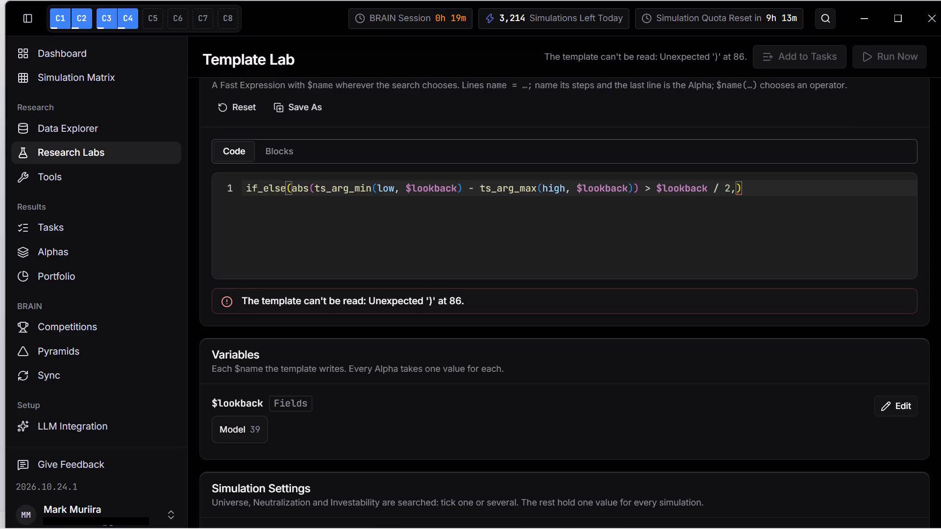
Delete the closing parenthesis at the end of the if_else expression, so it ends with "$lookback / 2,".
key(BackSpace)
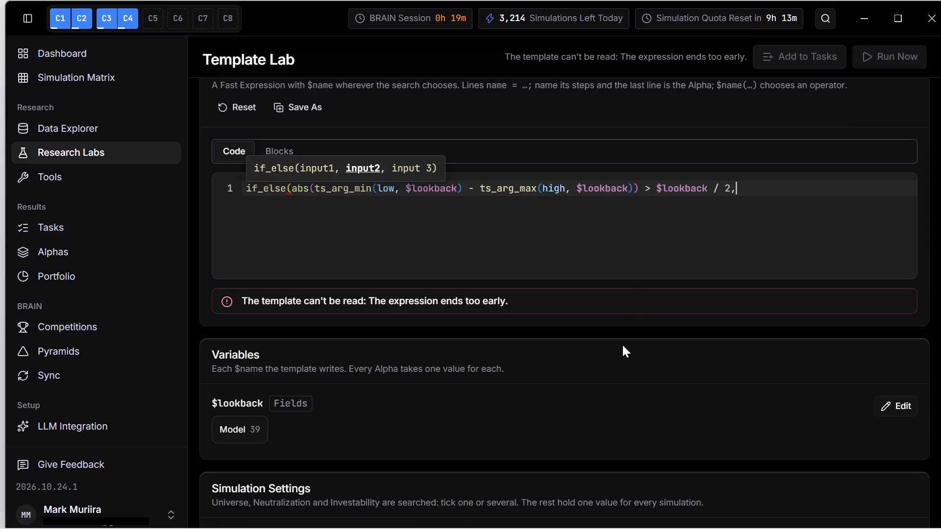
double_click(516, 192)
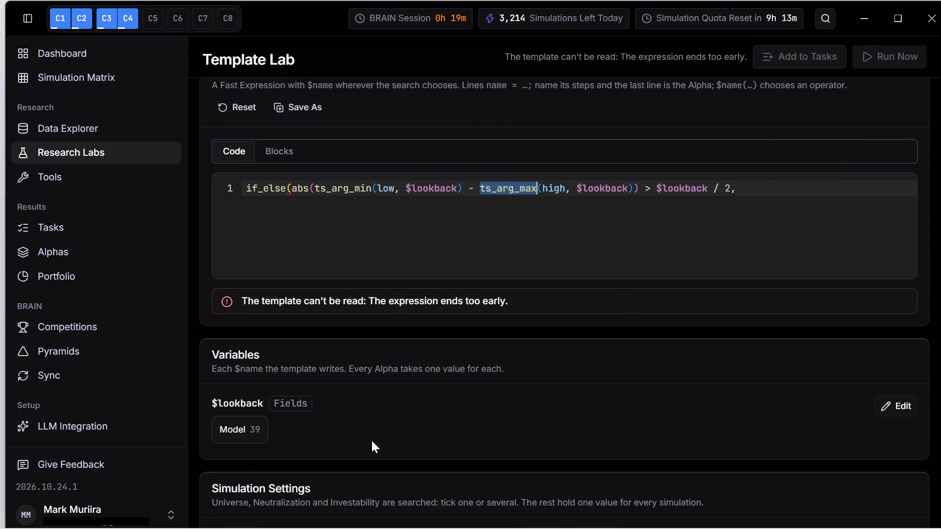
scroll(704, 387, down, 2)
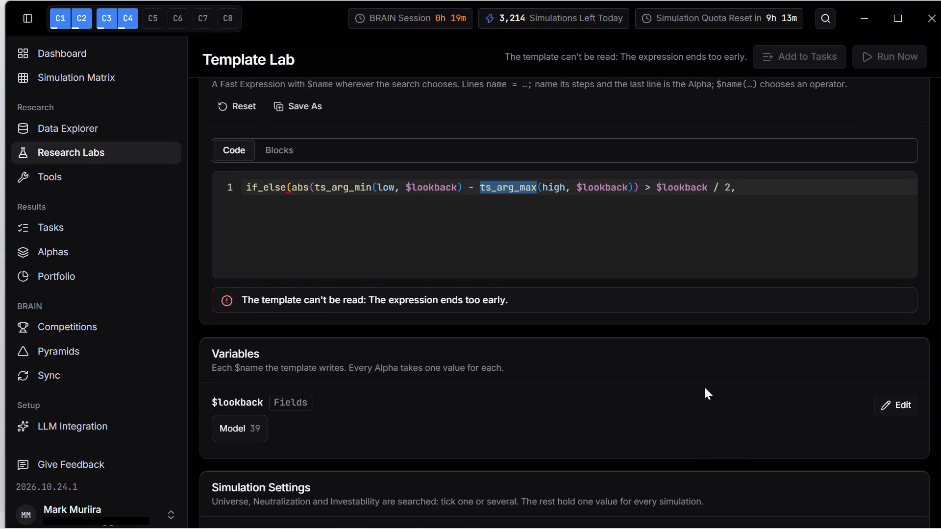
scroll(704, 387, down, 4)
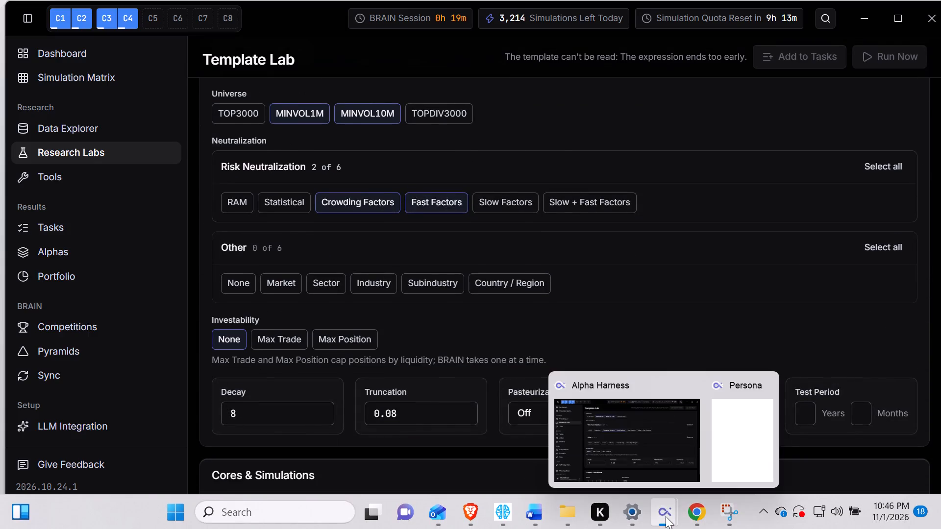
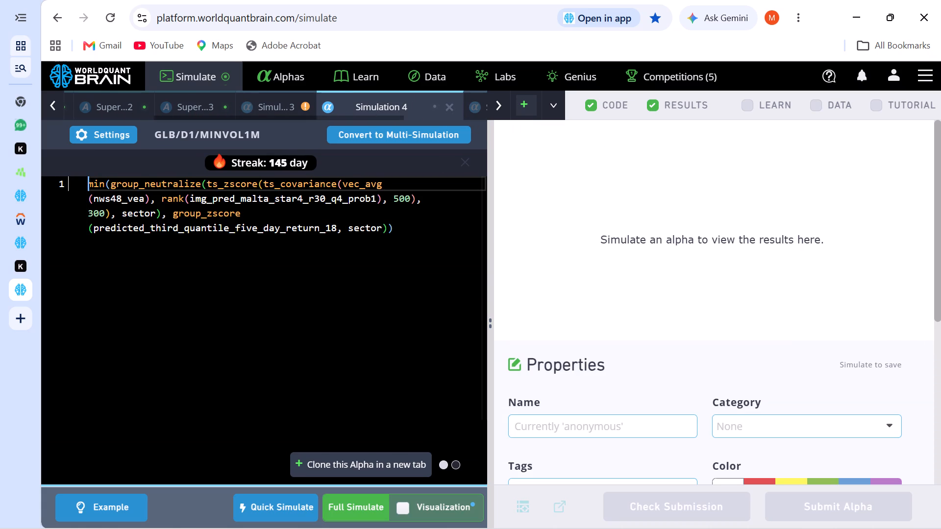
Switch to the other open WorldQuant BRAIN page, between the Invoices and Payments page and the Kuro Terms of Service page.
click(27, 240)
click(27, 240)
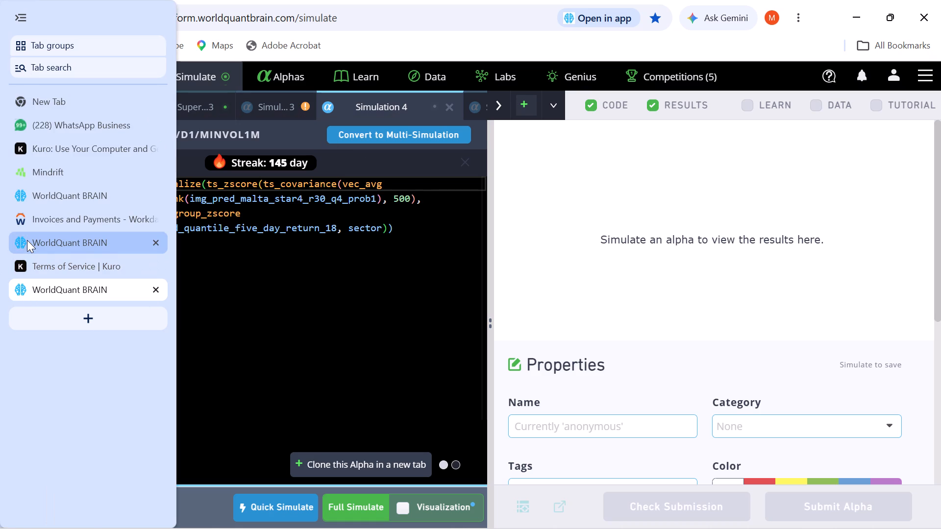
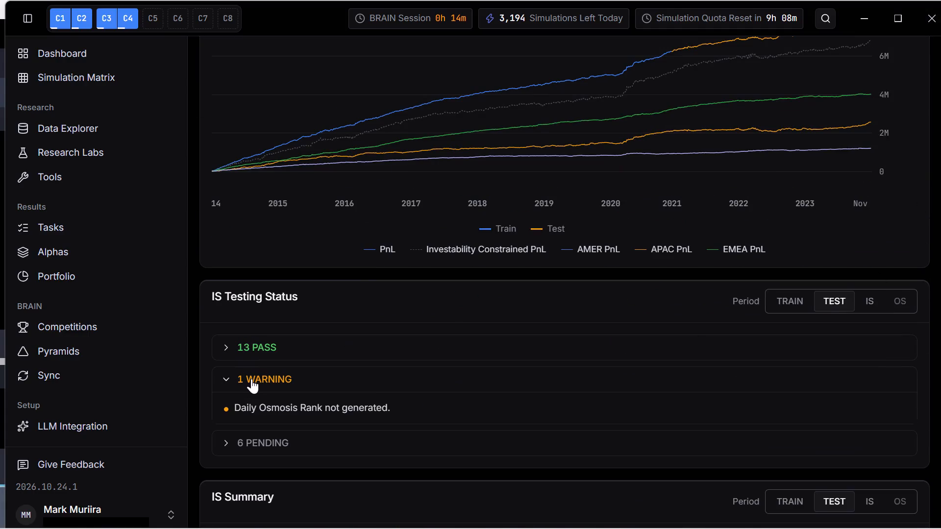
click(251, 379)
click(270, 340)
scroll(362, 387, down, 3)
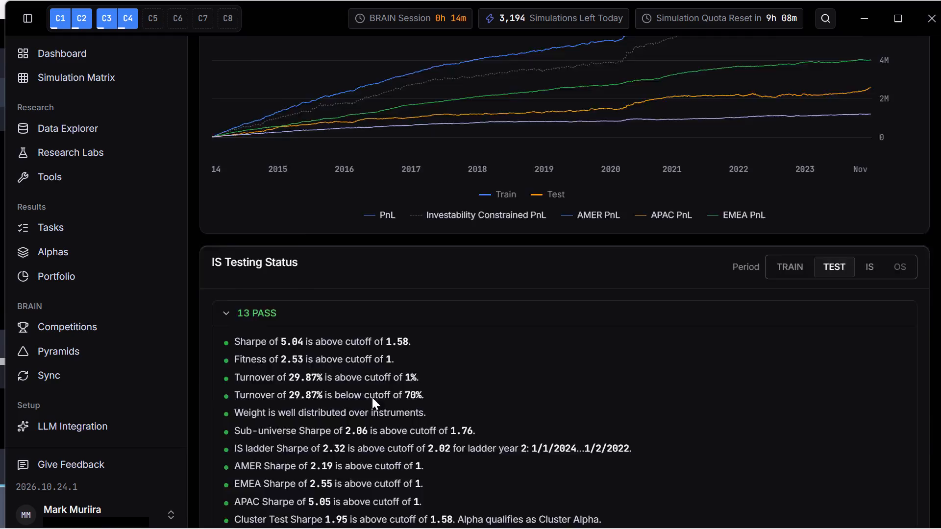
scroll(372, 397, down, 2)
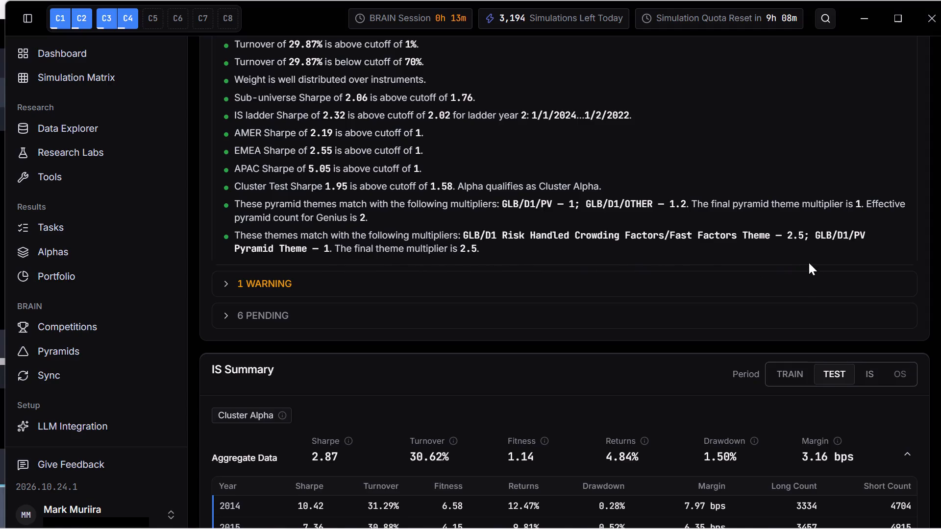
Review the PnL chart and code, and try to restart the Prod Correlation check for alpha e75r9916.
scroll(791, 238, up, 4)
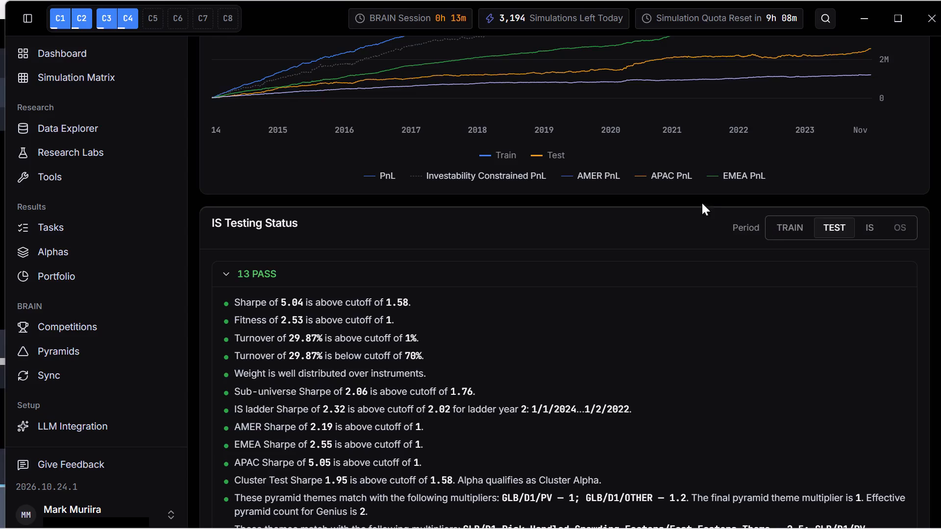
scroll(561, 114, up, 1)
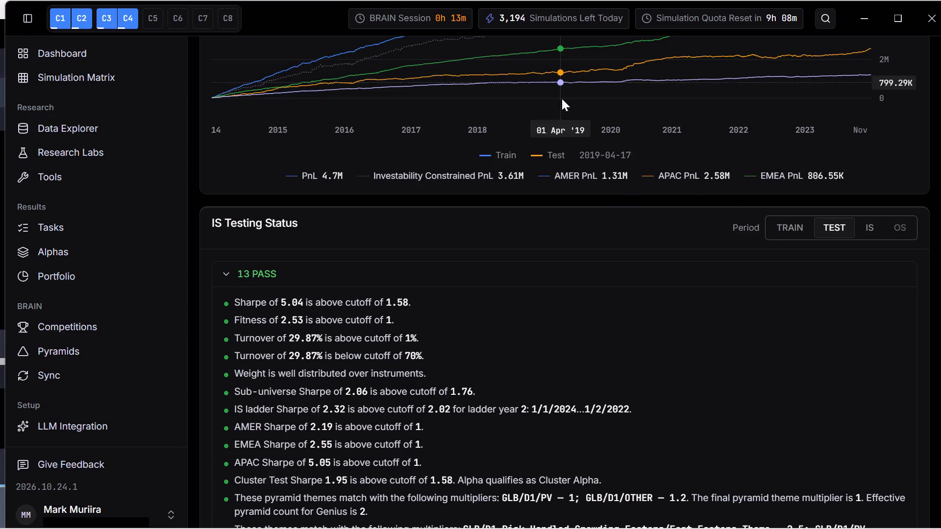
scroll(940, 249, up, 13)
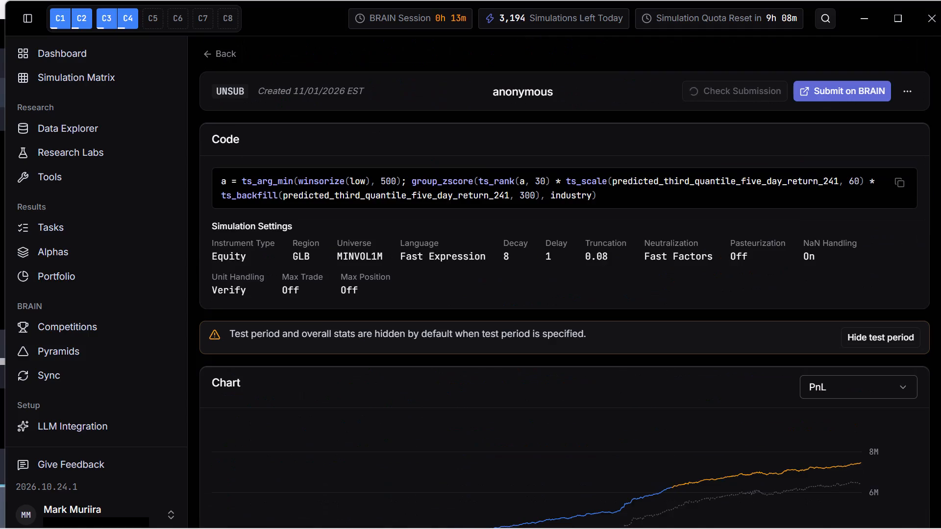
scroll(940, 237, down, 18)
scroll(940, 269, down, 5)
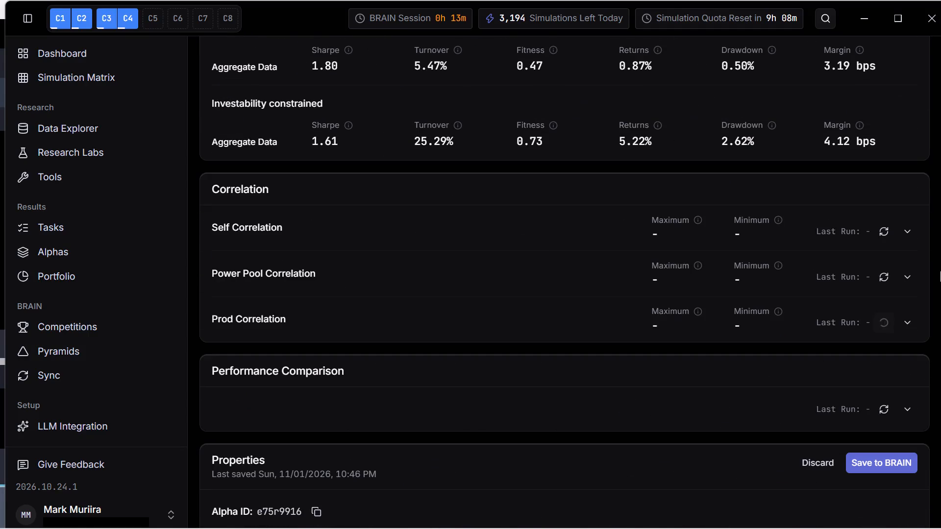
click(885, 322)
Open alpha e75r9916 on the WorldQuant BRAIN website in Chrome for submission.
scroll(940, 301, up, 13)
scroll(937, 231, up, 10)
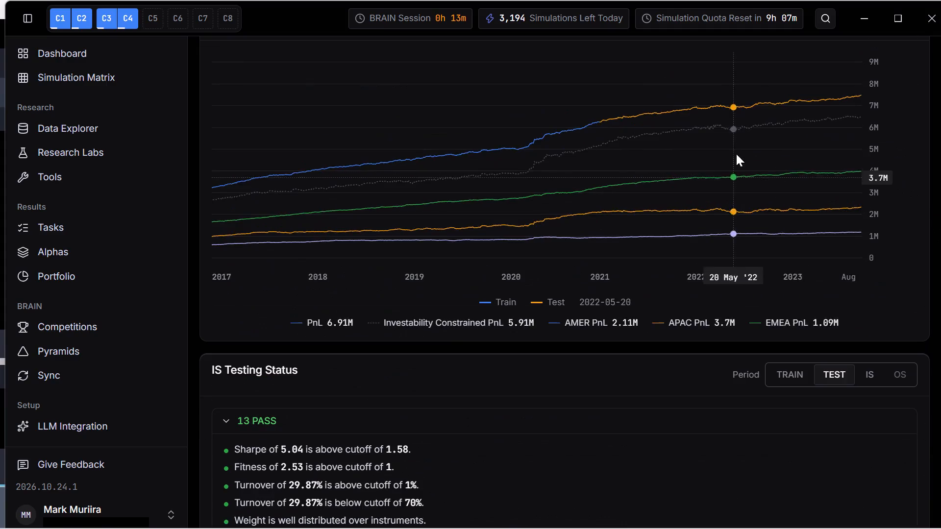
scroll(750, 154, up, 20)
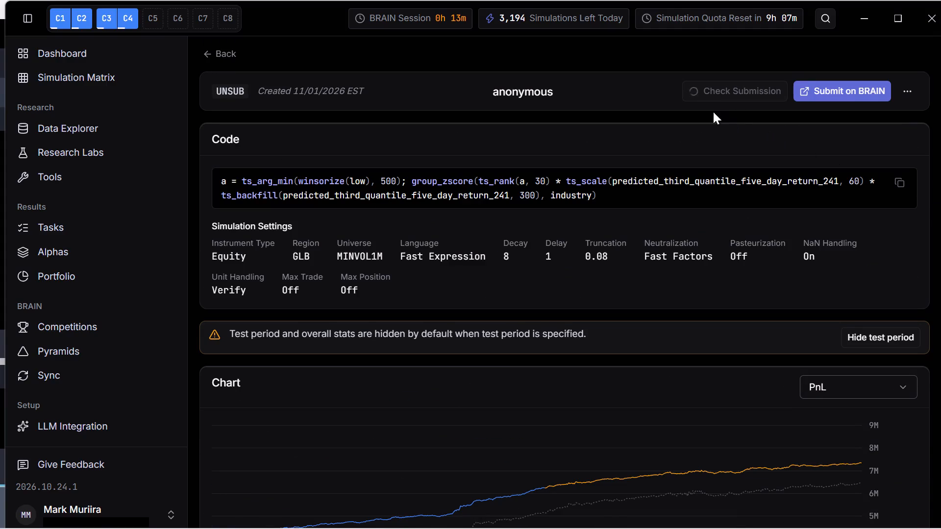
scroll(761, 98, up, 5)
click(837, 95)
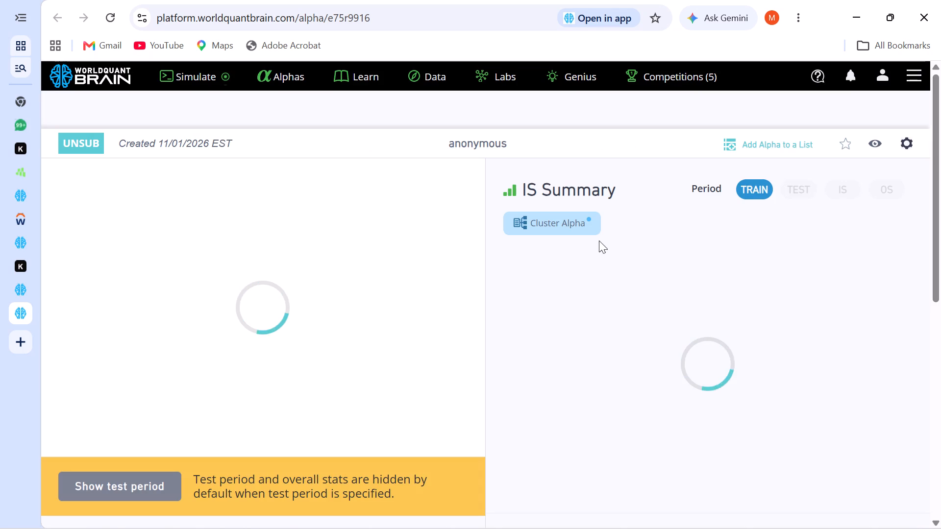
Show the test period for alpha e75r9916 on its BRAIN page.
scroll(744, 335, down, 5)
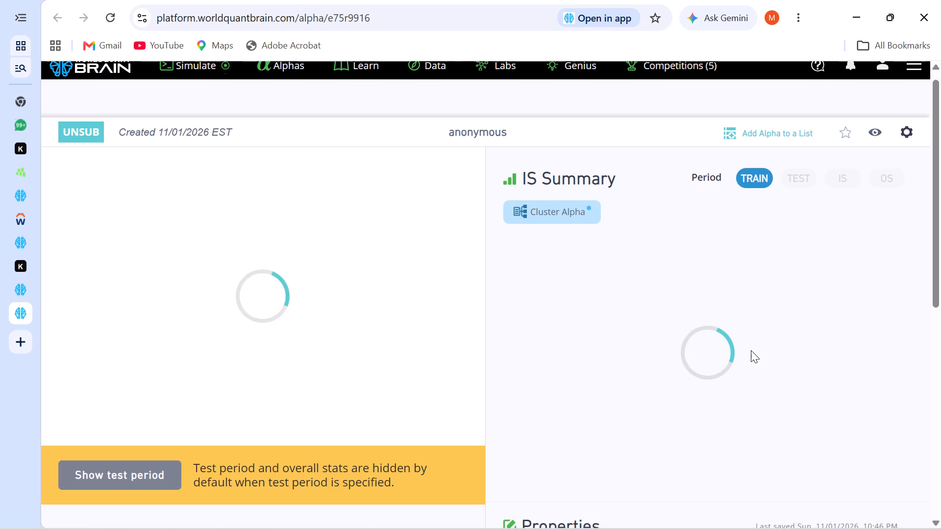
scroll(777, 404, down, 5)
scroll(611, 443, down, 3)
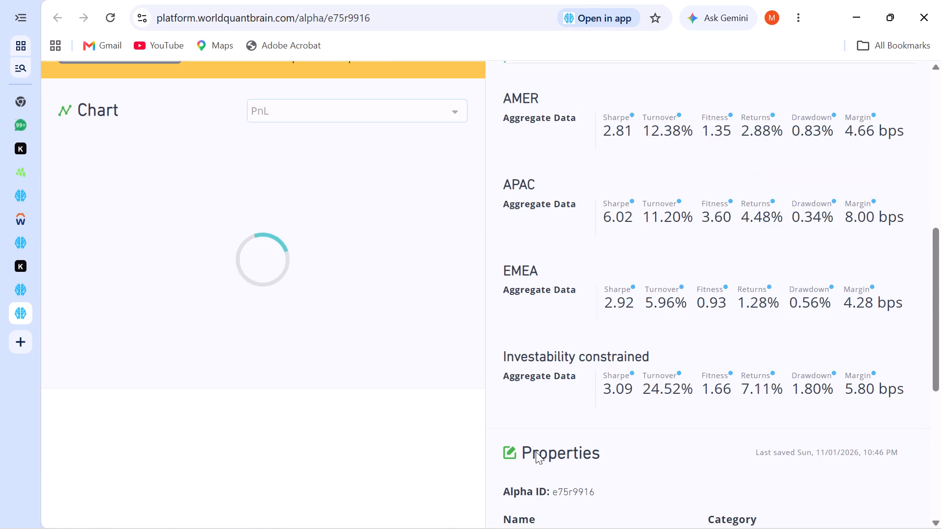
scroll(536, 452, down, 2)
click(397, 505)
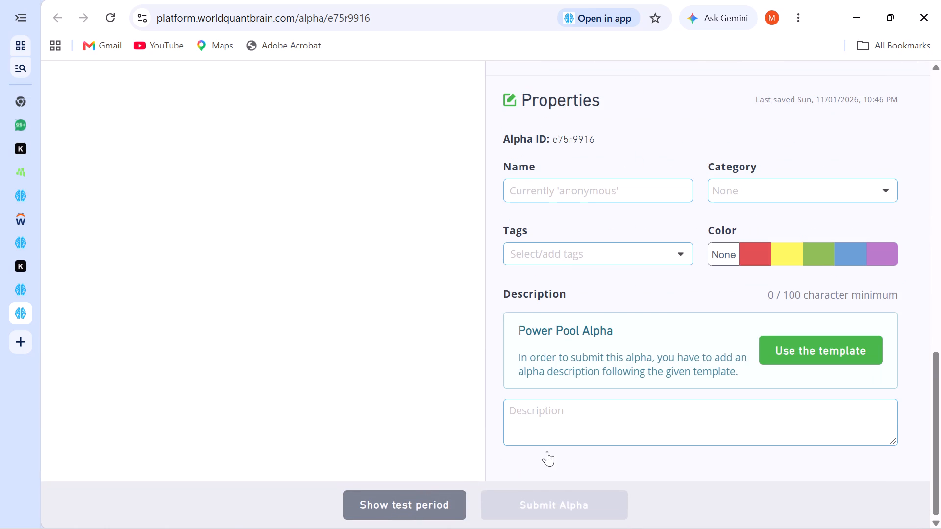
Switch the IS Summary of the alpha to the IS period.
scroll(822, 344, up, 11)
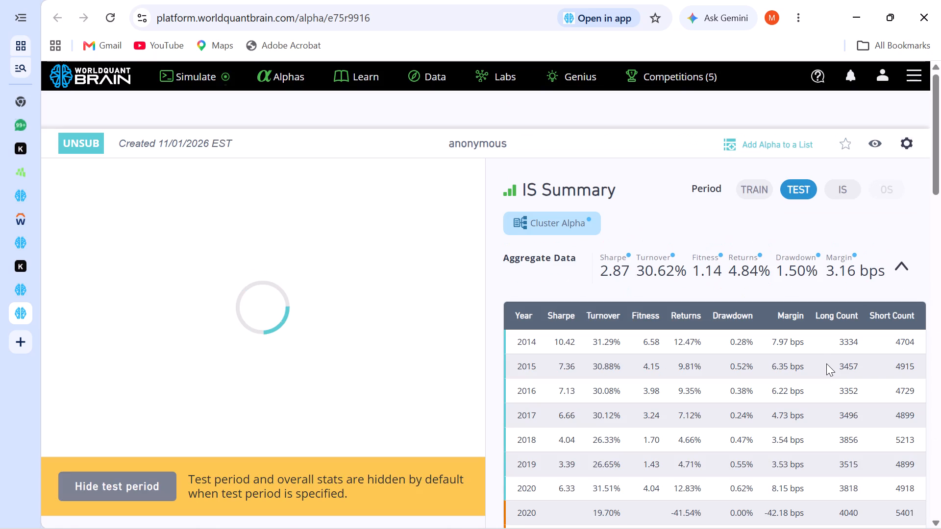
scroll(826, 365, up, 4)
click(837, 195)
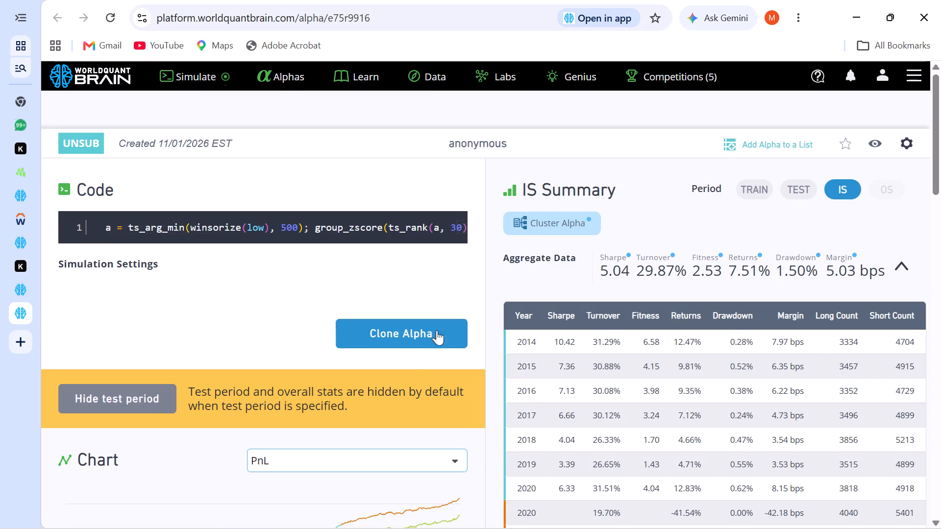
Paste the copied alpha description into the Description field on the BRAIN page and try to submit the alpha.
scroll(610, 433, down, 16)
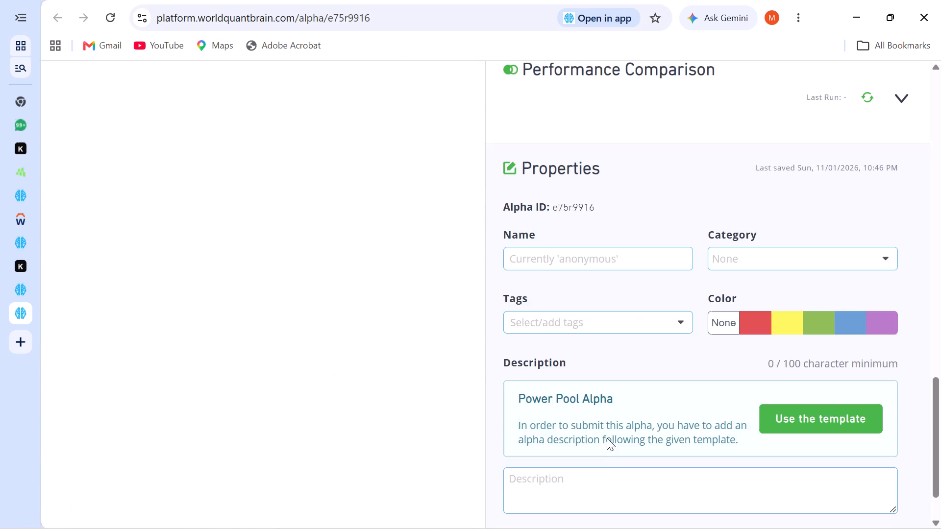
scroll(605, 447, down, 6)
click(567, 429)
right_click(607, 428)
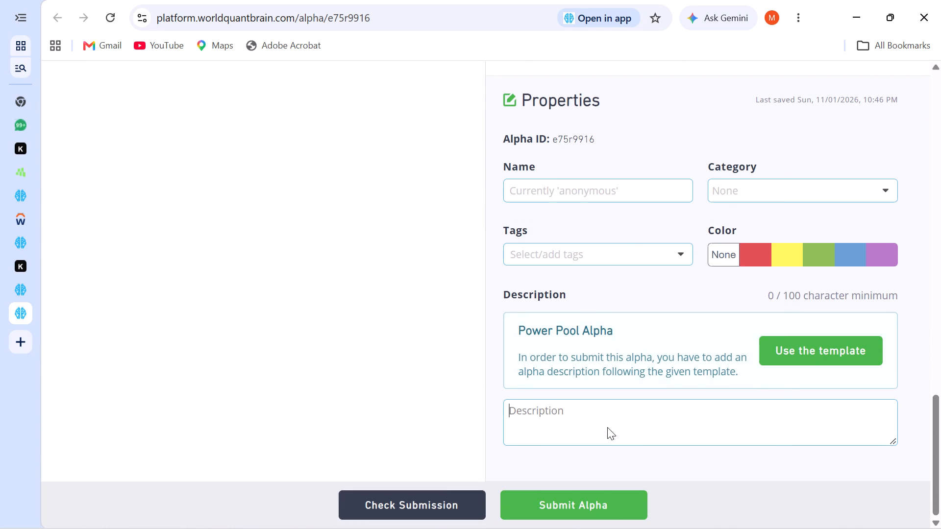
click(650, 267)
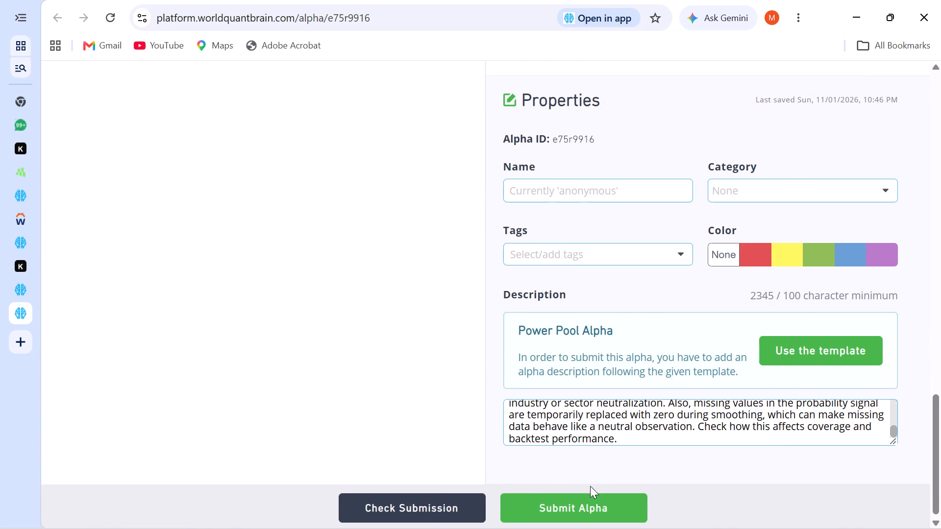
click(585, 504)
Paste the copied alpha description into the Description field again and save it.
click(608, 435)
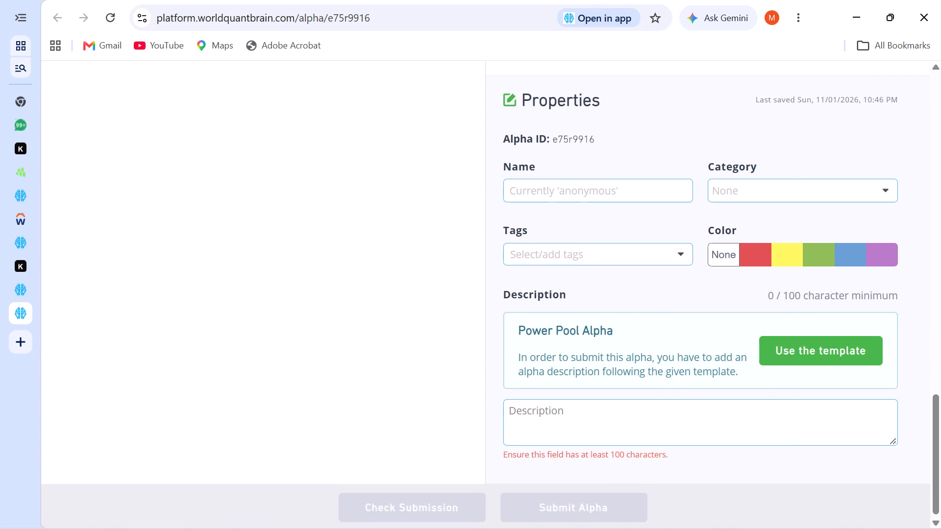
key(ctrl+v)
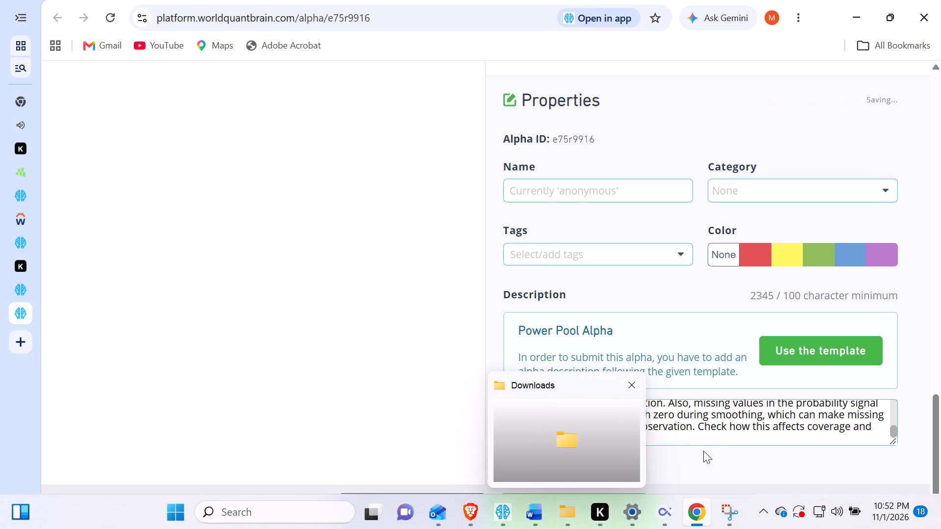
click(698, 459)
Submit alpha e75r9916 on BRAIN.
click(606, 502)
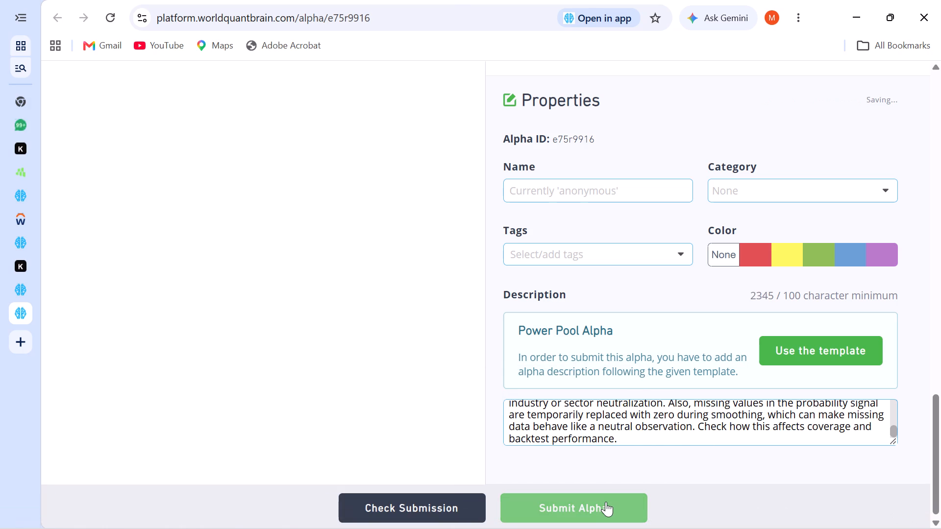
scroll(583, 248, up, 4)
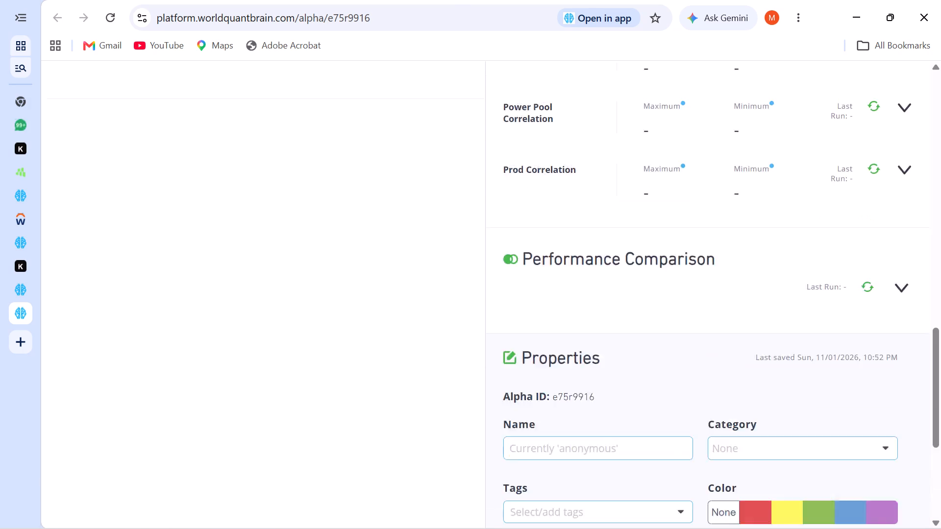
Review the IS Summary, correlation section and passed IS tests of alpha e75r9916 on the BRAIN page.
scroll(583, 248, up, 4)
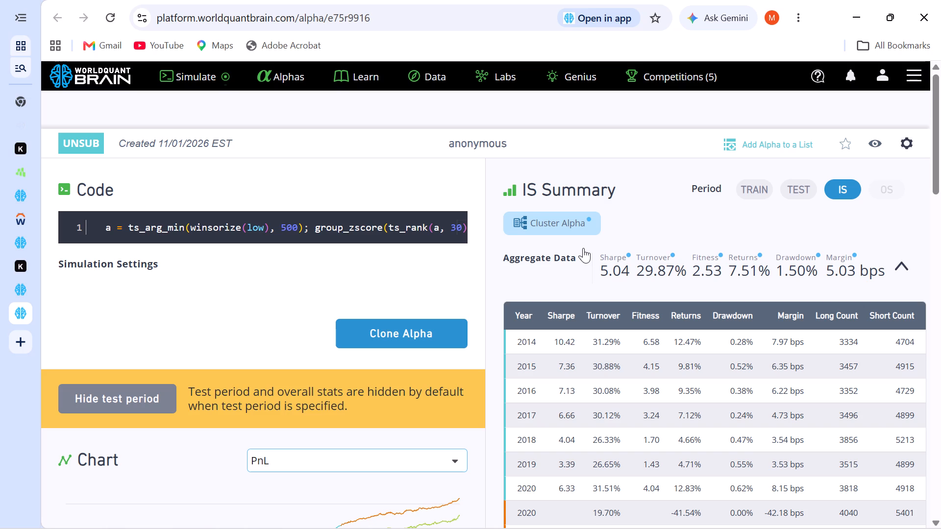
scroll(659, 368, down, 5)
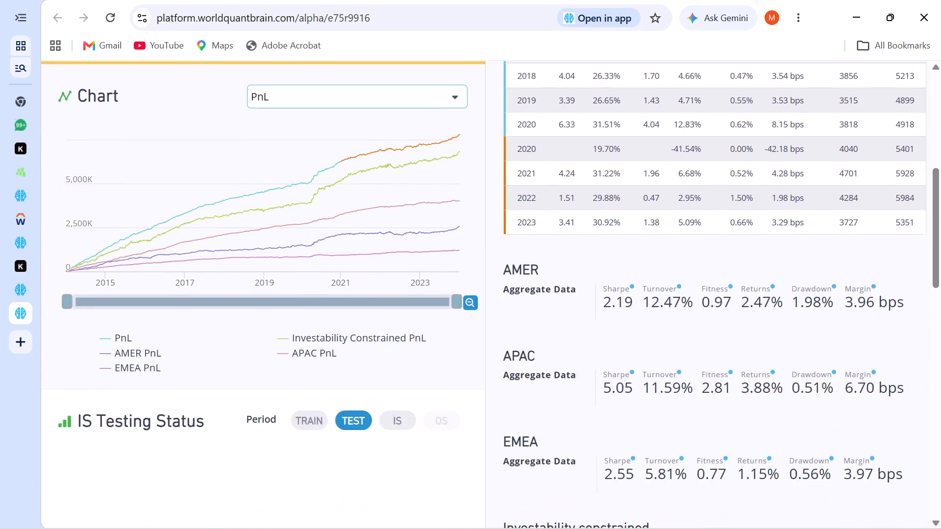
scroll(663, 298, down, 10)
scroll(665, 300, up, 5)
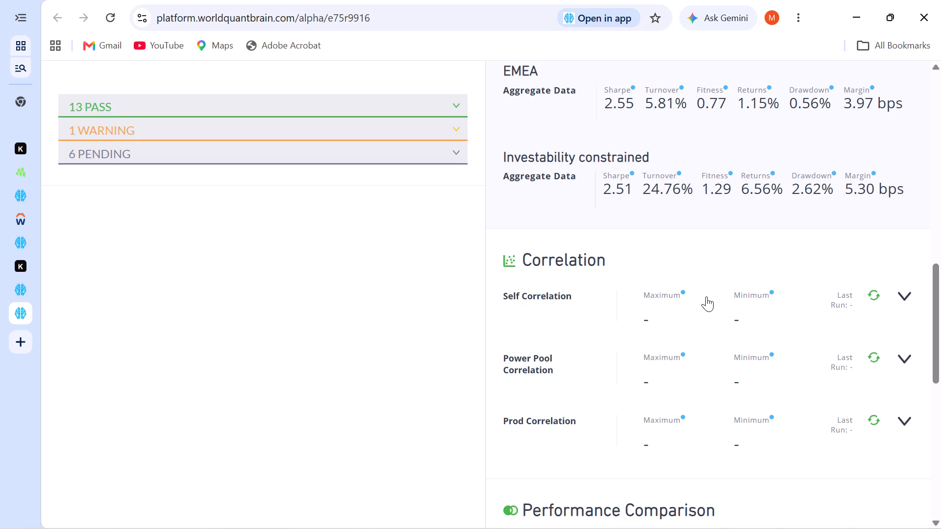
scroll(737, 297, down, 11)
scroll(878, 416, down, 4)
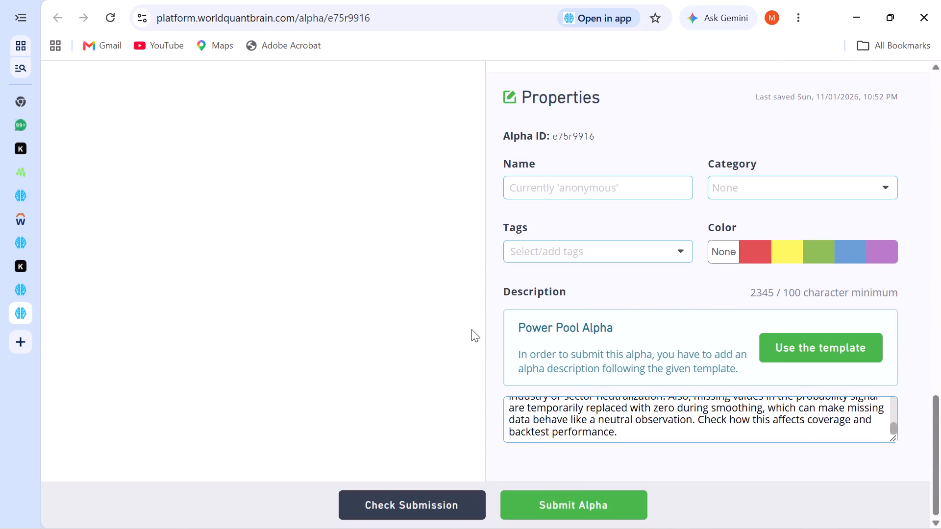
scroll(753, 244, up, 9)
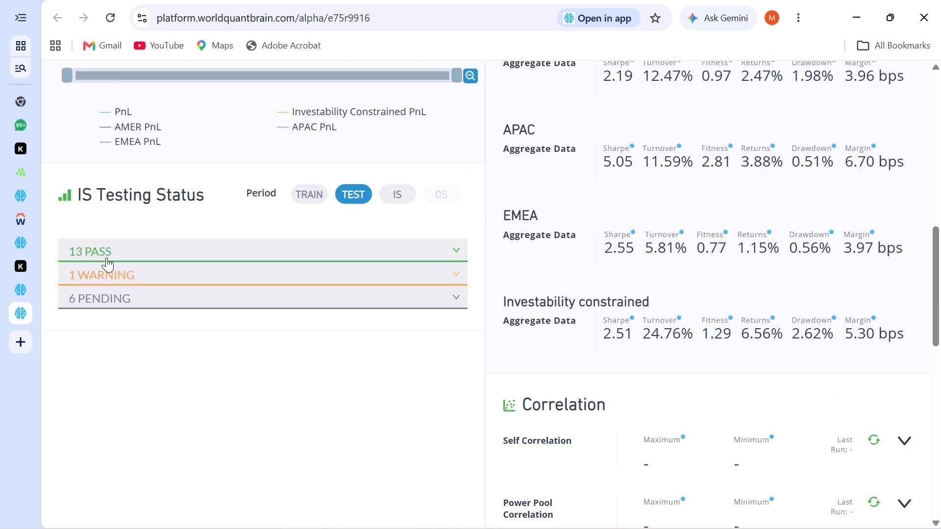
click(106, 257)
scroll(310, 377, down, 2)
scroll(618, 395, down, 5)
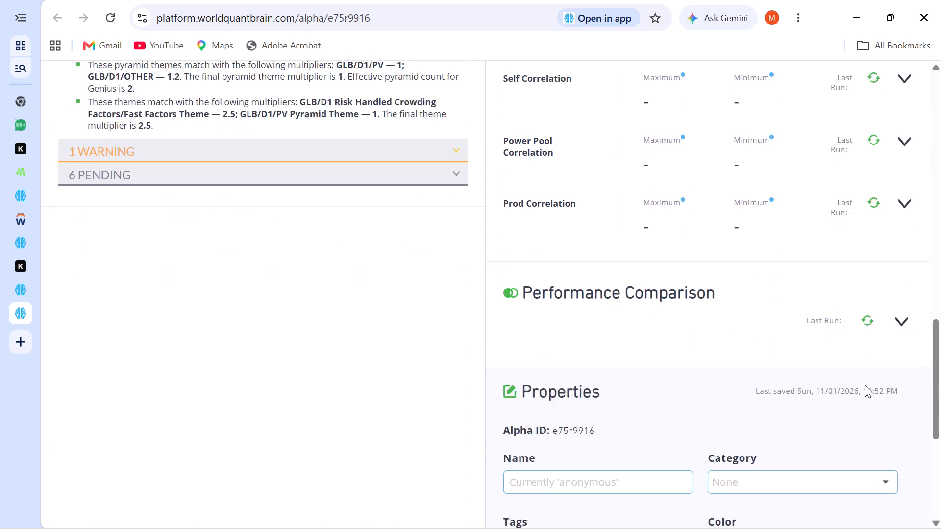
Submit alpha e75r9916 on BRAIN again.
scroll(940, 388, down, 8)
scroll(309, 284, down, 5)
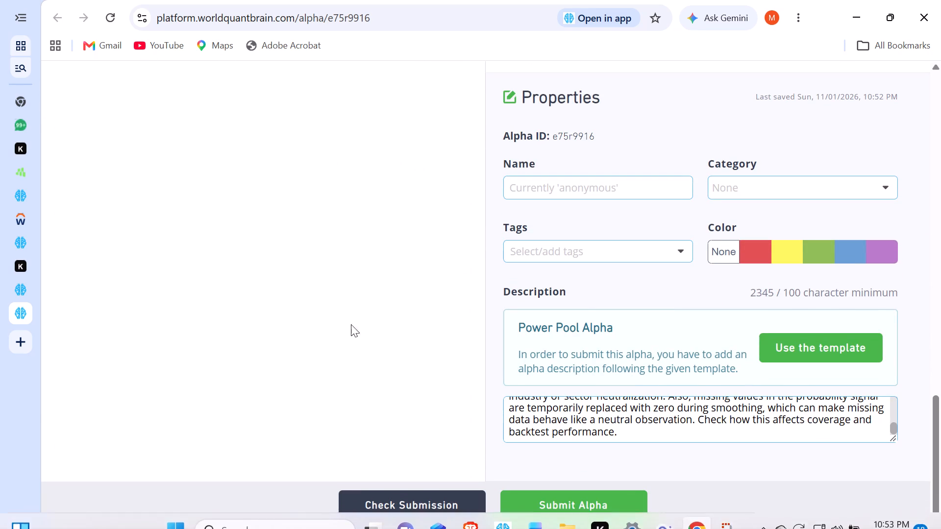
click(526, 500)
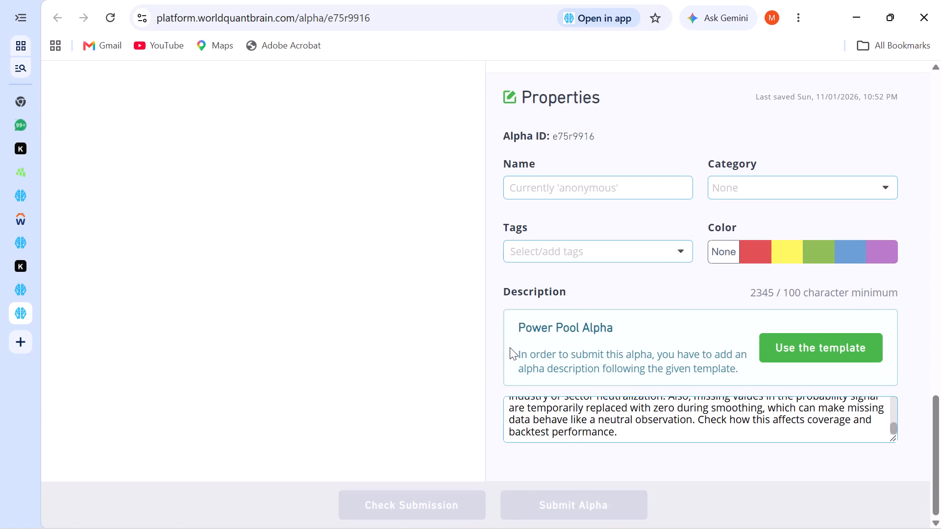
Inspect the IS Testing Status details and IS Summary of alpha e75r9916 following the submission.
scroll(690, 247, up, 8)
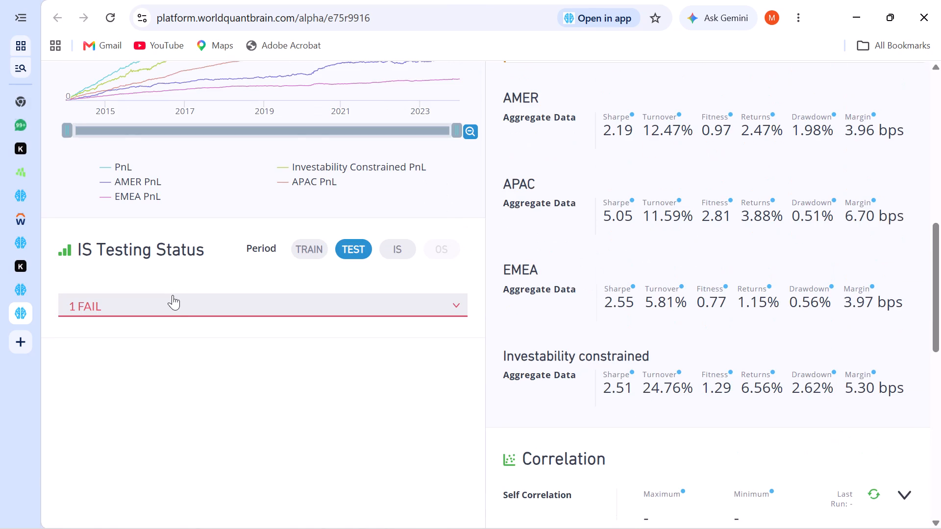
click(173, 308)
click(175, 308)
scroll(645, 289, up, 5)
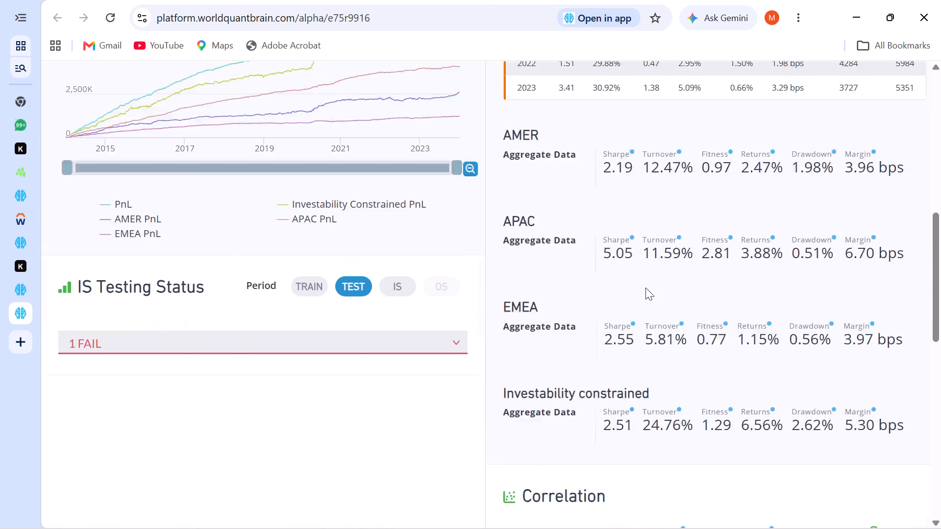
scroll(653, 284, up, 5)
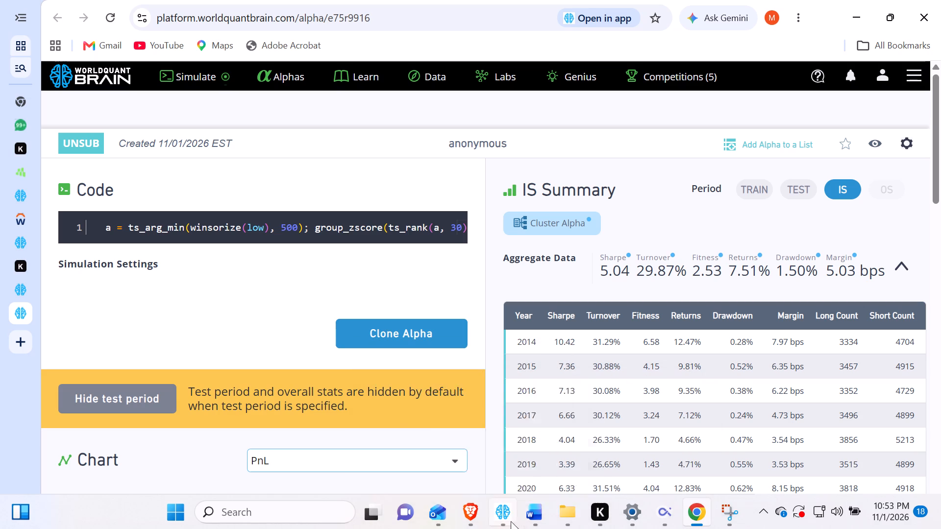
click(526, 463)
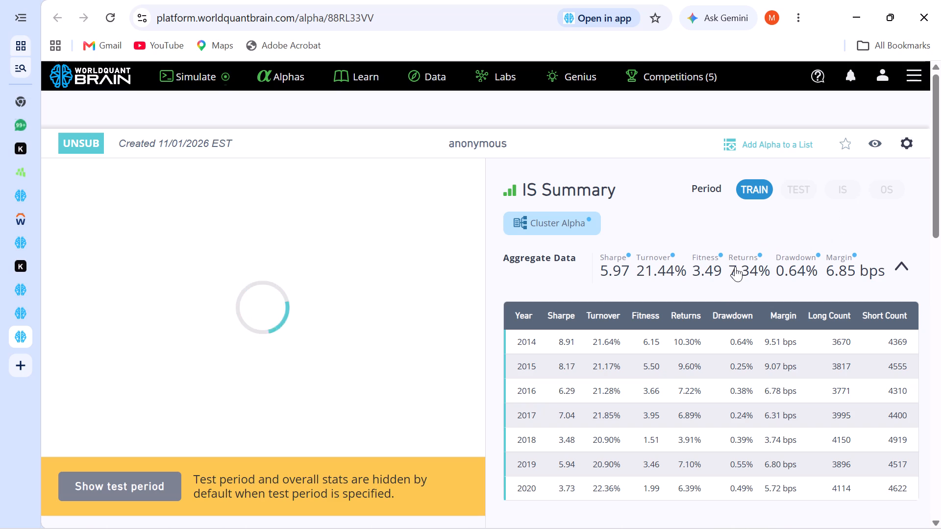
click(807, 194)
scroll(829, 289, down, 6)
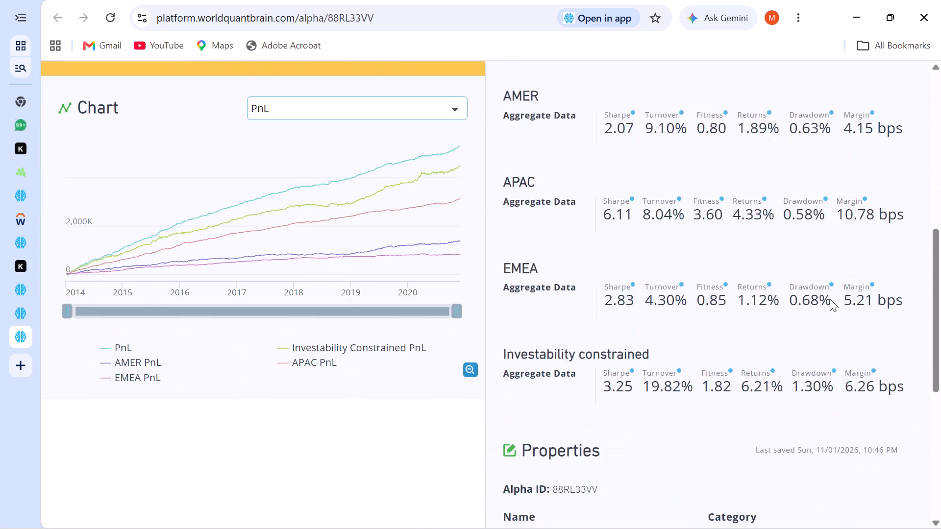
scroll(830, 299, up, 6)
scroll(833, 315, down, 5)
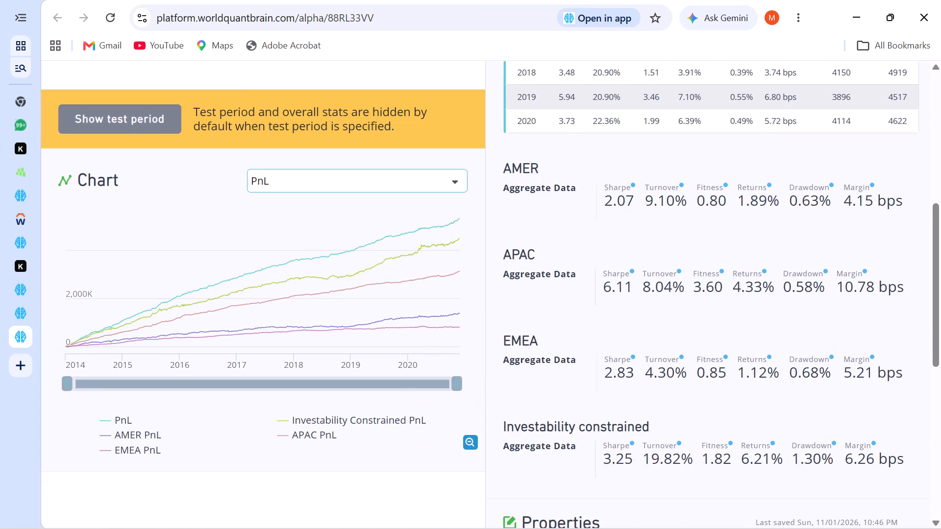
scroll(833, 319, down, 11)
scroll(813, 323, up, 4)
scroll(801, 321, down, 7)
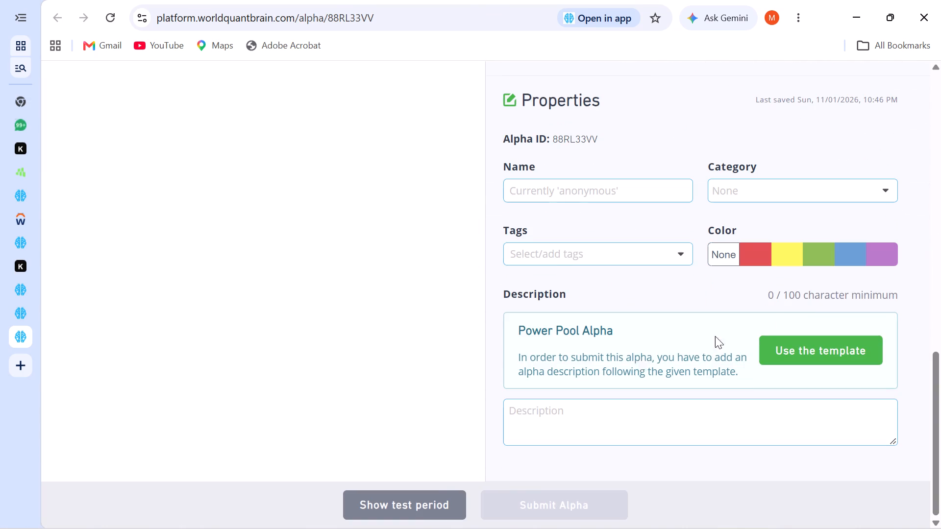
click(424, 500)
Expand the passed checks in the IS Testing Status of alpha 88RL33VV.
scroll(682, 334, down, 2)
scroll(682, 334, up, 4)
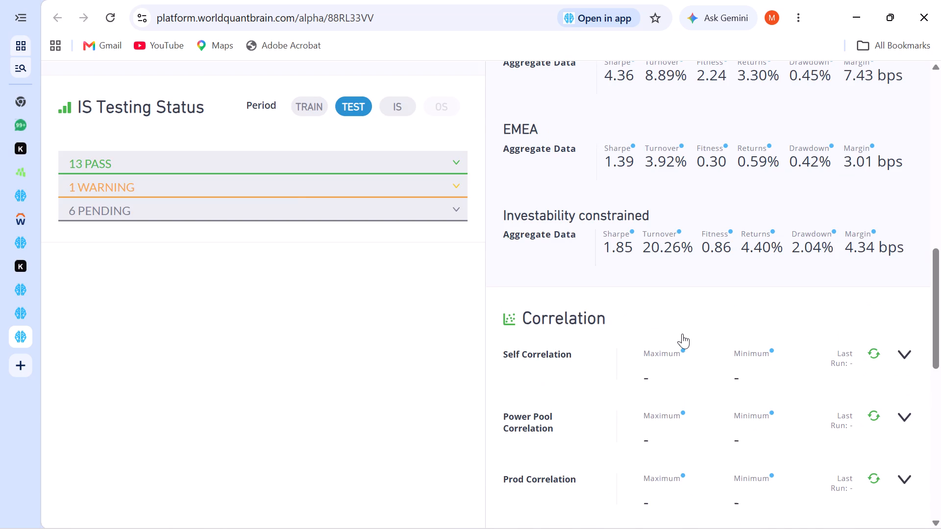
click(289, 196)
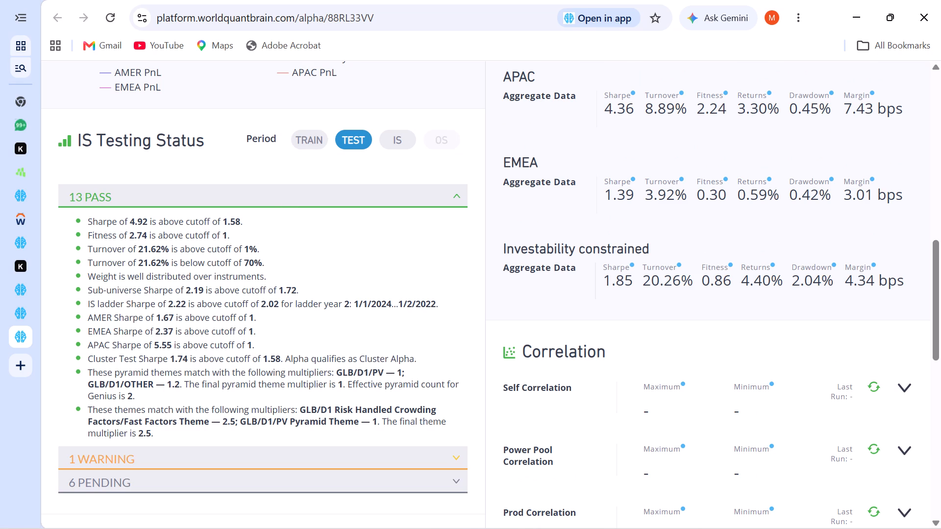
Paste the copied alpha description into the Description field in the Properties of alpha 88RL33VV on BRAIN.
scroll(518, 332, down, 6)
scroll(627, 371, down, 5)
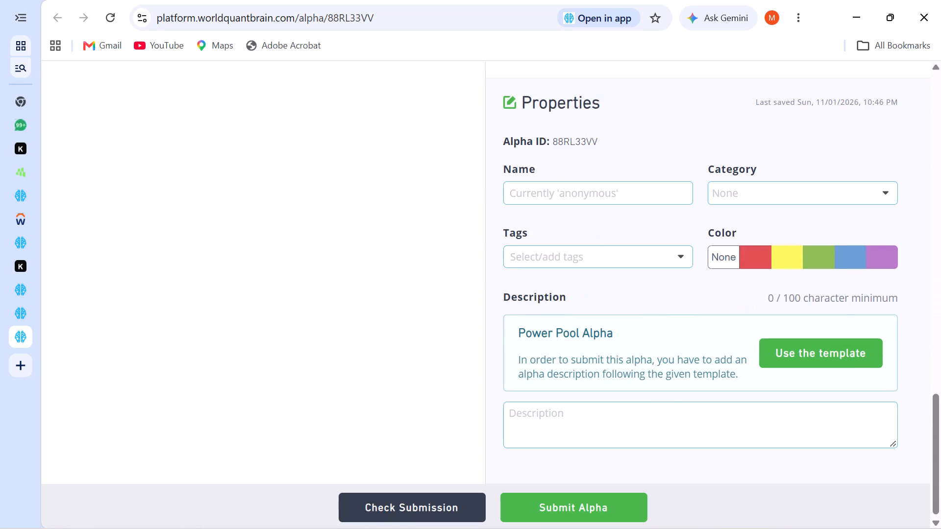
scroll(668, 409, down, 5)
click(554, 437)
right_click(549, 431)
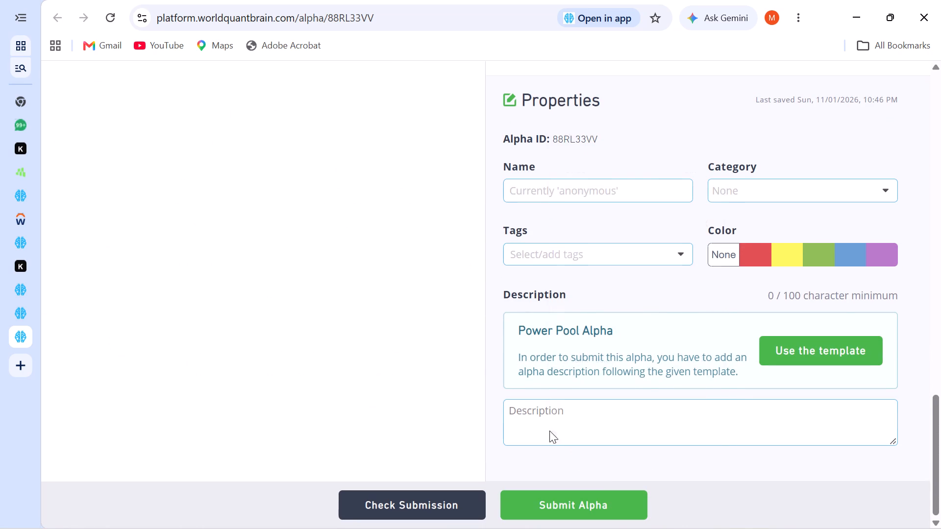
click(574, 265)
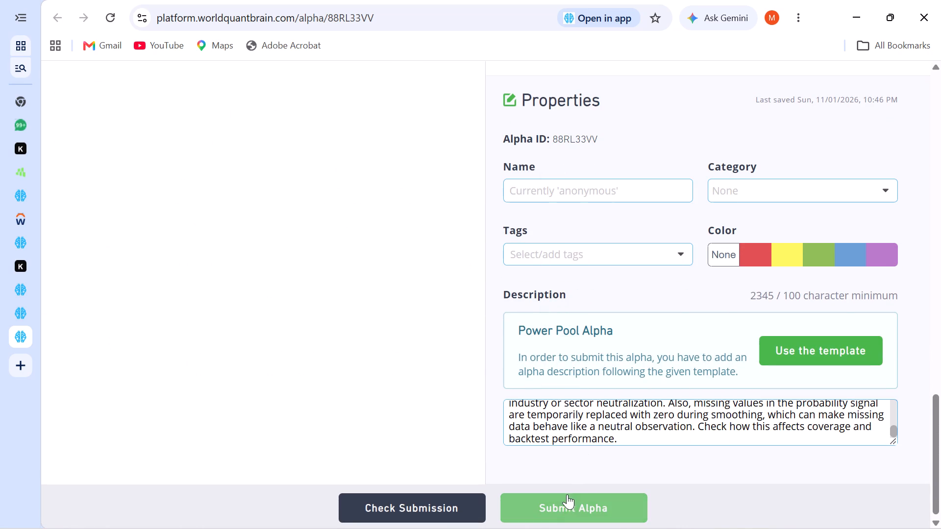
Submit alpha 88RL33VV on BRAIN.
click(565, 502)
Compare the IS Summary of alpha 88RL33VV across the TRAIN, TEST and IS periods, and look over its regional statistics and correlations.
scroll(647, 291, up, 3)
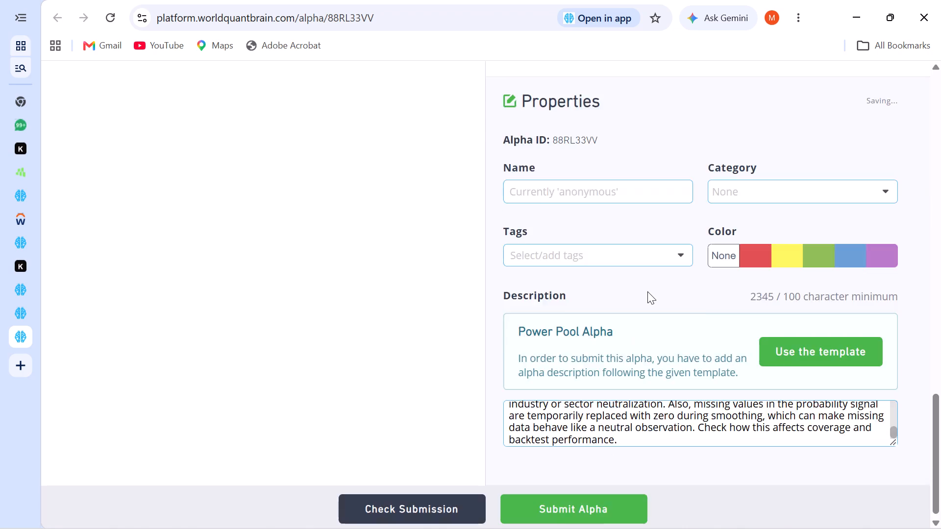
scroll(647, 291, up, 11)
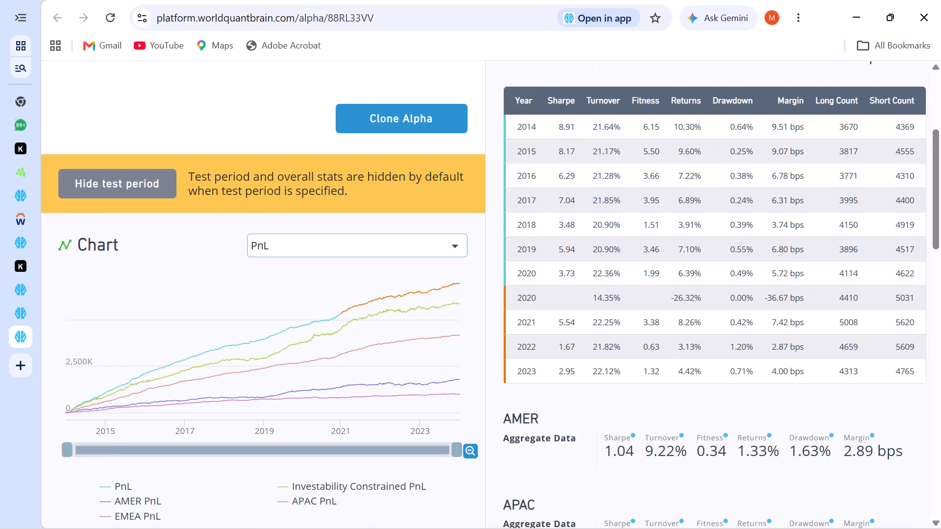
scroll(637, 320, down, 2)
scroll(637, 323, up, 5)
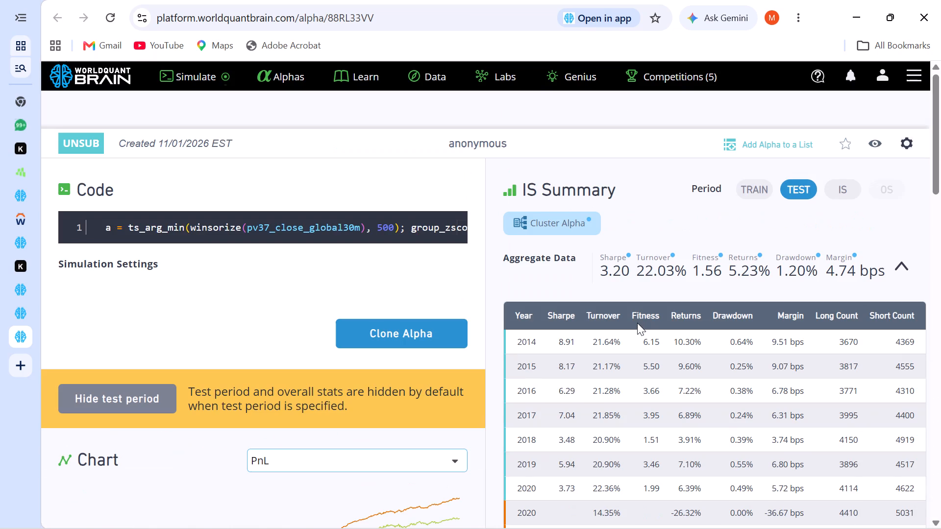
click(846, 193)
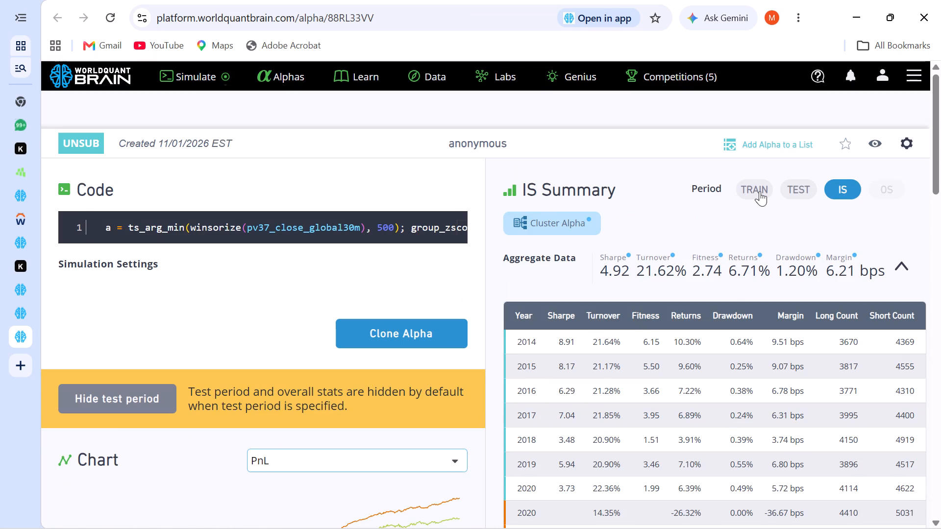
click(716, 190)
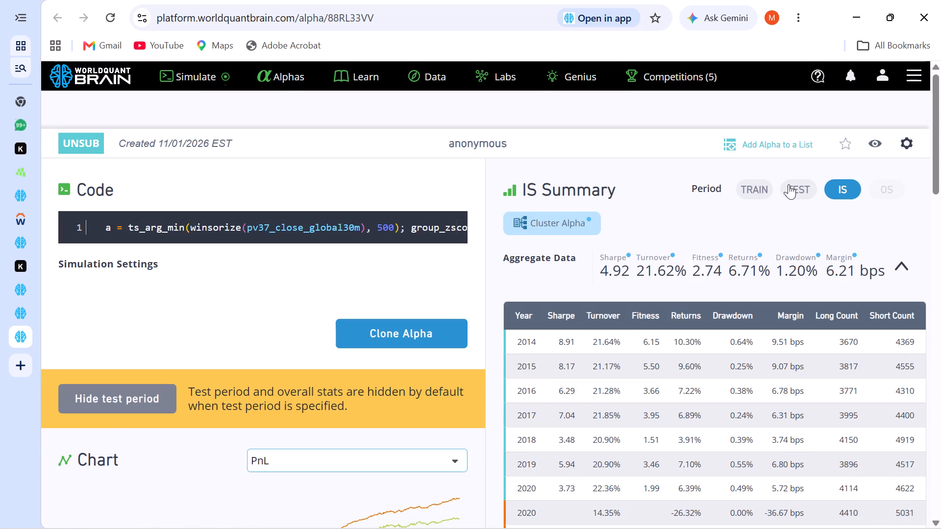
click(789, 184)
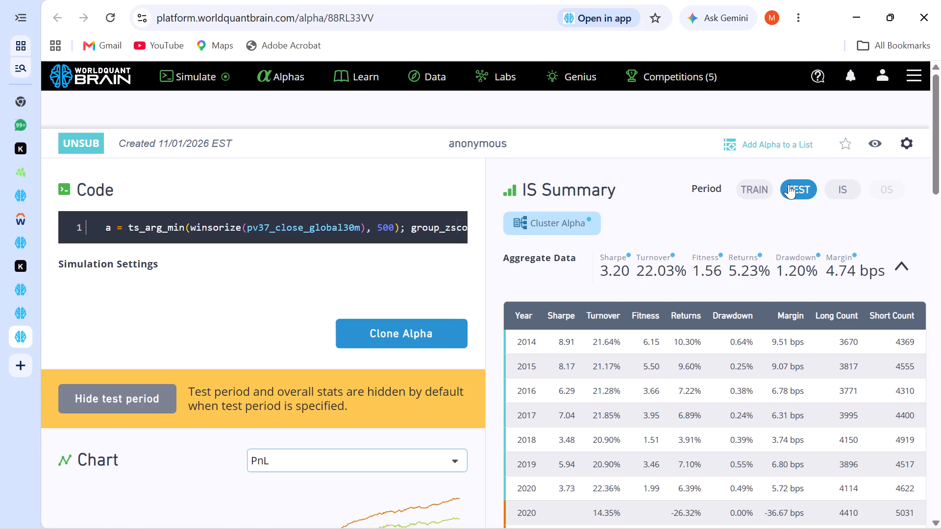
click(763, 184)
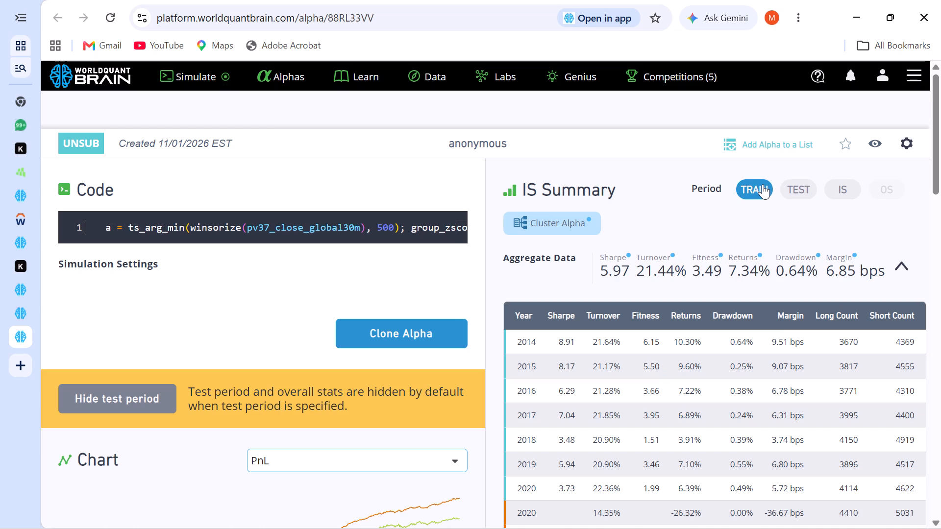
click(794, 183)
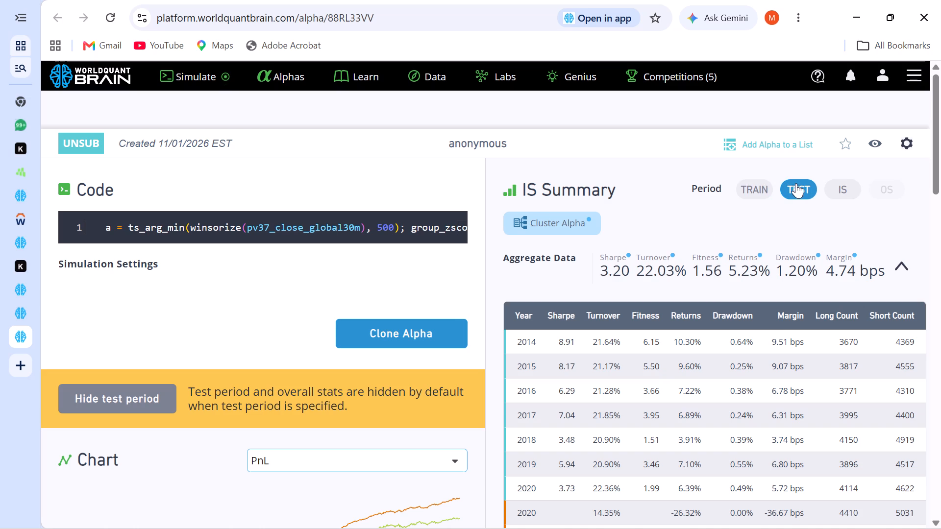
click(837, 186)
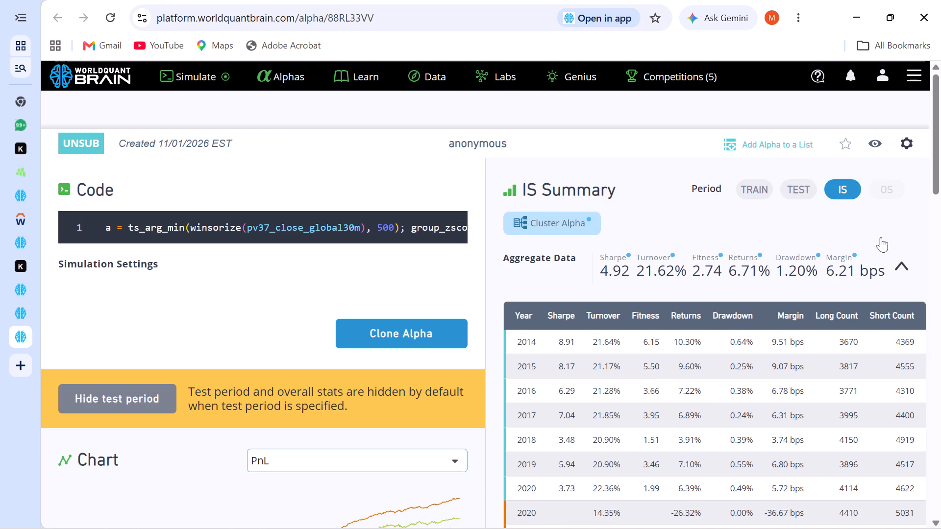
scroll(916, 310, down, 18)
scroll(909, 353, up, 7)
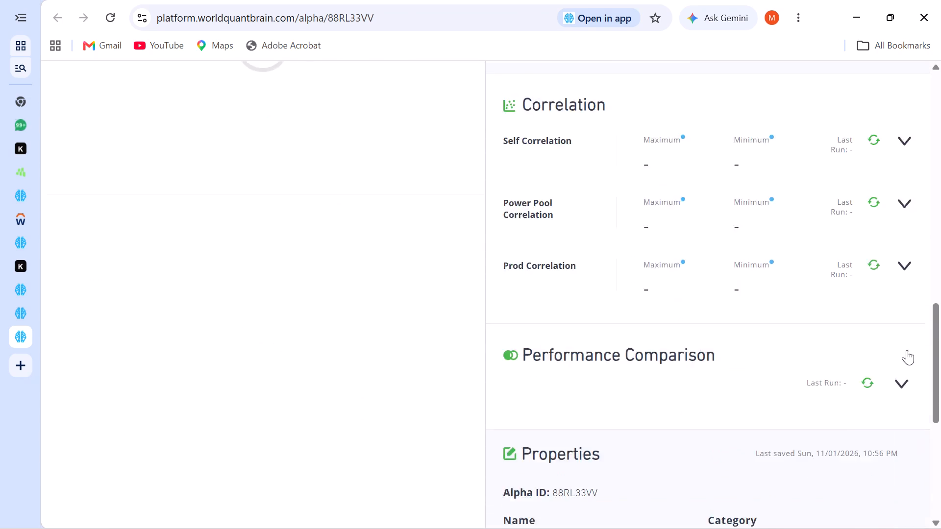
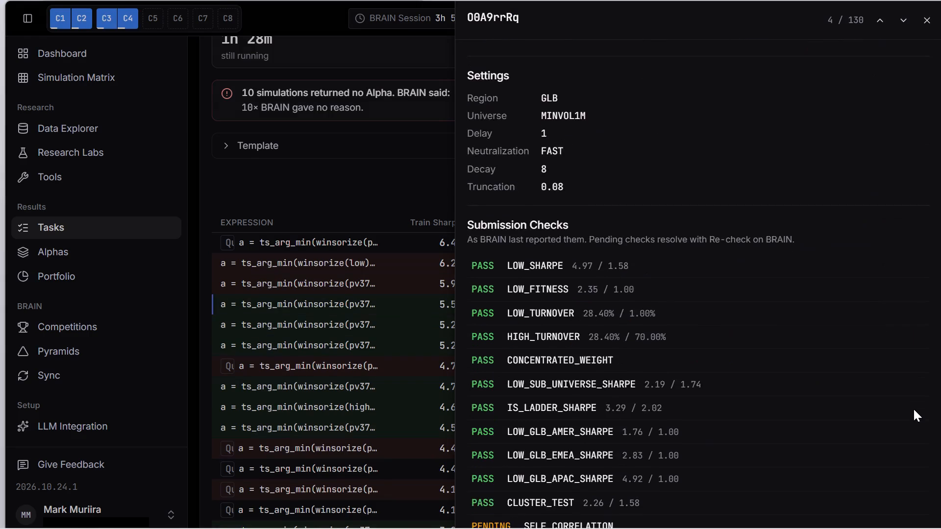
scroll(914, 409, down, 11)
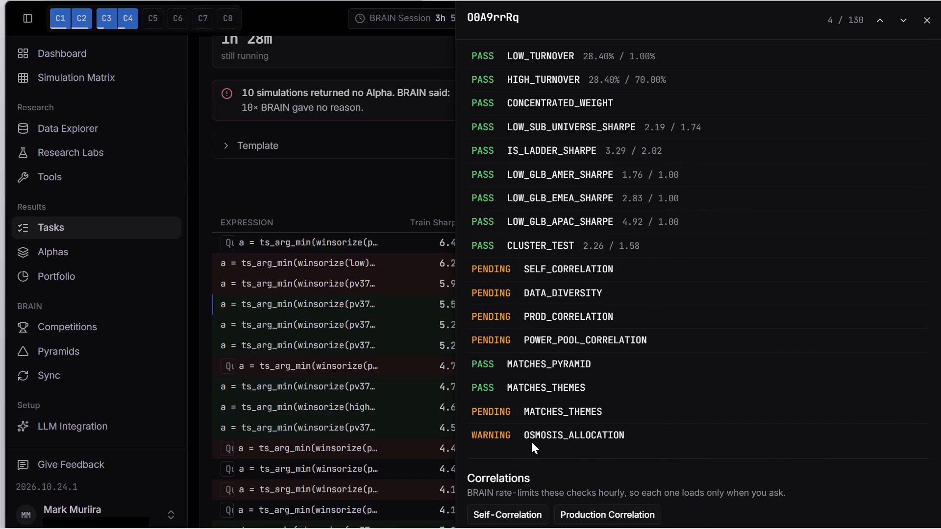
Re-check alpha O0A9rrRq on BRAIN.
scroll(930, 367, up, 10)
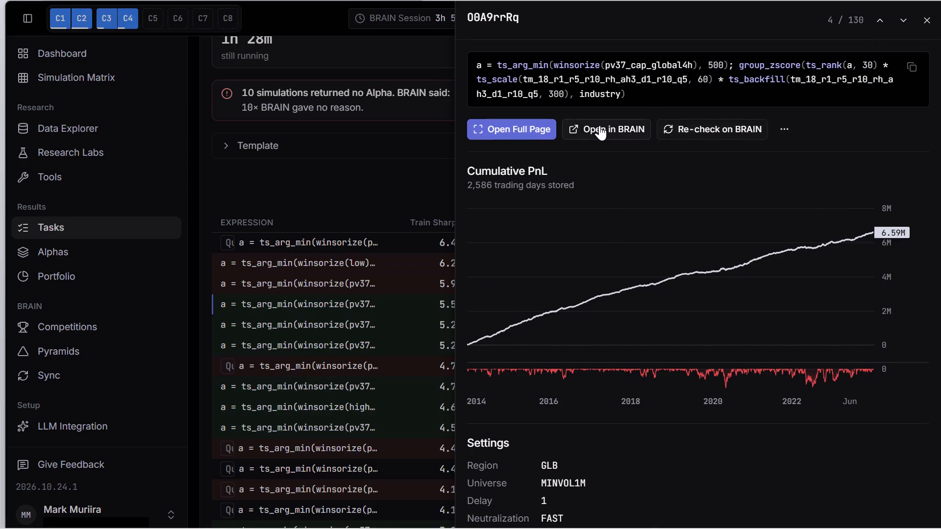
click(706, 131)
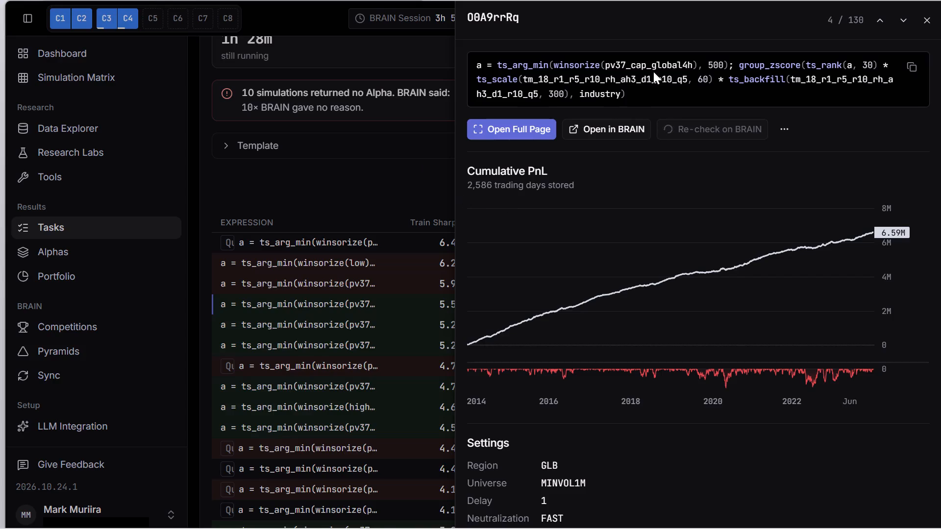
Open alpha O0A9rrRq's full page, show its test period and compare the IS Summary for the Test, IS and Train periods.
click(523, 125)
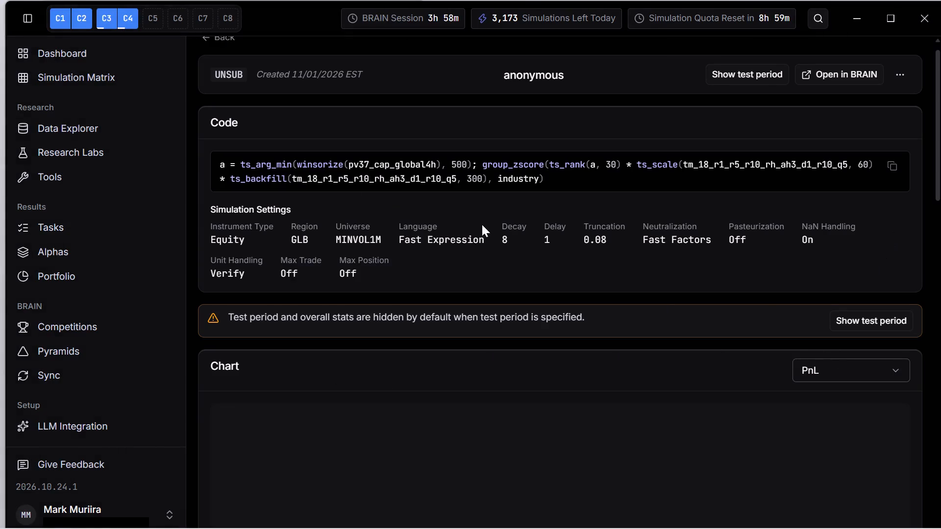
click(875, 319)
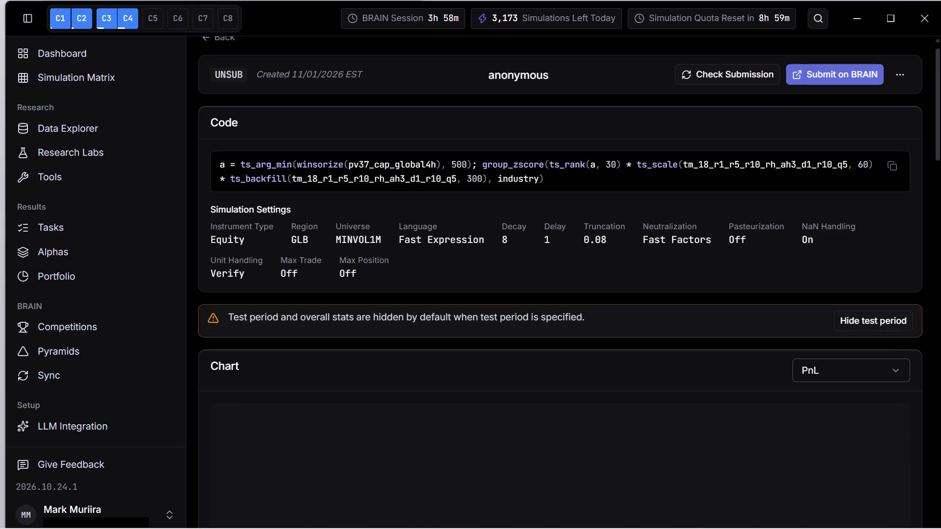
scroll(940, 364, down, 9)
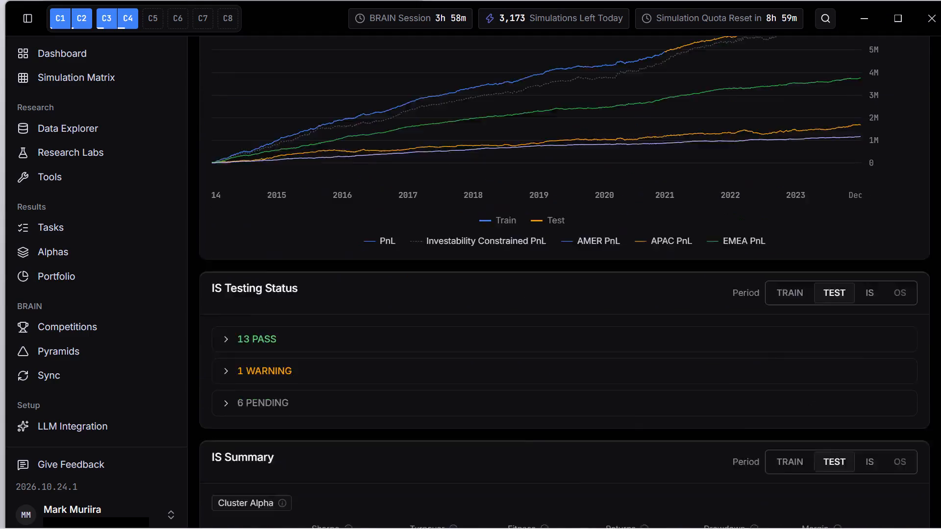
scroll(940, 399, down, 7)
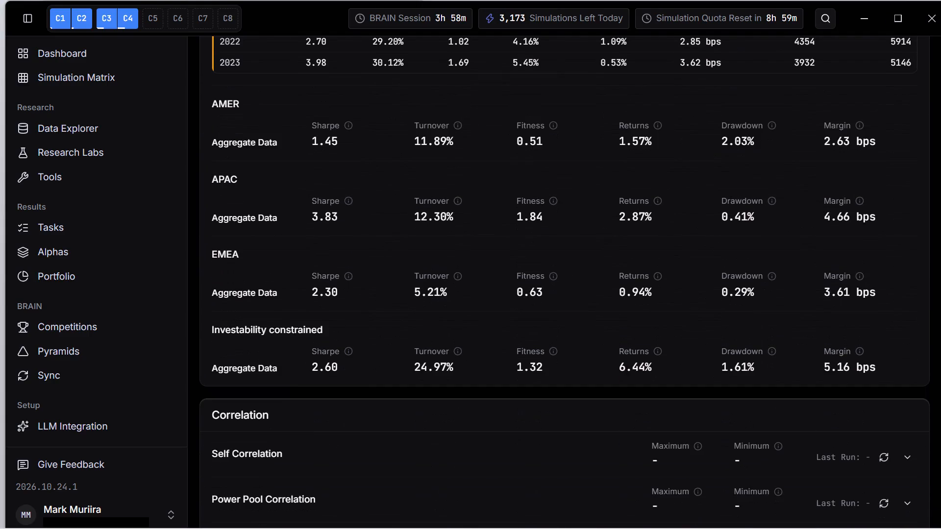
scroll(940, 403, up, 4)
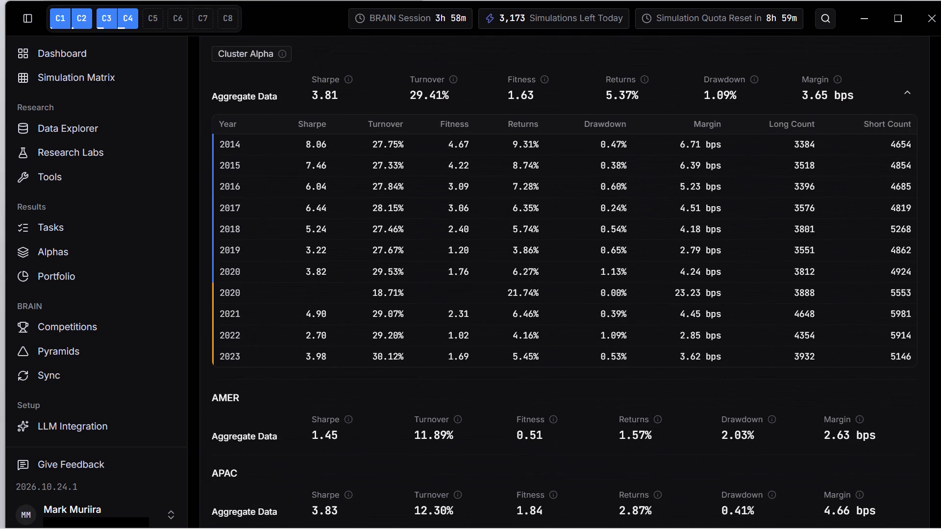
scroll(940, 403, up, 1)
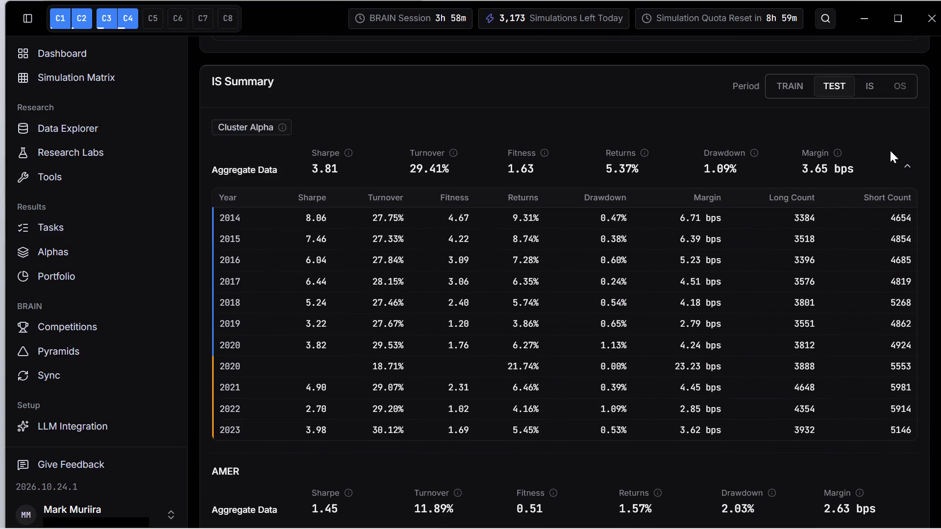
click(872, 87)
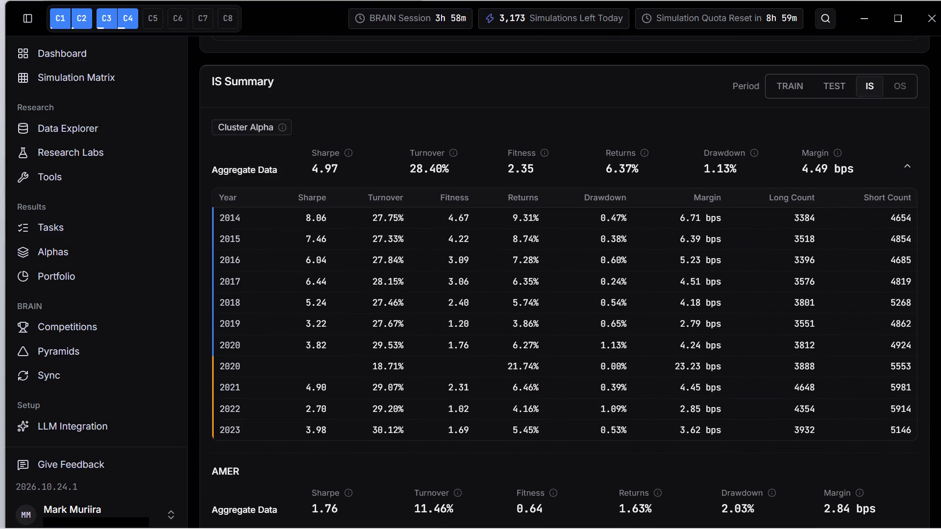
click(893, 89)
click(802, 82)
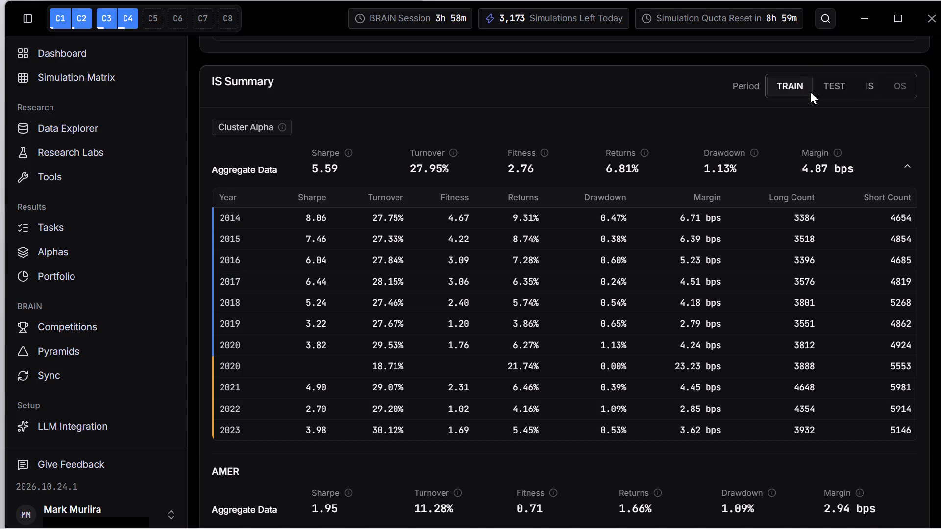
Paste the copied description text into the alpha's Description property.
scroll(940, 290, down, 12)
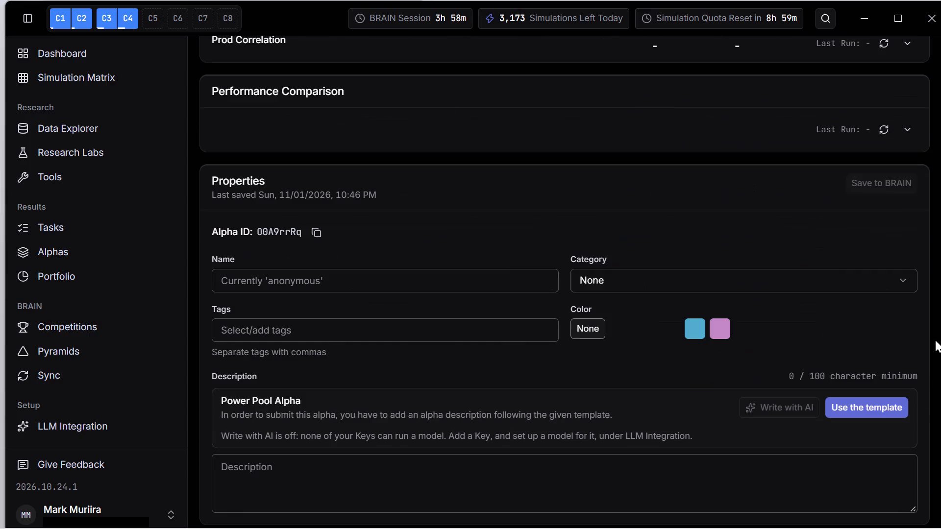
scroll(935, 355, down, 5)
right_click(403, 490)
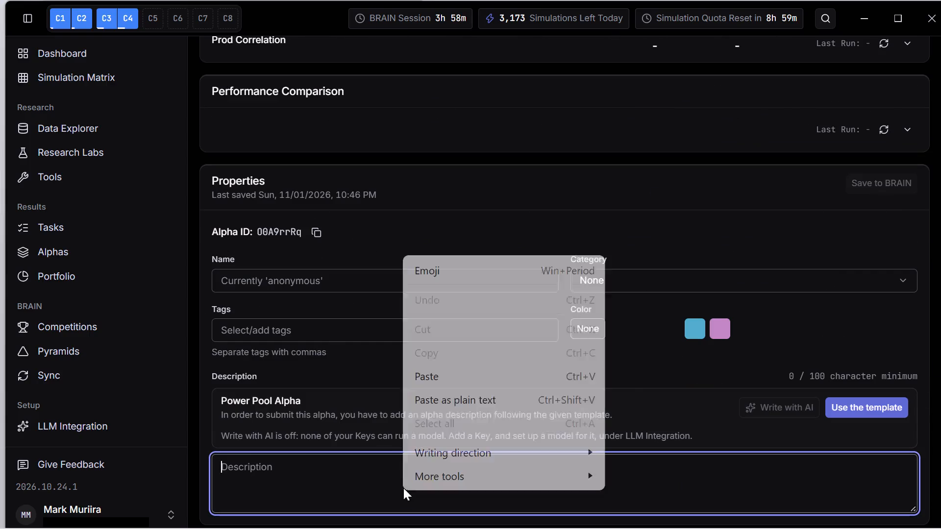
click(457, 368)
Run Check Submission for alpha O0A9rrRq.
scroll(940, 253, up, 3)
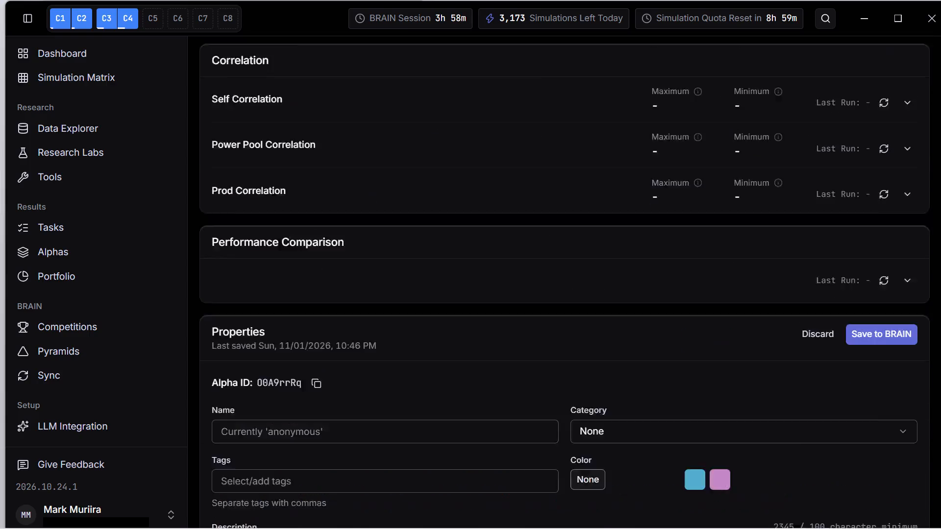
scroll(940, 244, up, 17)
scroll(892, 181, up, 5)
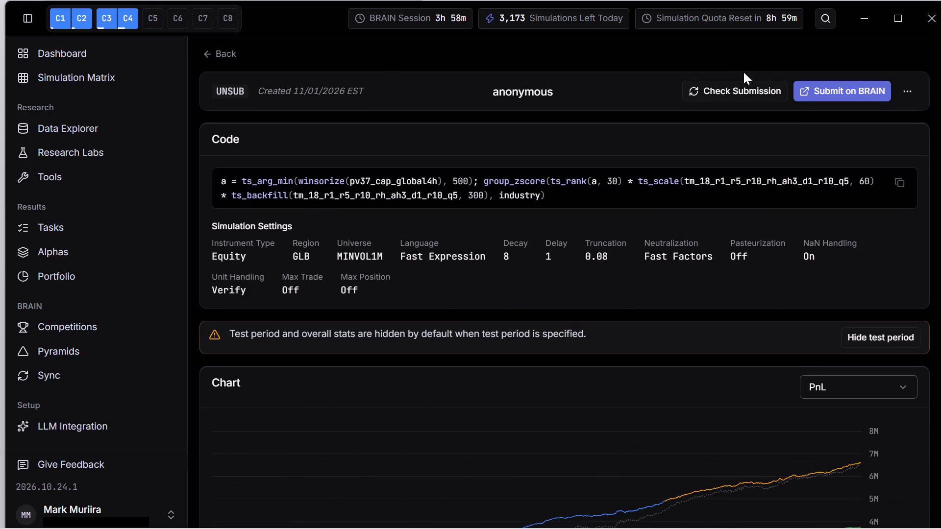
click(733, 85)
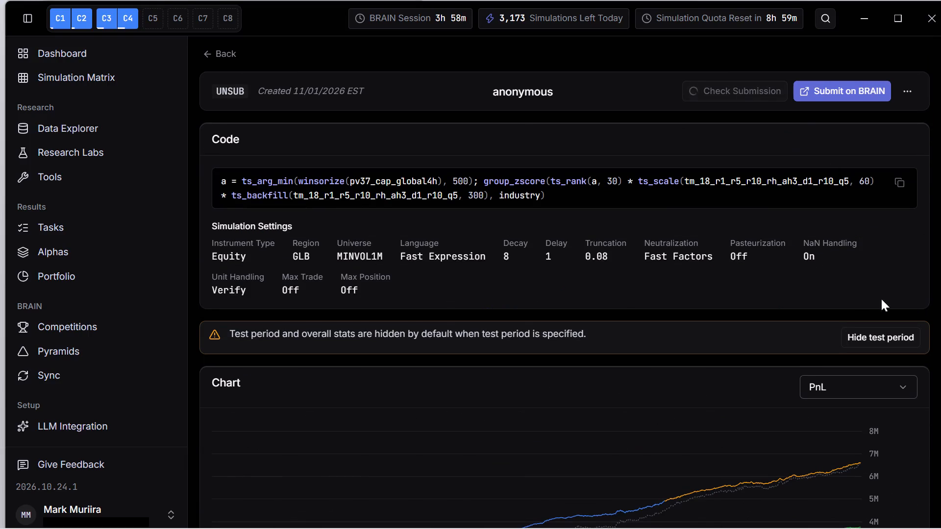
Expand the passed checks under IS Testing Status and read them alongside the alpha's PnL chart.
scroll(940, 352, down, 11)
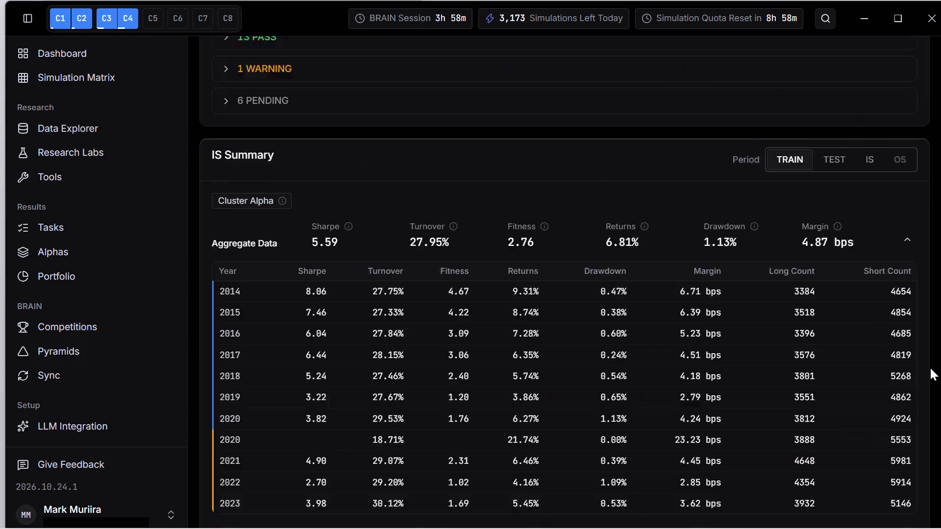
scroll(930, 368, up, 4)
click(326, 274)
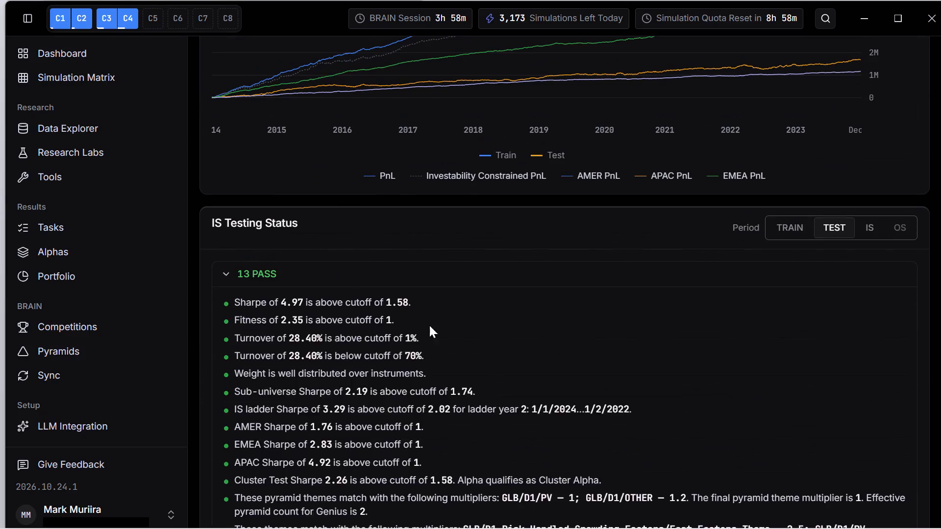
scroll(514, 406, down, 3)
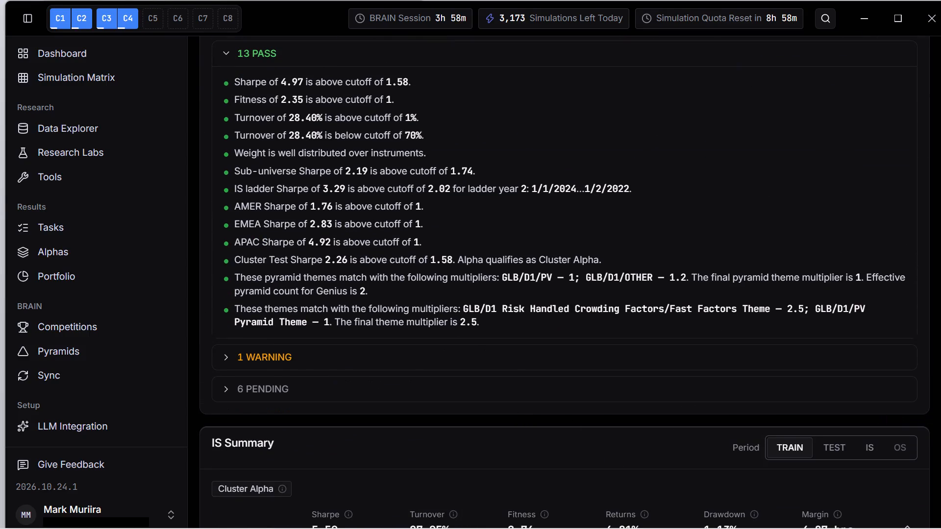
scroll(940, 391, up, 6)
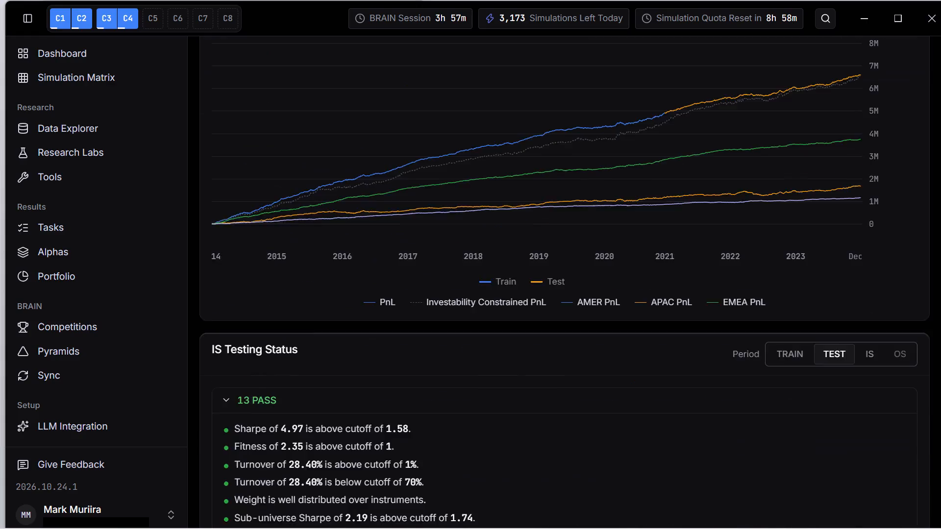
scroll(940, 389, up, 9)
scroll(940, 384, down, 9)
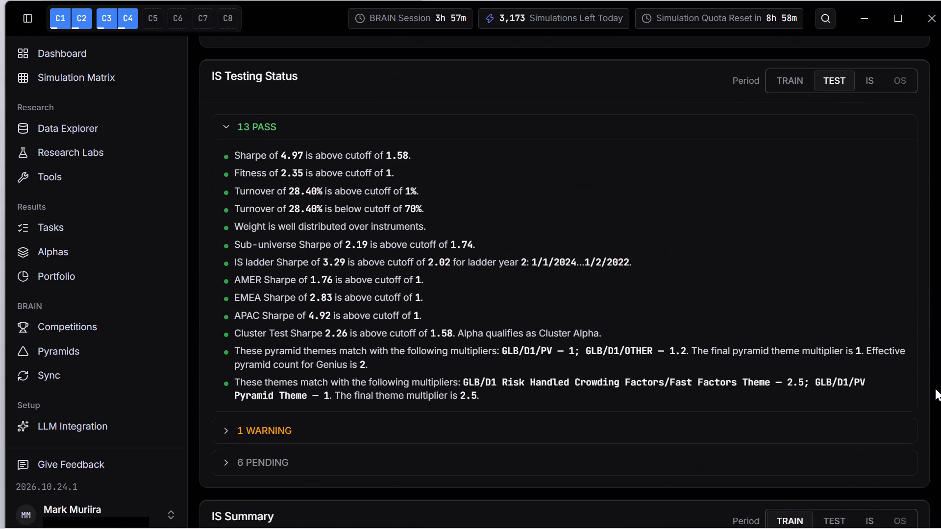
Start submitting alpha O0A9rrRq on BRAIN, switching to its page in Chrome.
scroll(940, 418, up, 14)
scroll(908, 260, up, 2)
scroll(940, 223, up, 2)
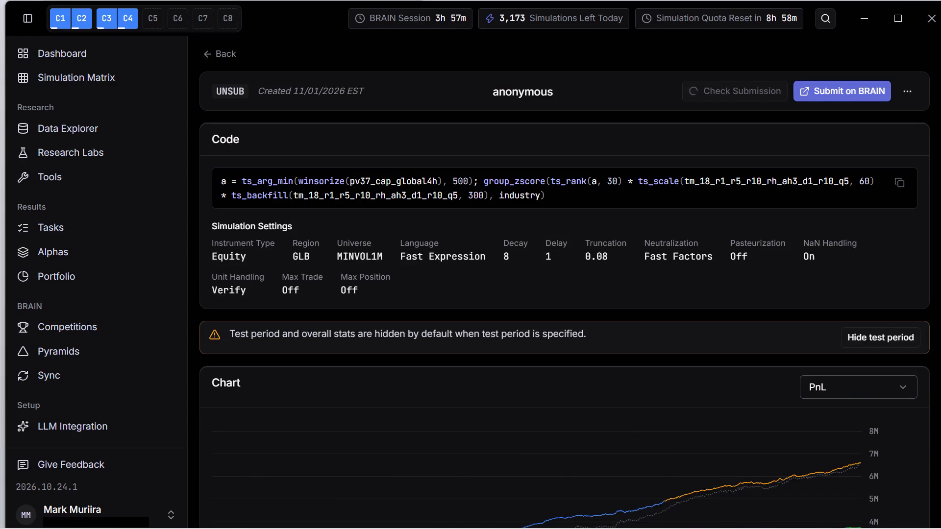
scroll(940, 213, up, 2)
click(839, 93)
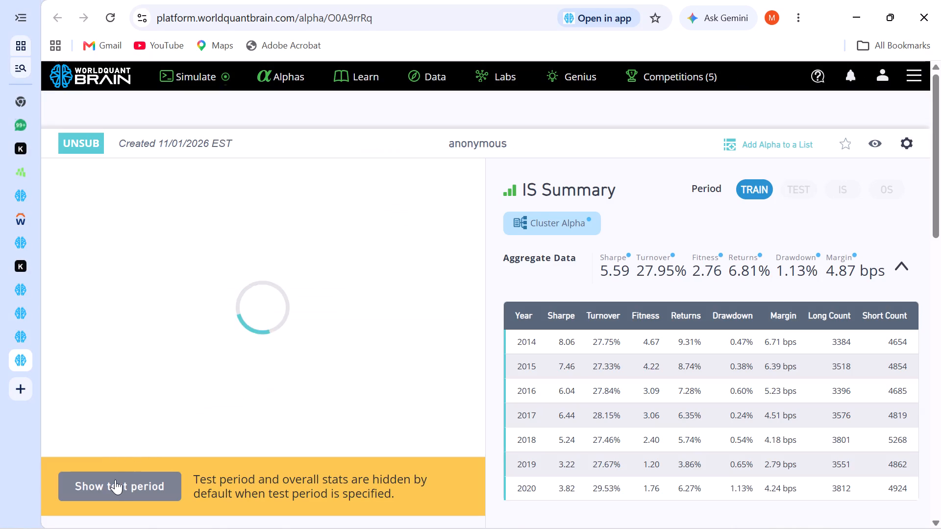
Show the test period on the alpha's BRAIN page and view its IS Summary for the Test and IS periods.
click(114, 486)
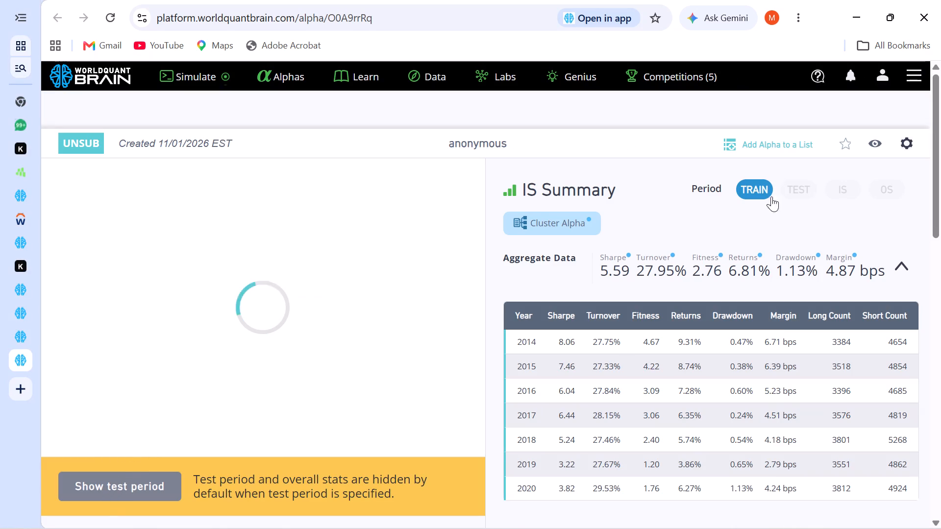
click(788, 187)
click(755, 187)
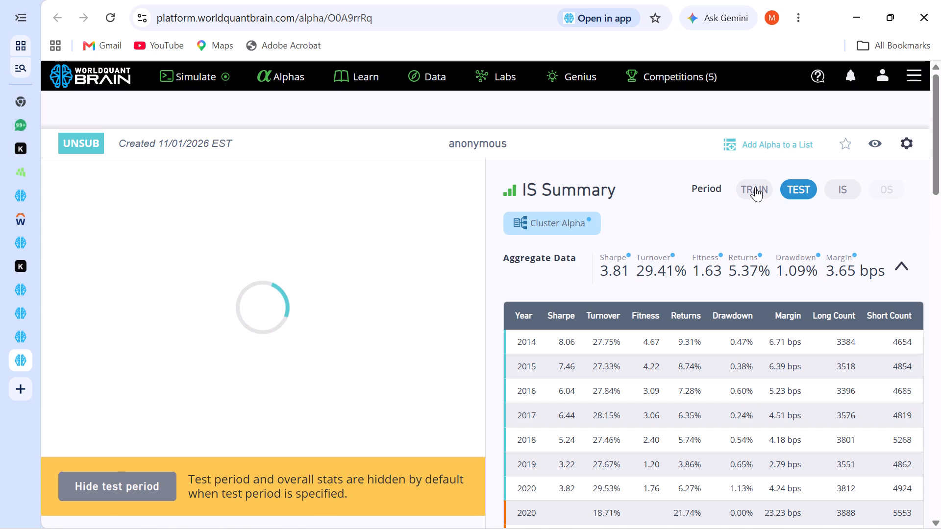
click(797, 188)
click(842, 190)
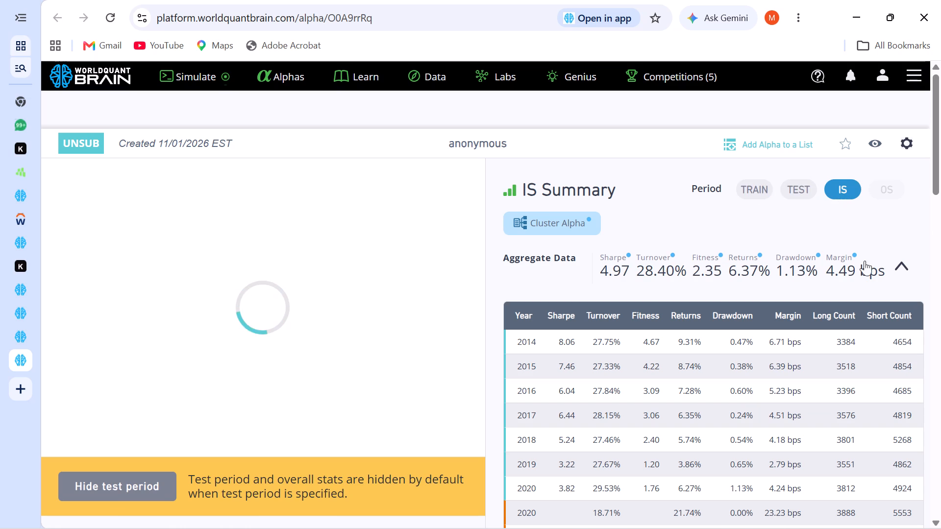
Paste the copied Power Pool alpha description into the Description field of alpha O0A9rrRq's Properties.
scroll(886, 321, down, 11)
scroll(881, 333, down, 10)
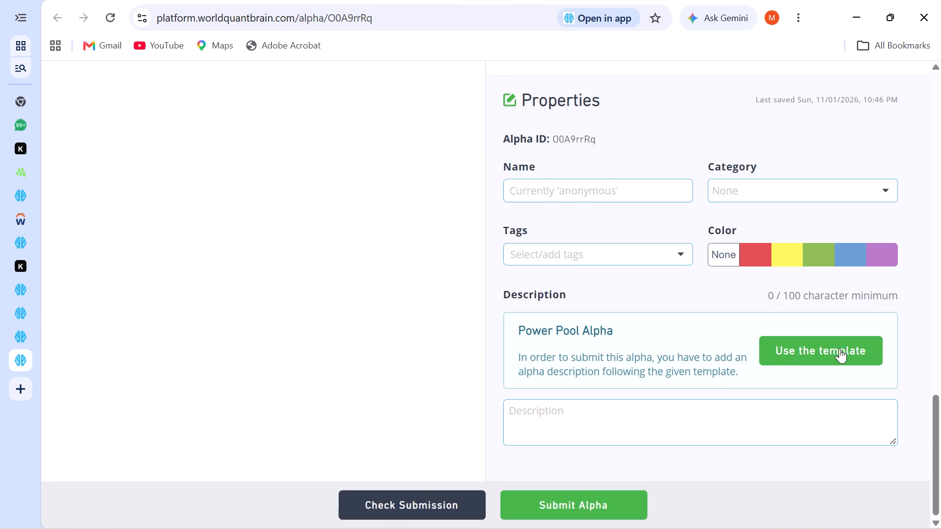
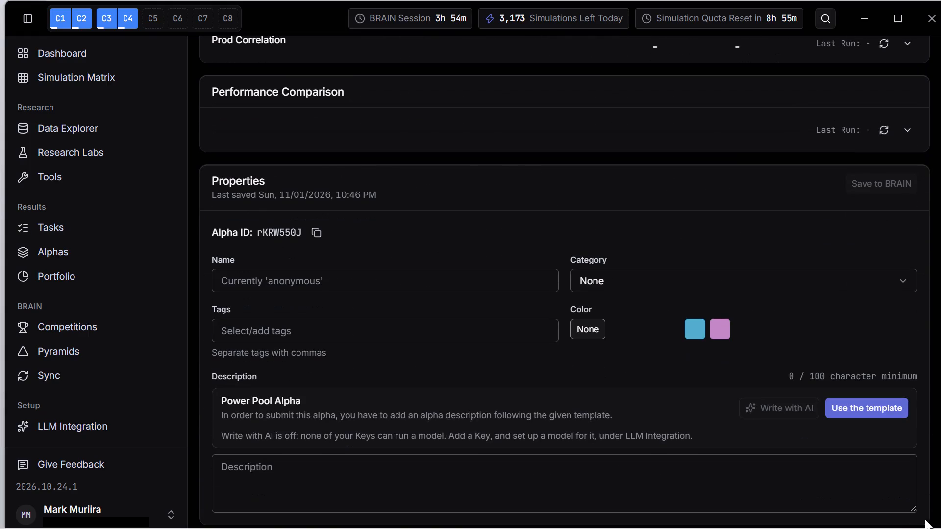
scroll(925, 519, down, 1)
right_click(268, 492)
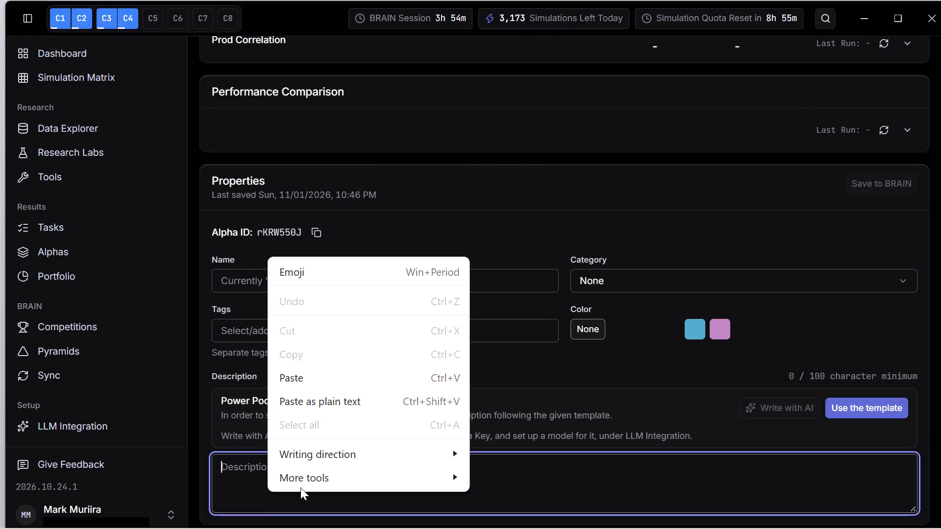
click(282, 385)
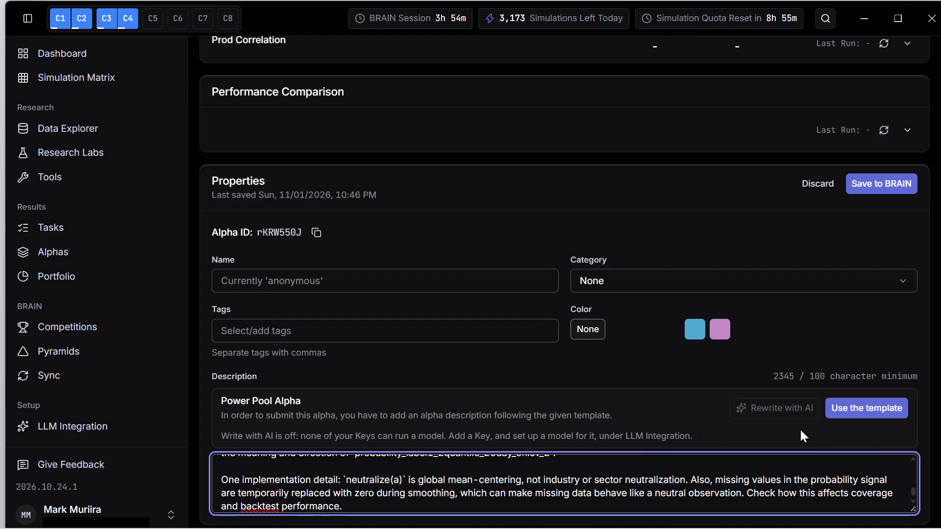
Review alpha rKRW550J's test results, IS Summary and Correlation sections for the outcome of the submission check.
scroll(849, 347, up, 2)
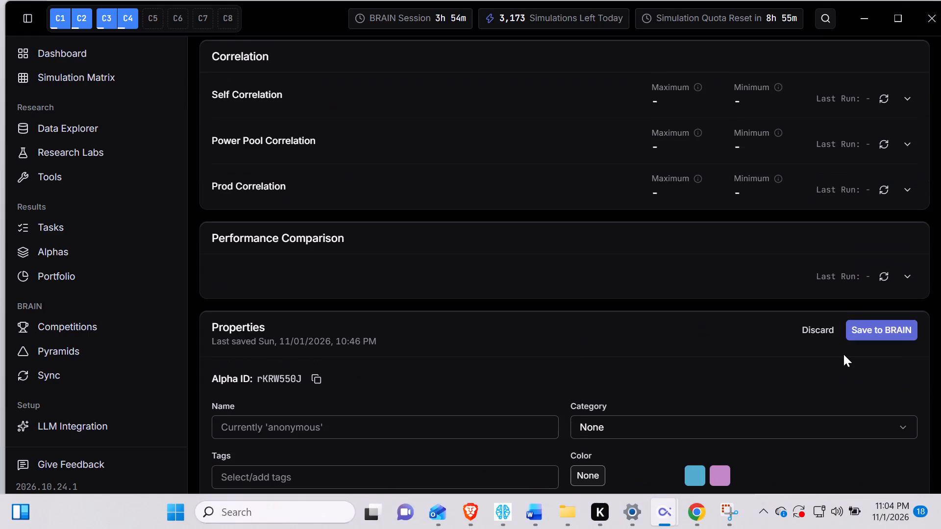
scroll(839, 371, down, 3)
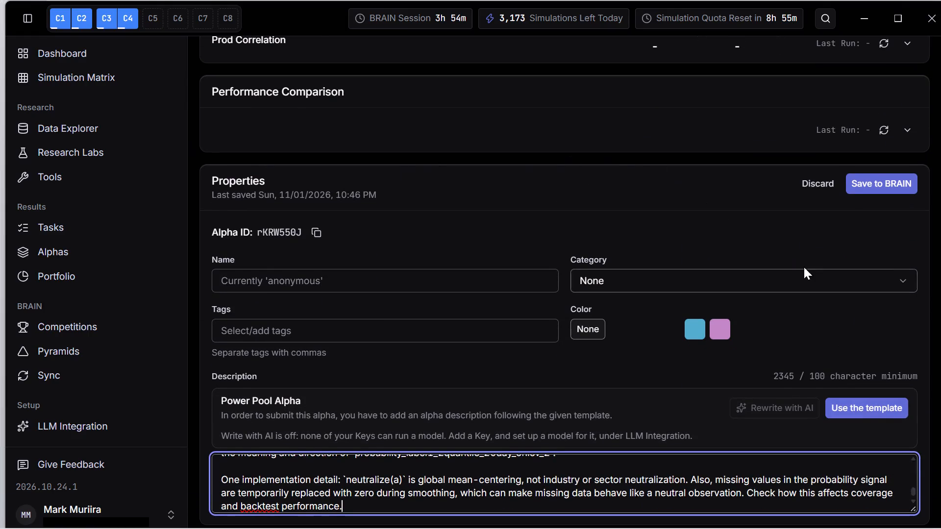
scroll(804, 267, up, 15)
scroll(797, 262, up, 6)
scroll(797, 262, down, 8)
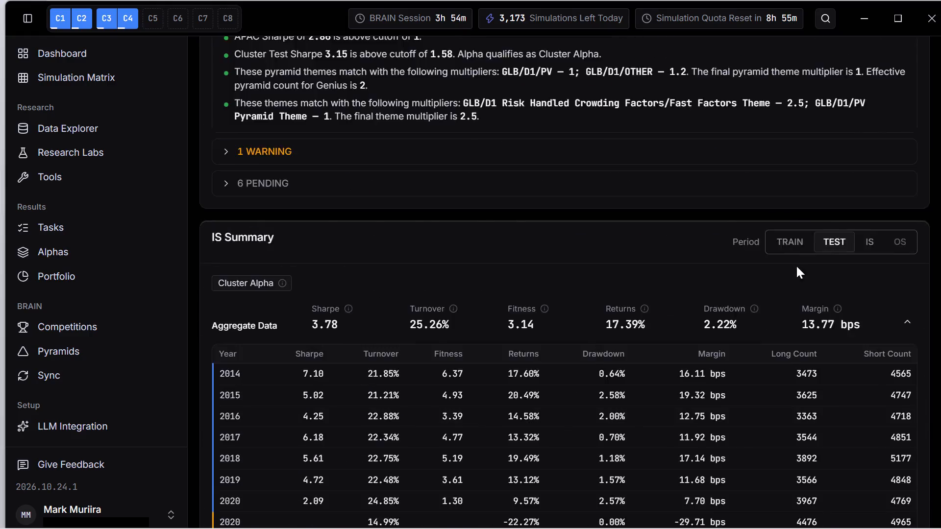
scroll(796, 266, down, 5)
scroll(794, 284, up, 2)
scroll(794, 284, down, 5)
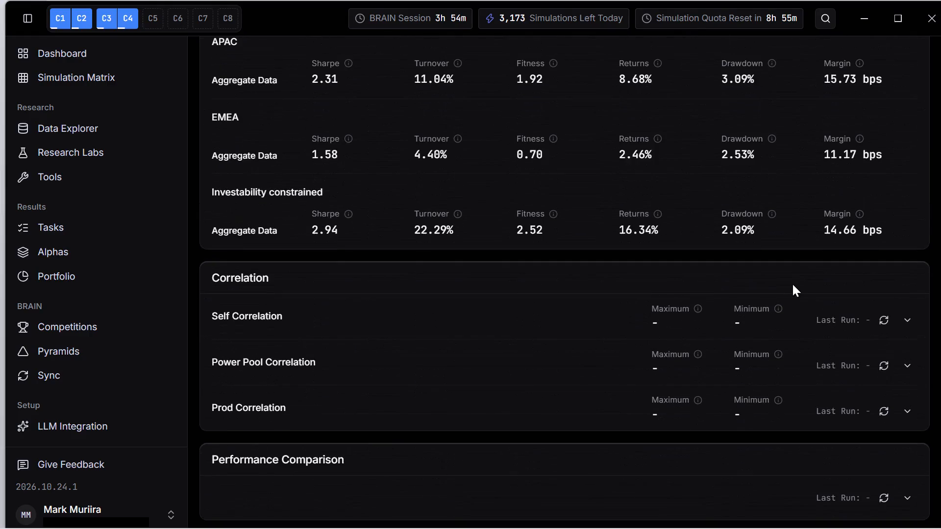
scroll(792, 284, up, 9)
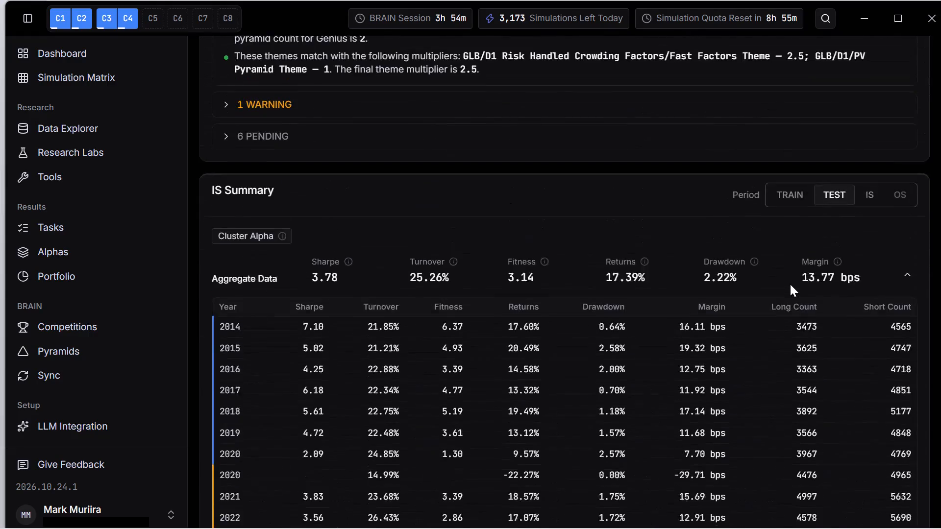
Compare alpha rKRW550J's IS Summary figures across the TRAIN, TEST and IS periods, and check the submission check's progress.
scroll(790, 284, up, 2)
scroll(785, 291, down, 2)
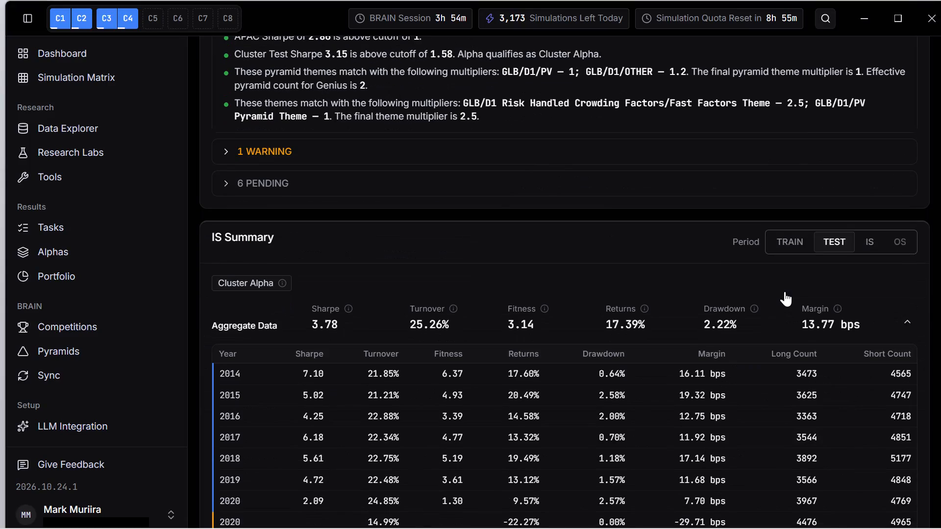
click(792, 242)
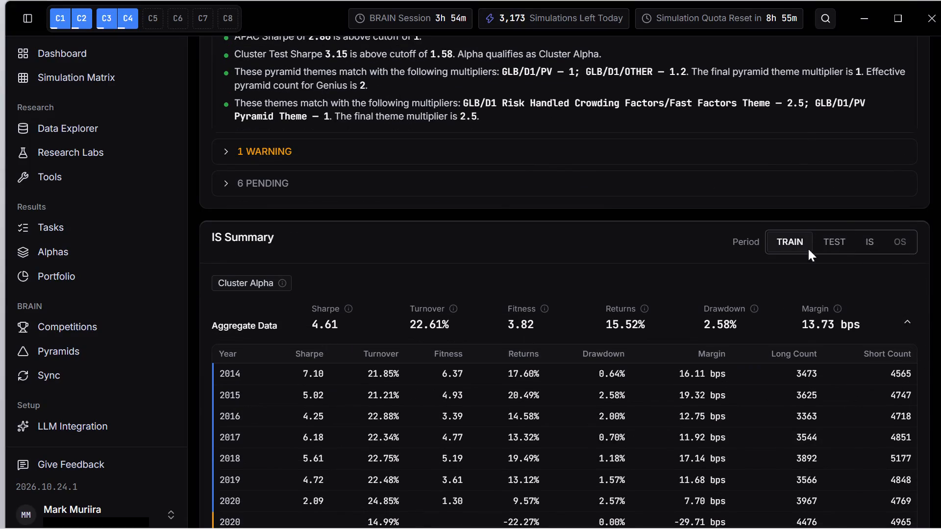
click(864, 249)
click(843, 245)
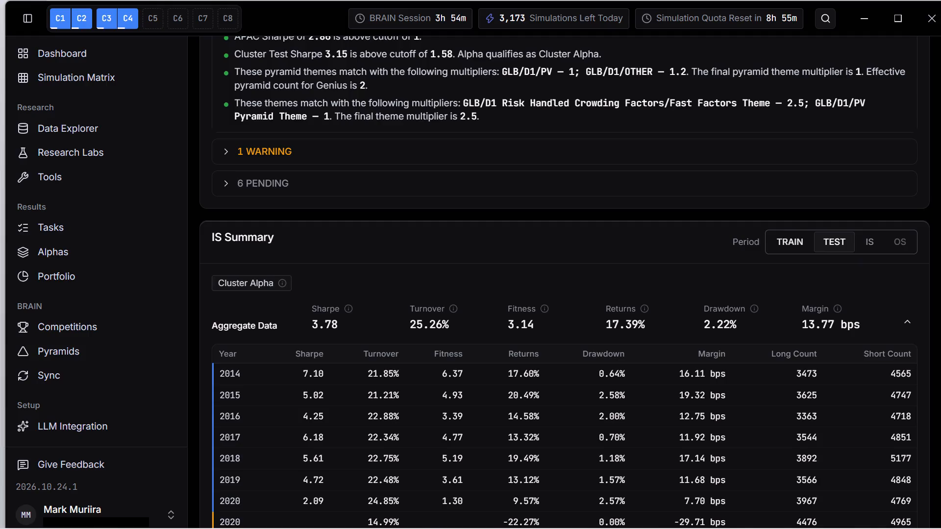
click(796, 244)
click(724, 244)
click(729, 244)
click(737, 244)
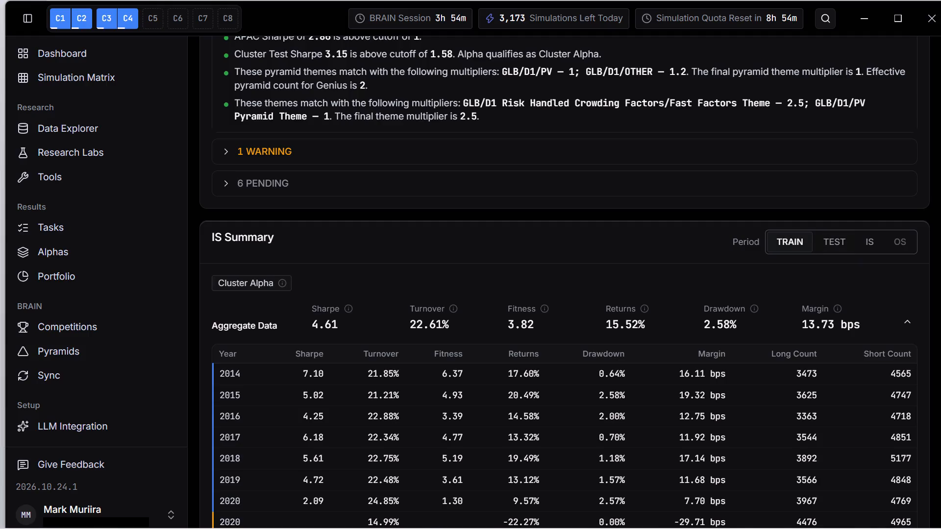
scroll(799, 344, up, 17)
scroll(625, 216, up, 6)
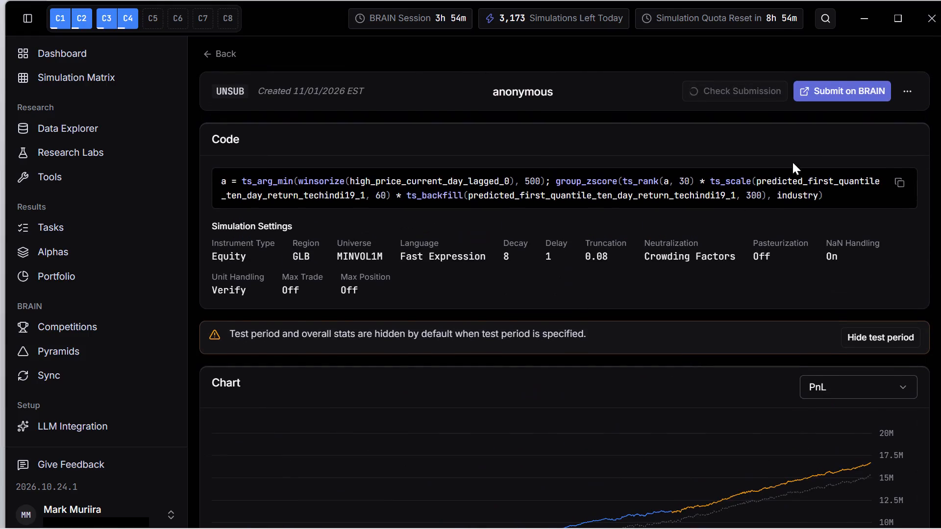
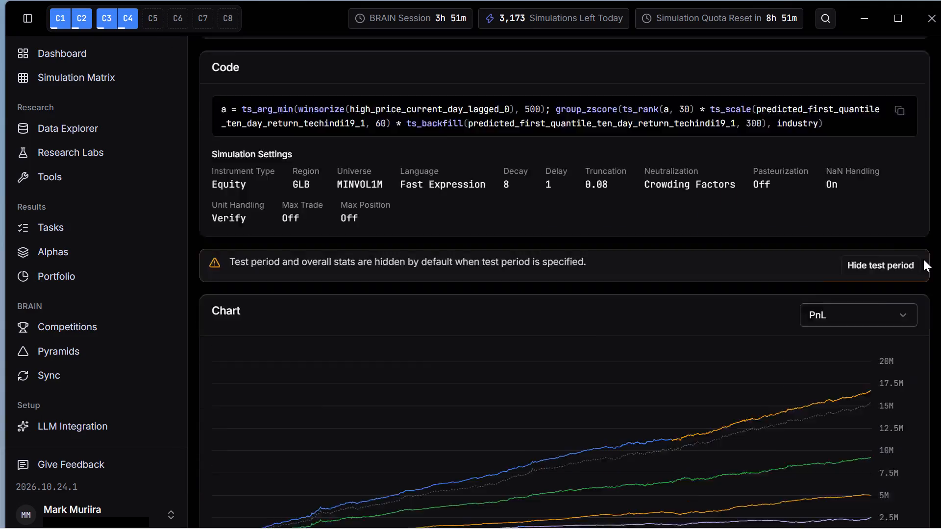
scroll(923, 259, down, 4)
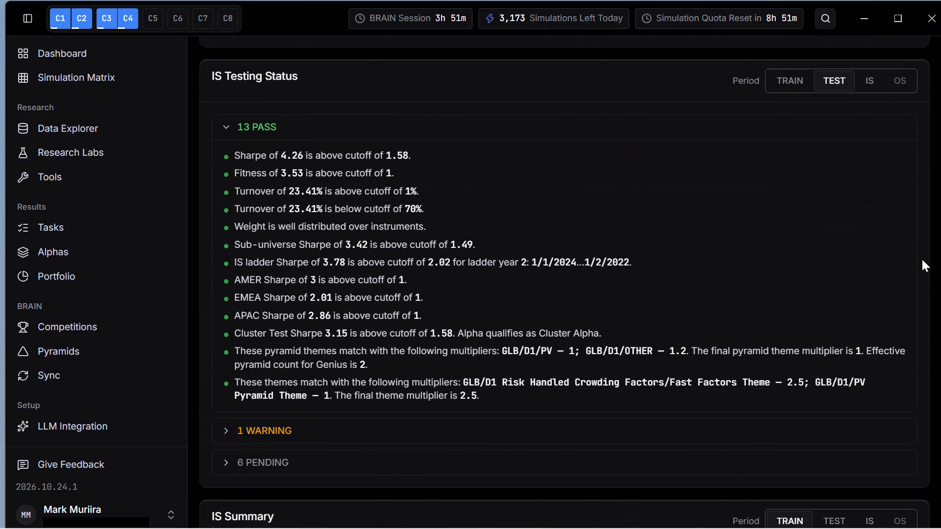
scroll(921, 259, up, 5)
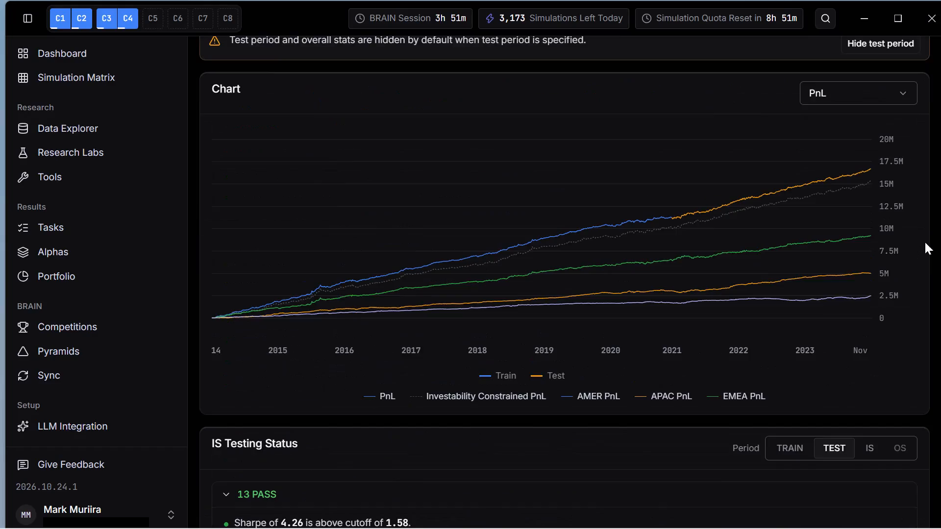
scroll(934, 218, up, 5)
click(245, 60)
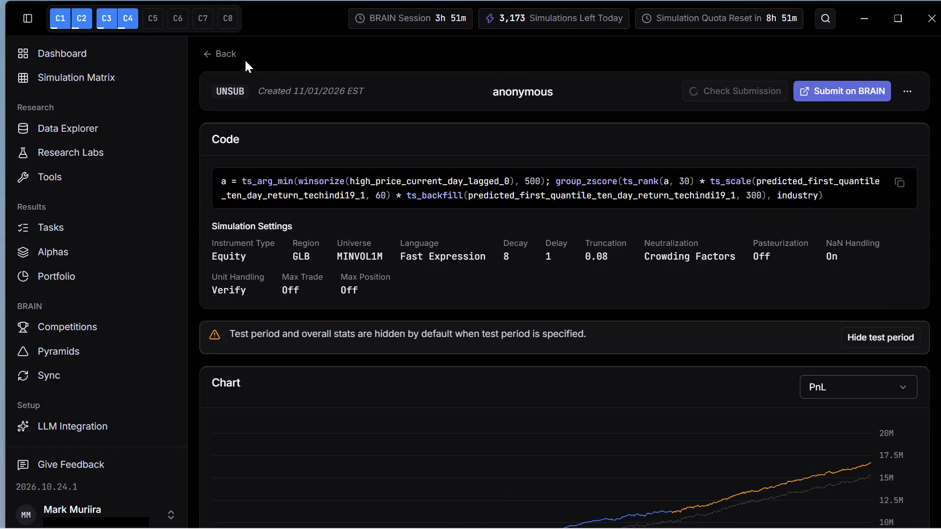
click(230, 56)
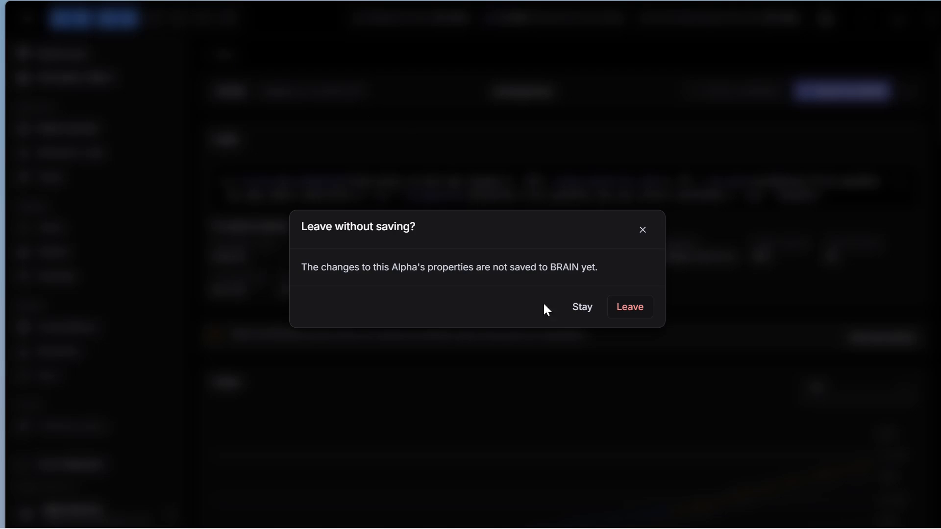
click(622, 311)
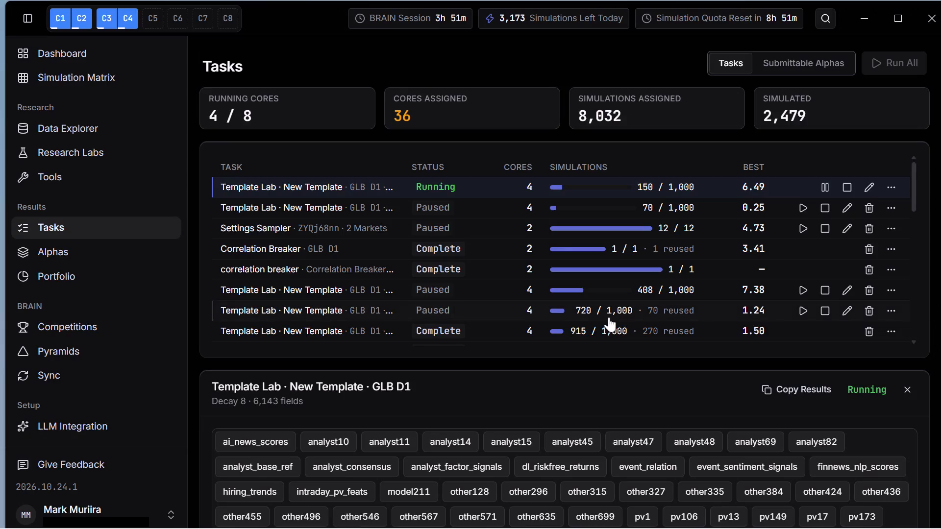
Examine the results table of the running Template Lab GLB D1 task for further candidate alphas, comparing Sharpe, turnover and fitness.
scroll(940, 448, down, 6)
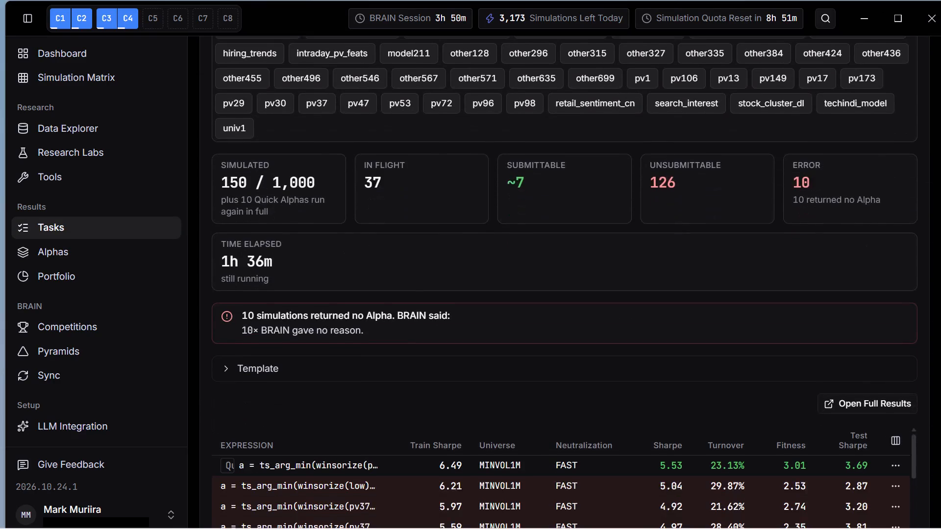
scroll(940, 442, down, 2)
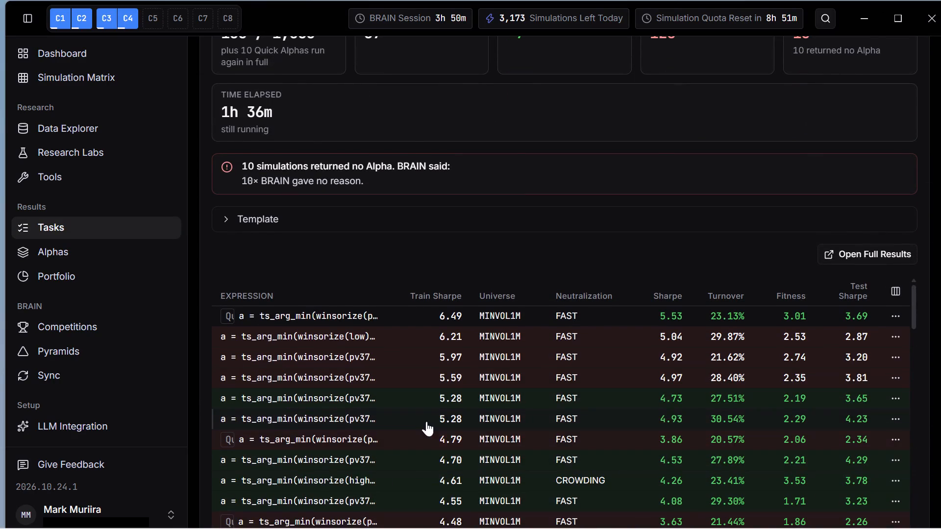
scroll(855, 450, down, 3)
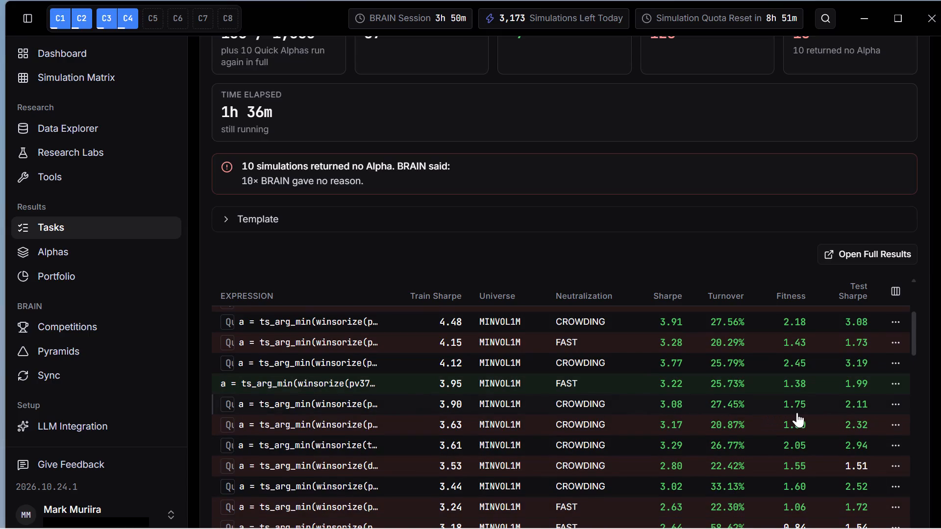
scroll(797, 412, down, 2)
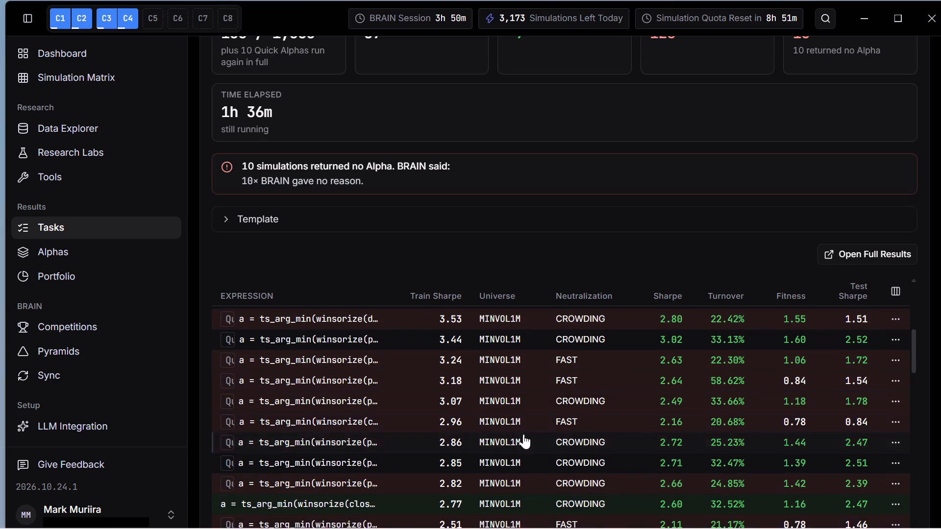
scroll(778, 447, up, 1)
scroll(778, 447, down, 3)
scroll(783, 440, up, 1)
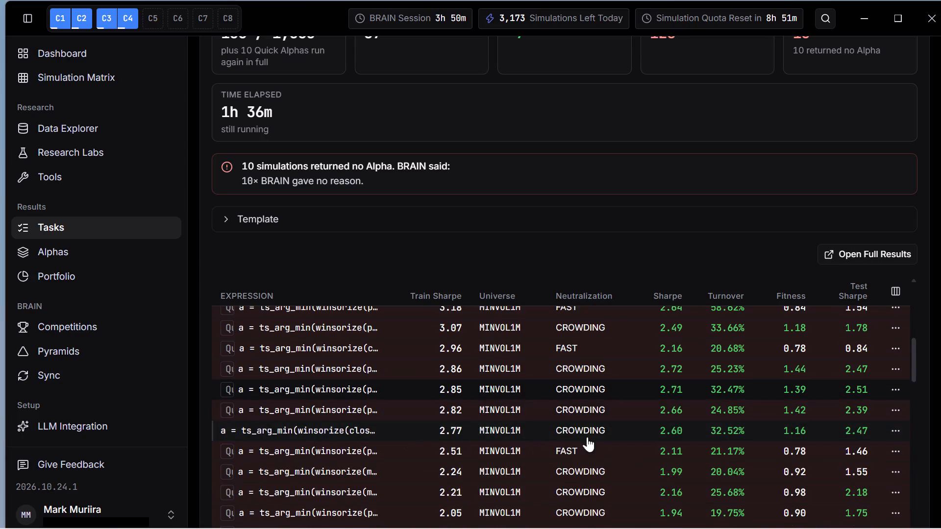
scroll(732, 443, up, 1)
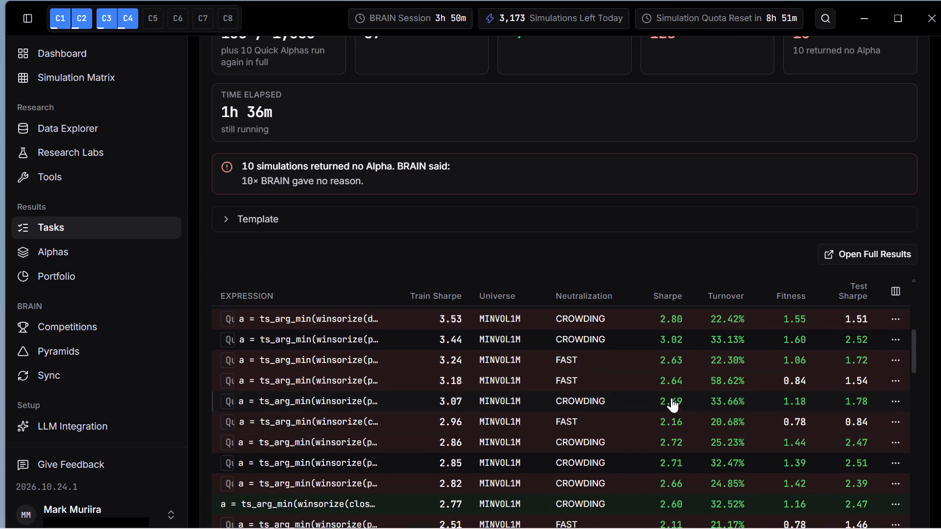
scroll(679, 467, up, 2)
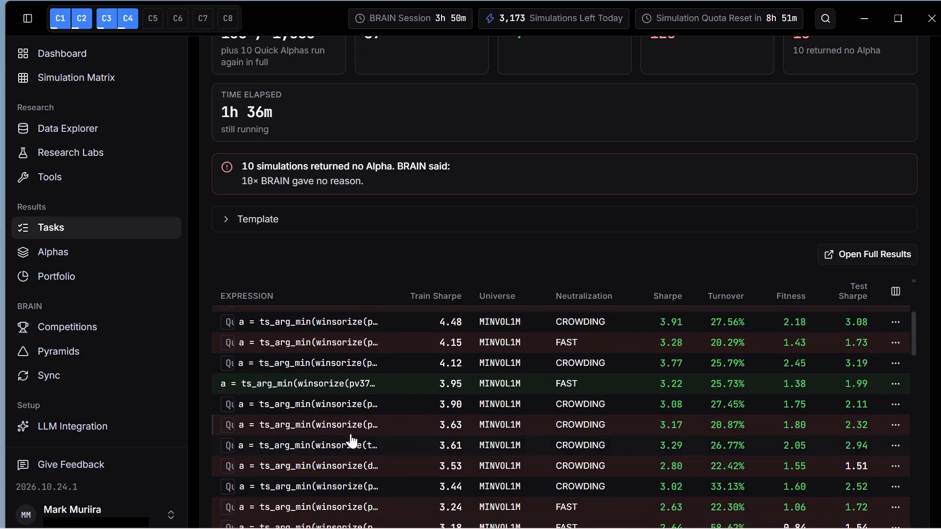
Review the expression, settings and submission checks of the CROWDING alpha with Train Sharpe 3.90, and close its details.
click(668, 405)
scroll(768, 450, down, 4)
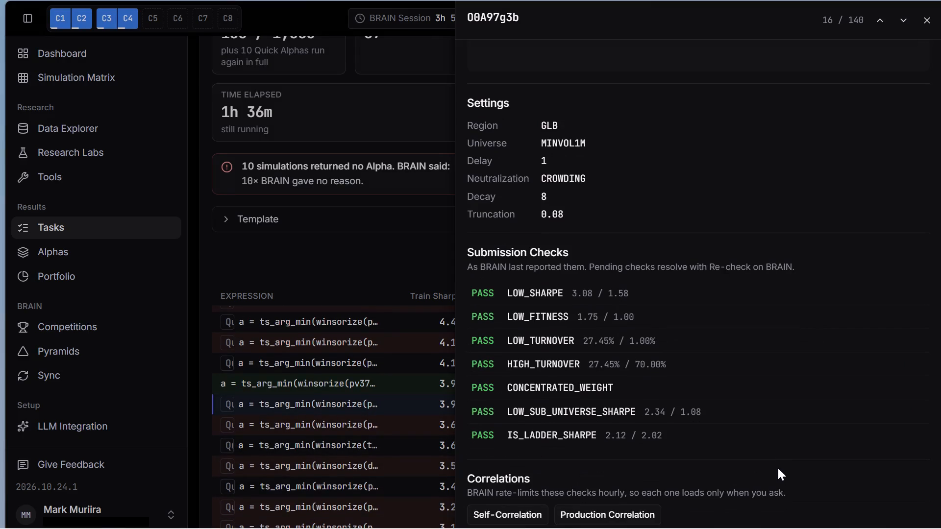
scroll(778, 468, down, 5)
scroll(778, 469, up, 6)
scroll(778, 385, up, 4)
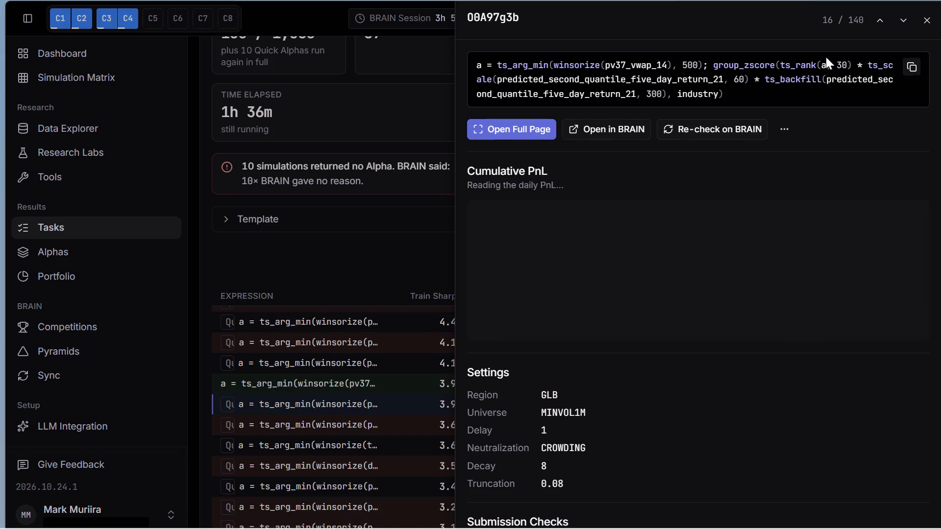
scroll(818, 103, up, 3)
click(927, 16)
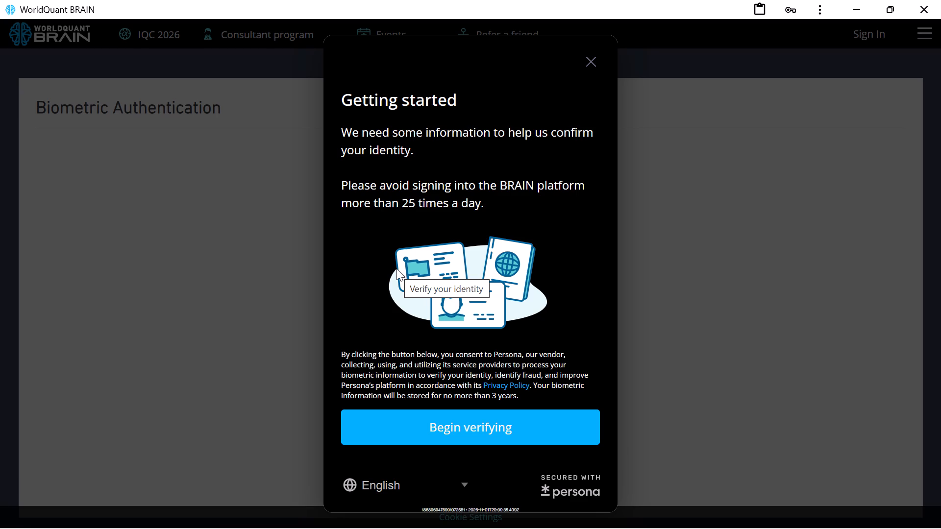
Switch to WorldQuant BRAIN in the browser and start the biometric identity verification with this device's camera.
click(486, 425)
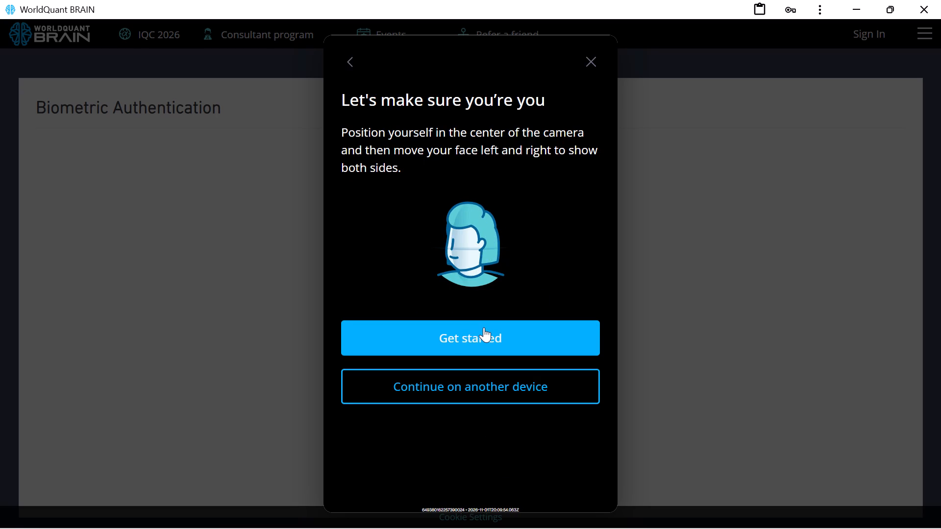
click(484, 327)
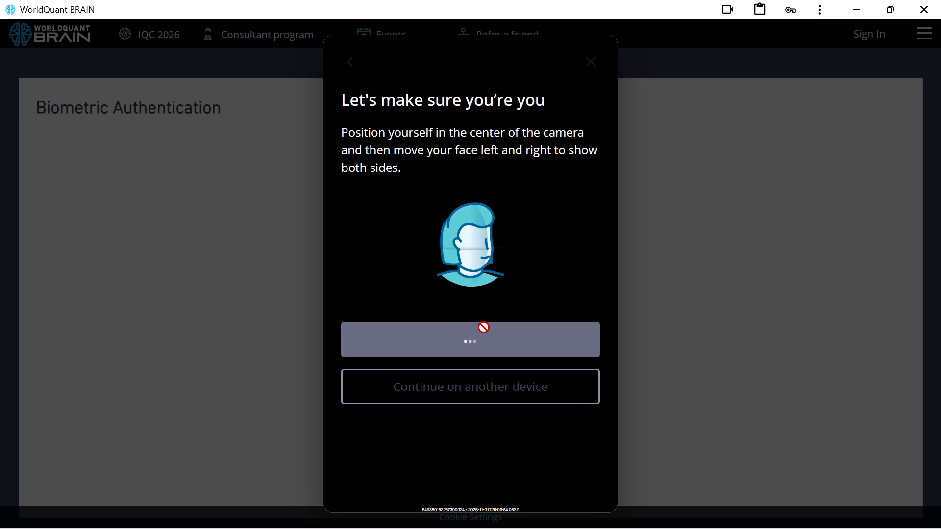
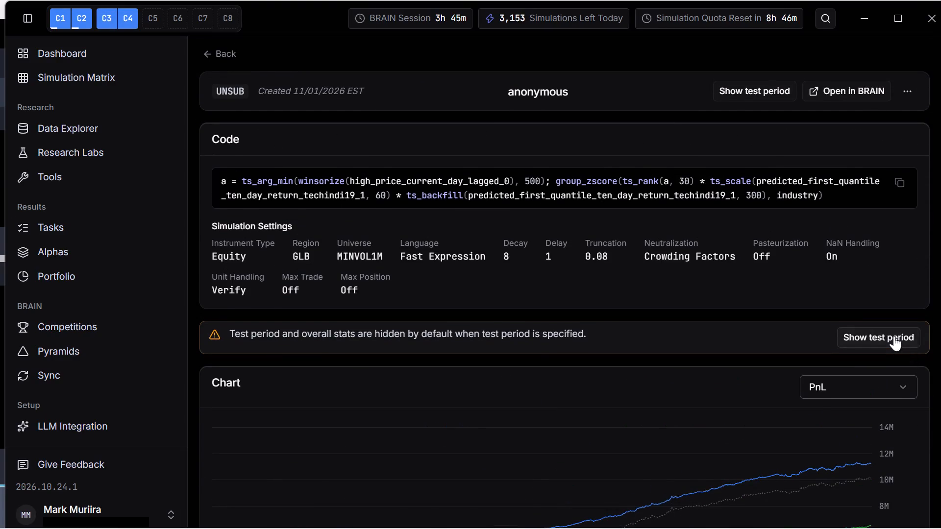
scroll(940, 441, down, 6)
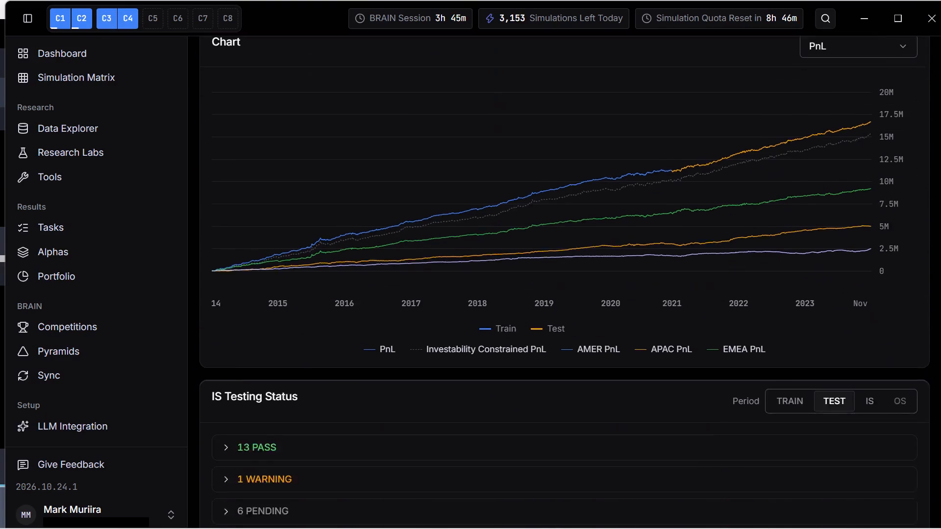
click(445, 348)
scroll(519, 414, down, 7)
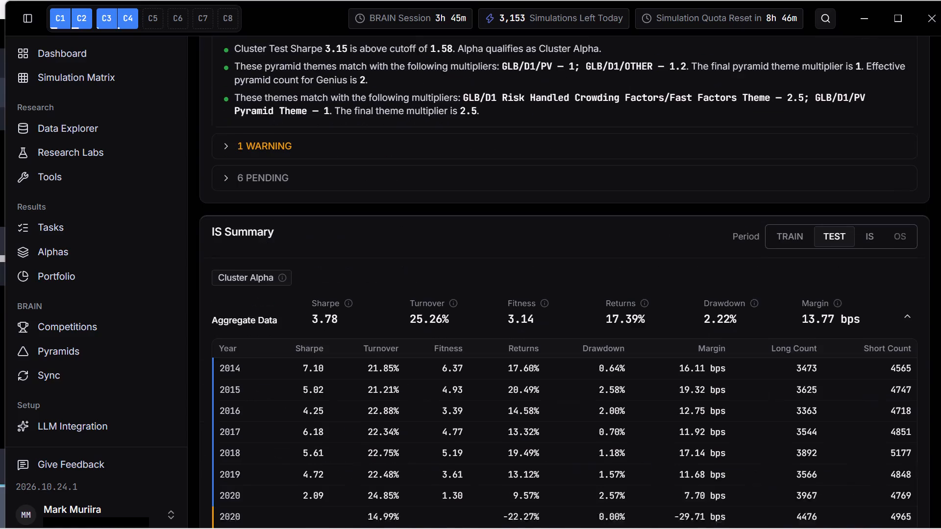
scroll(859, 427, down, 13)
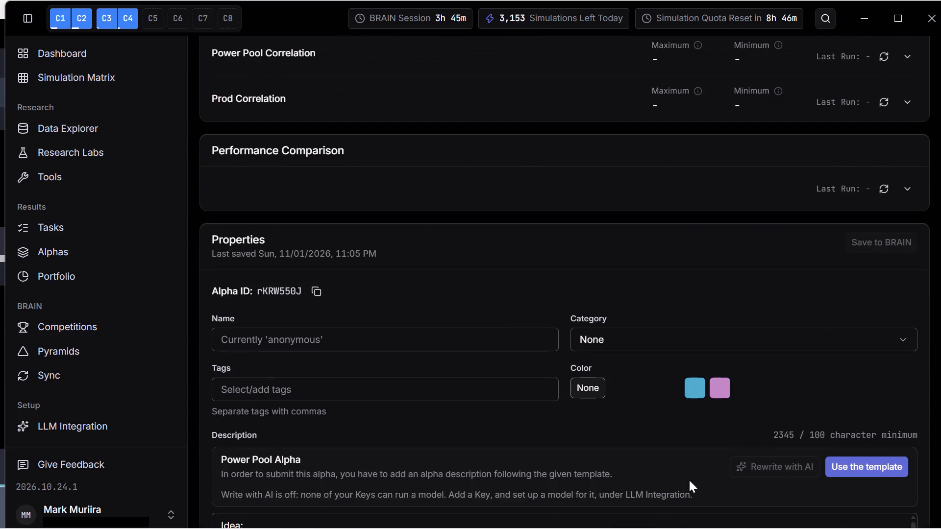
scroll(491, 485, down, 7)
scroll(390, 486, down, 7)
scroll(883, 344, up, 5)
scroll(883, 344, down, 5)
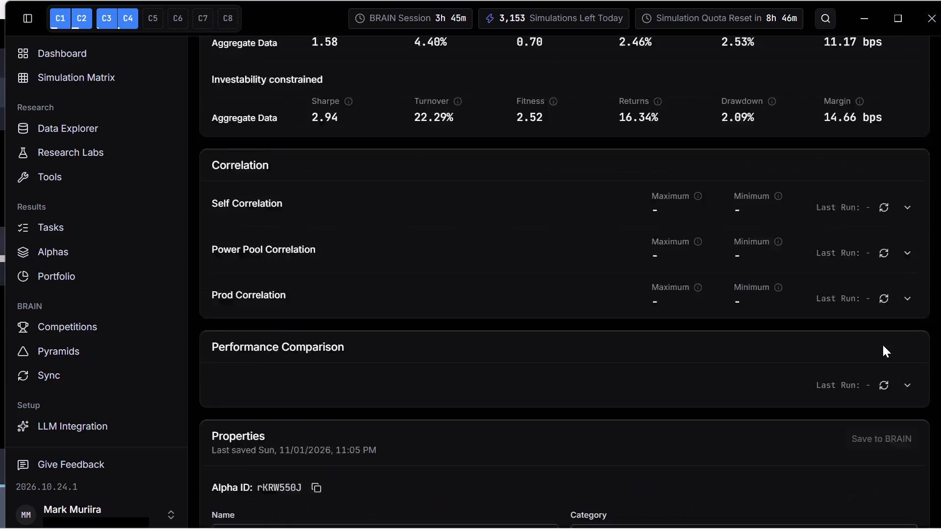
scroll(883, 349, down, 13)
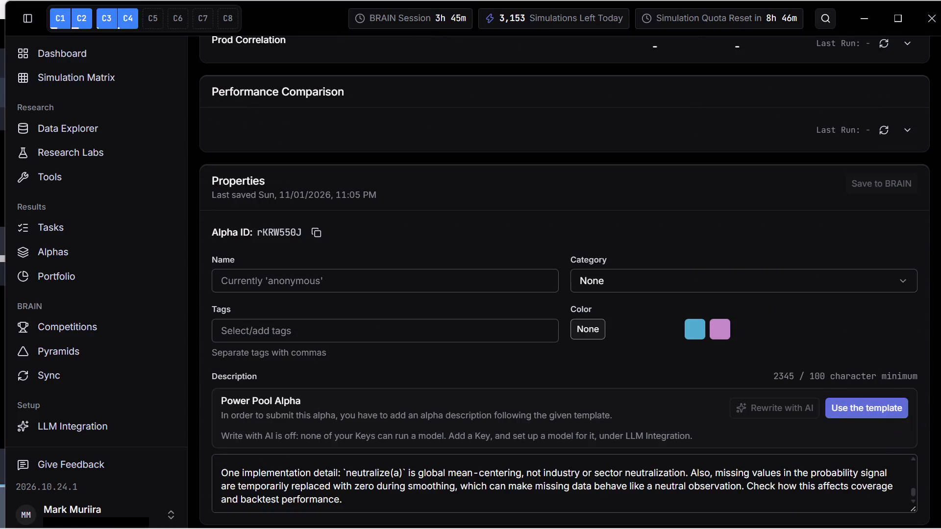
scroll(940, 303, up, 20)
scroll(940, 303, up, 12)
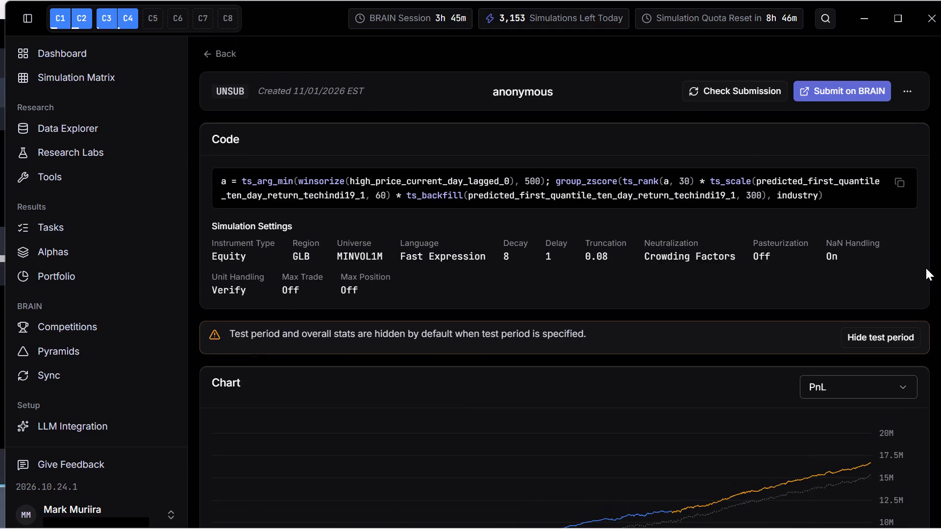
Run the submission check on alpha rKRW550J, read the passed and failed checks, and return to the task list.
click(731, 94)
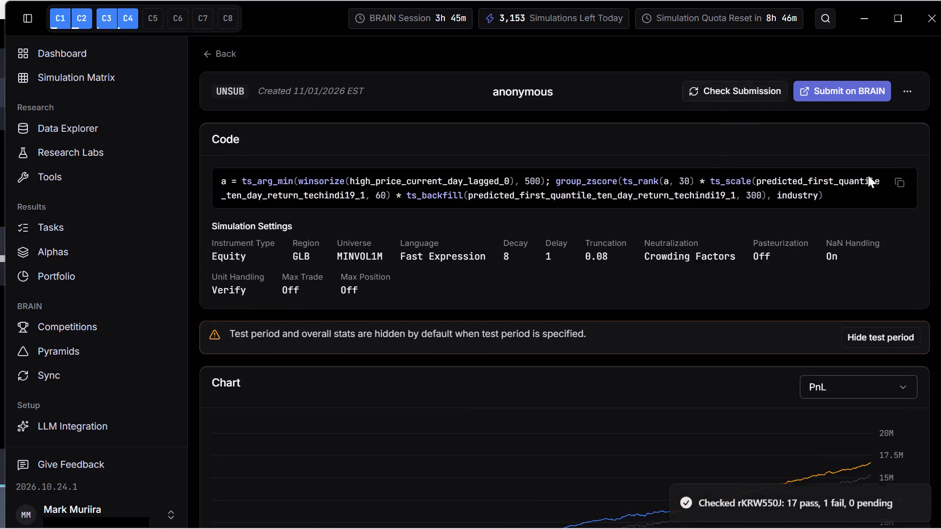
scroll(940, 313, down, 7)
scroll(940, 361, down, 6)
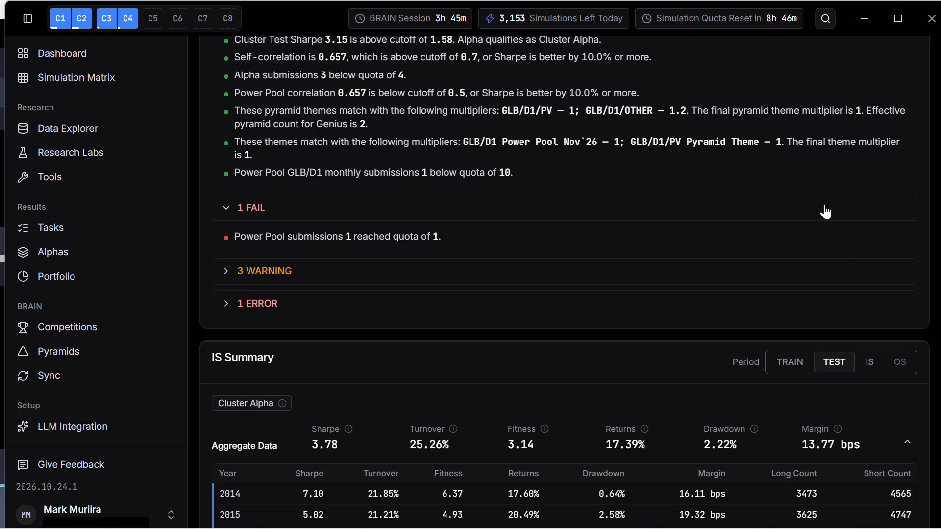
scroll(861, 240, up, 12)
scroll(400, 178, up, 6)
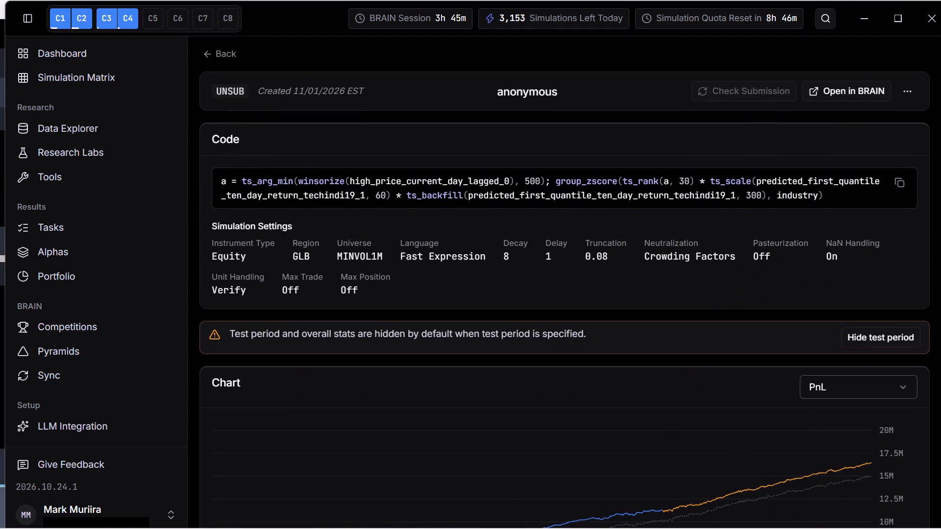
scroll(515, 200, up, 4)
click(217, 60)
click(224, 58)
Open the pv37 alpha with Train Sharpe 5.28 and Turnover 27.51%, re-check it on BRAIN and review its submission checks.
scroll(872, 481, down, 5)
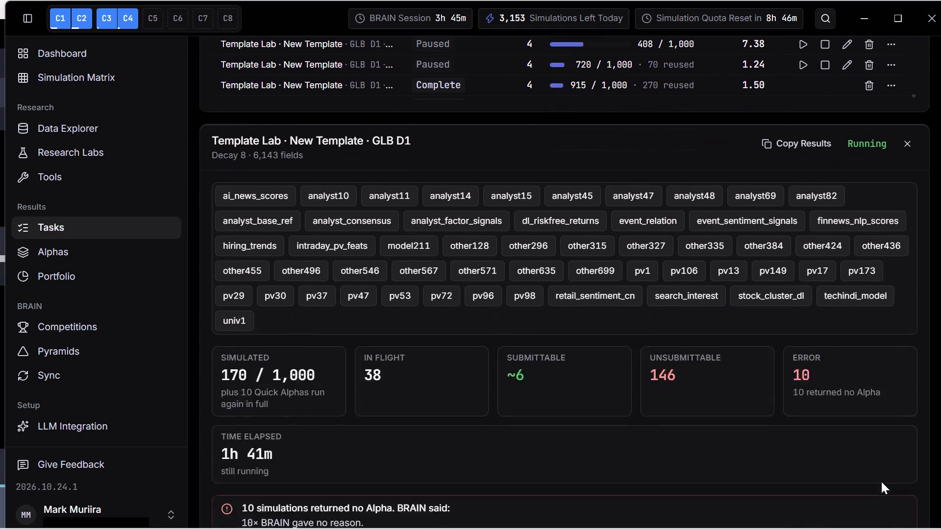
scroll(923, 486, down, 5)
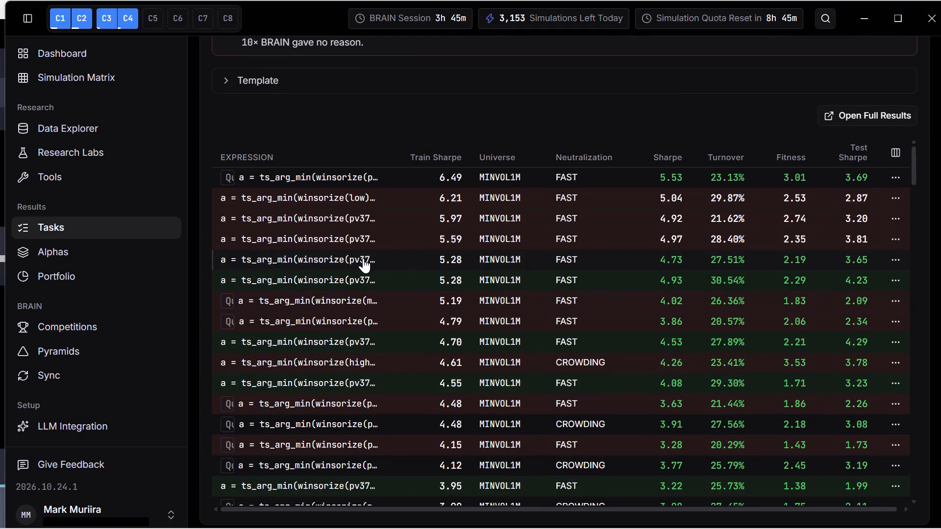
click(461, 262)
click(692, 130)
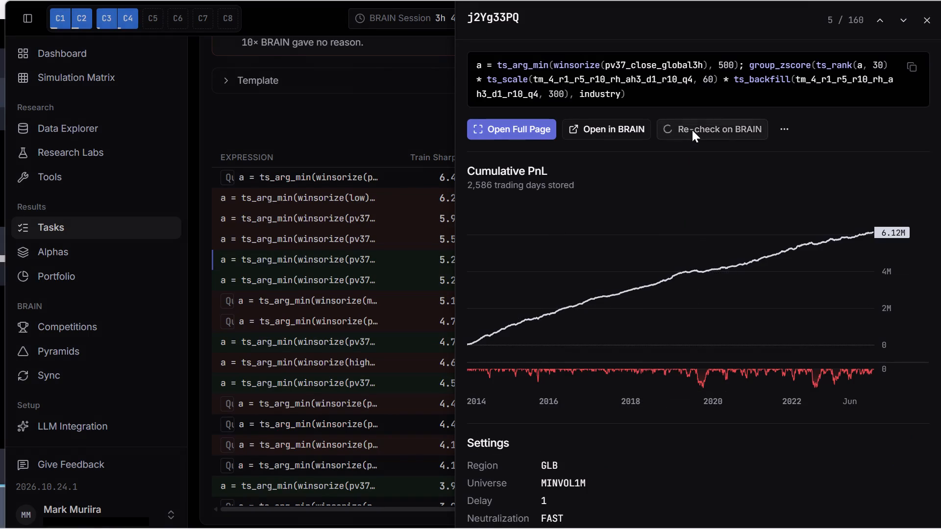
scroll(940, 291, down, 9)
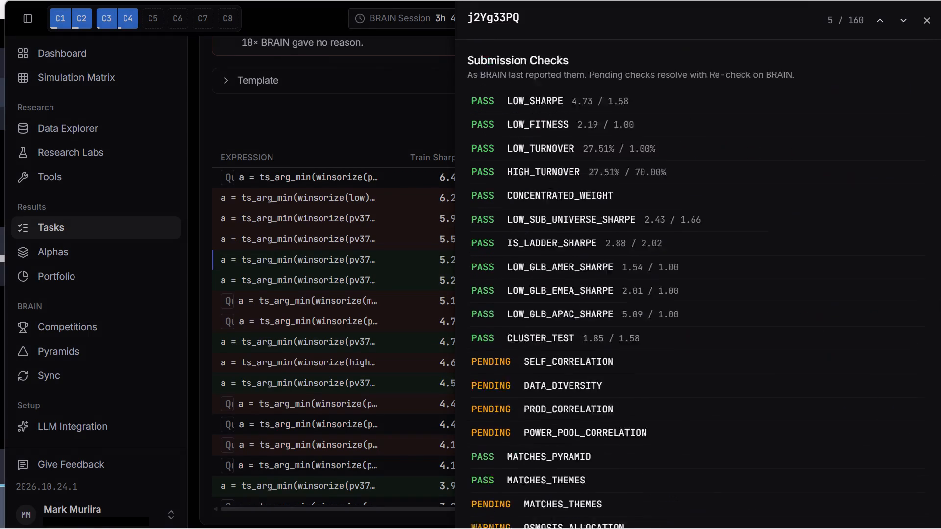
scroll(940, 301, down, 6)
scroll(940, 301, up, 11)
scroll(940, 301, down, 9)
scroll(940, 302, up, 2)
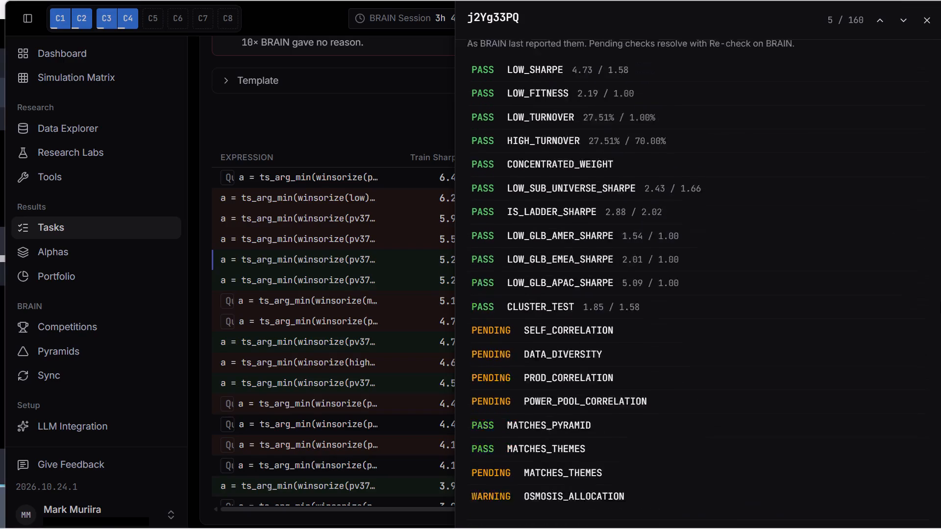
scroll(940, 302, up, 11)
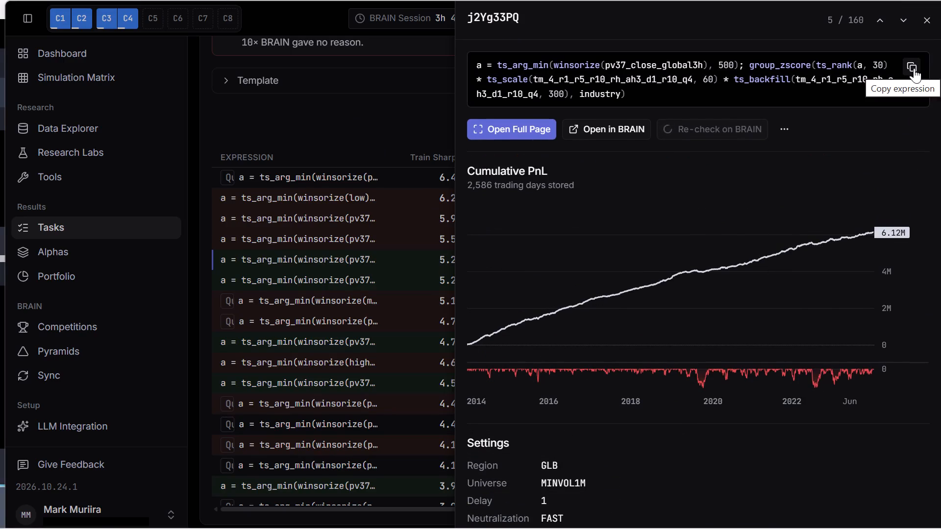
Open alpha j2Yg33PQ's full page, show its test period and start its submission check.
click(505, 127)
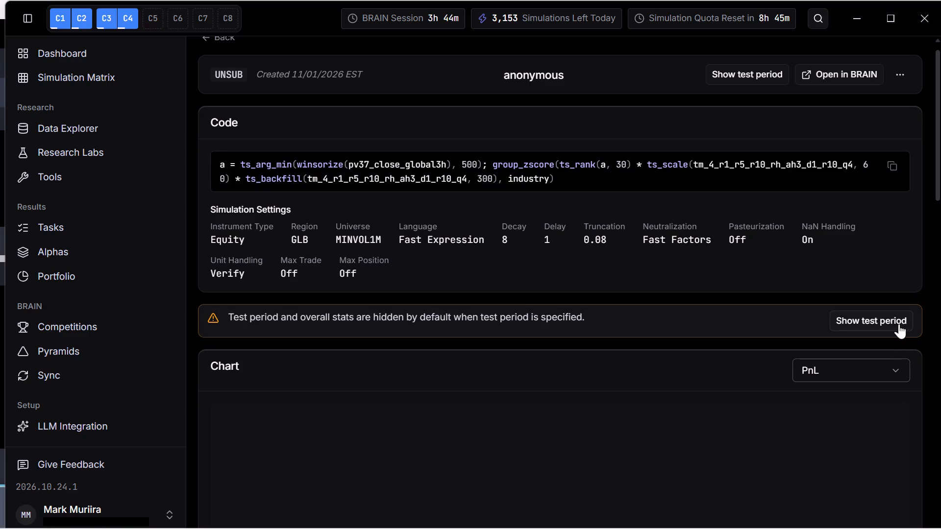
click(896, 319)
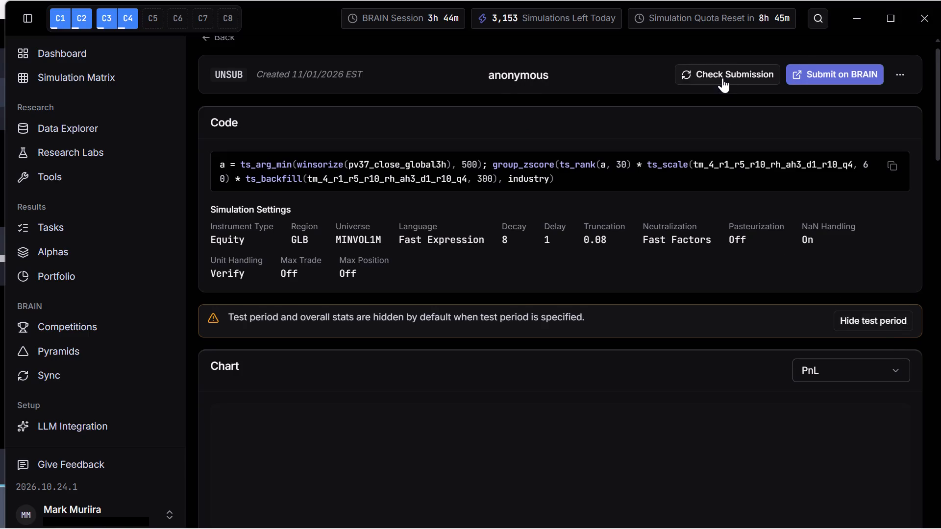
click(722, 76)
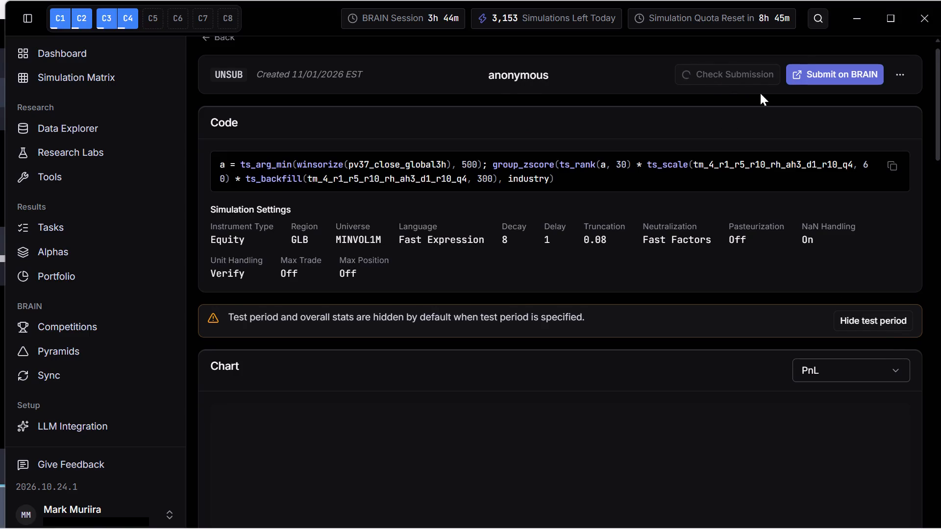
Examine alpha j2Yg33PQ's test-period testing status, yearly IS Summary, regional aggregates and correlation section.
scroll(940, 218, down, 9)
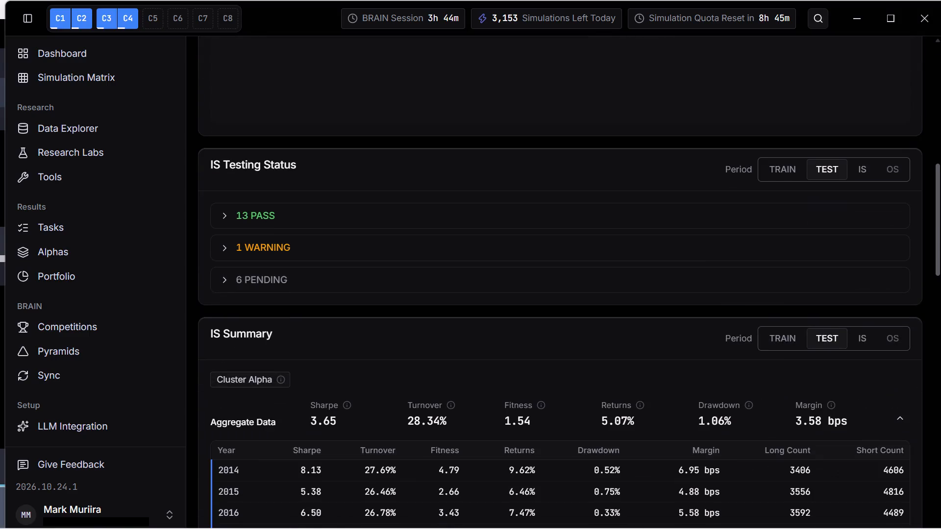
scroll(940, 233, down, 6)
scroll(940, 240, up, 8)
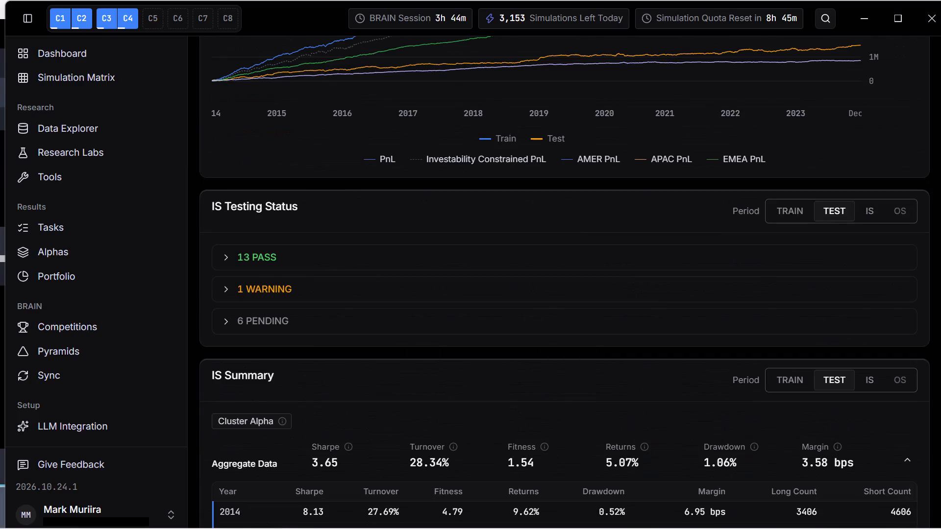
scroll(940, 240, down, 5)
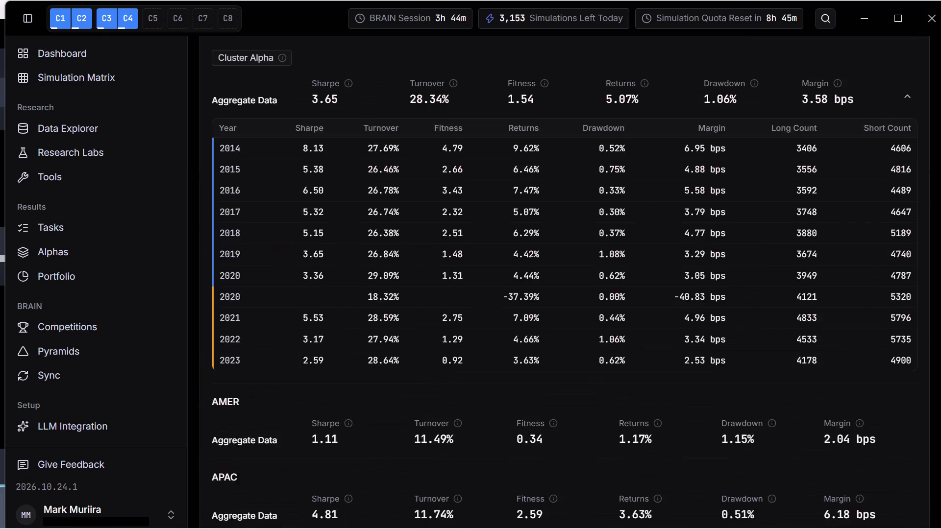
scroll(940, 241, down, 9)
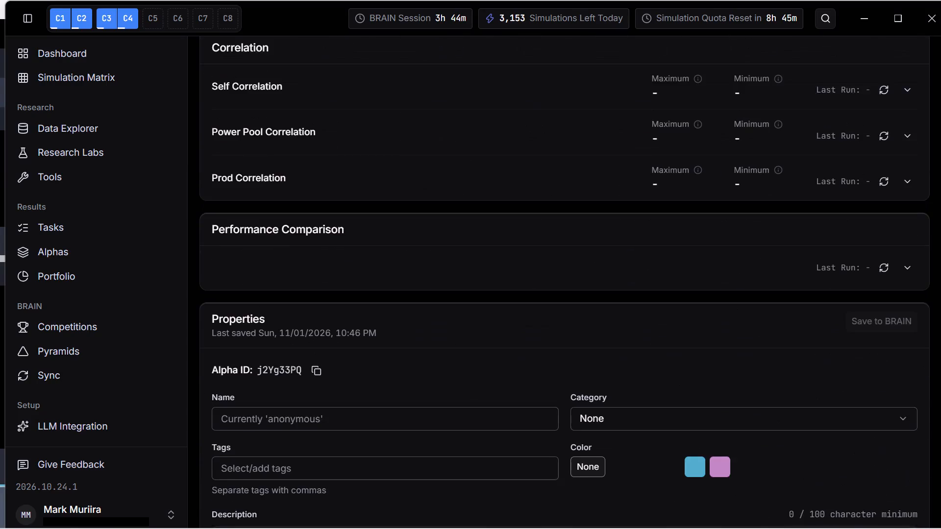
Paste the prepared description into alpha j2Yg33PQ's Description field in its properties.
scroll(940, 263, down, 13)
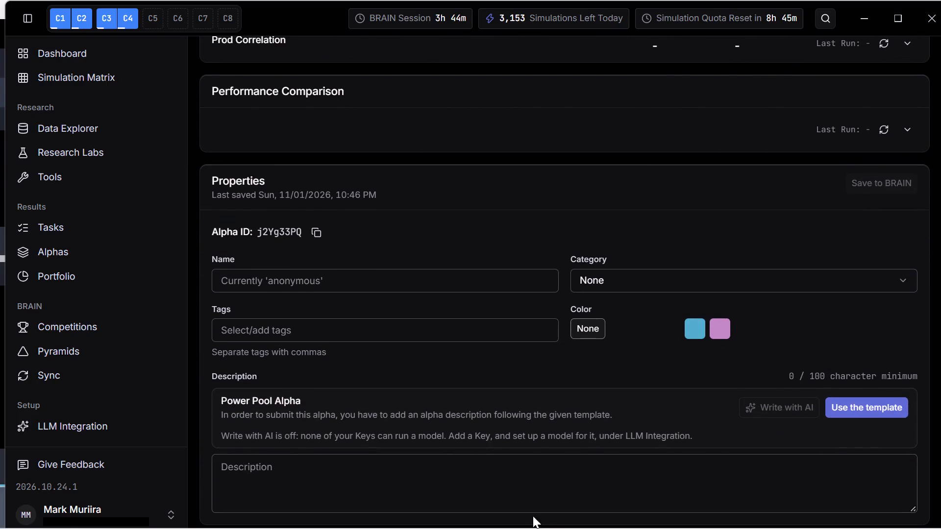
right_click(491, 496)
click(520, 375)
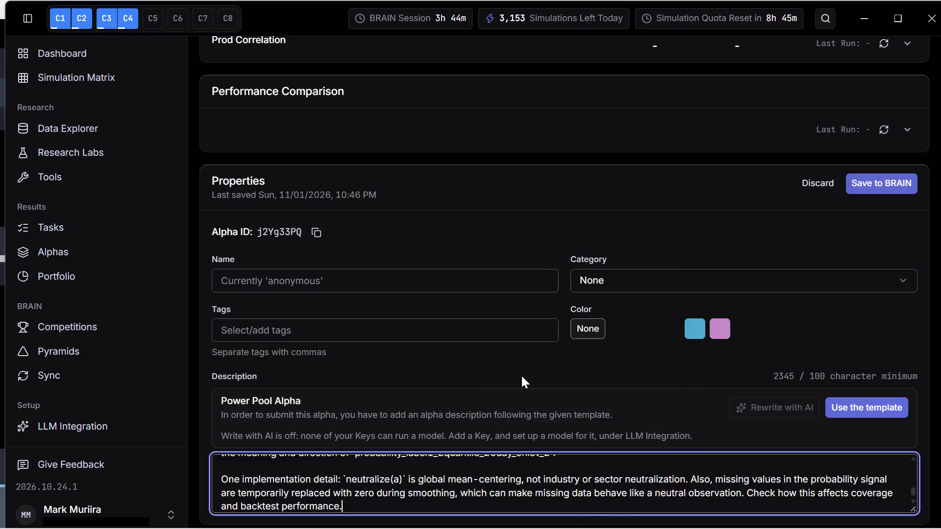
Open alpha j2Yg33PQ on the WorldQuant BRAIN site in Chrome and show its test period there.
scroll(940, 342, up, 20)
scroll(940, 342, up, 3)
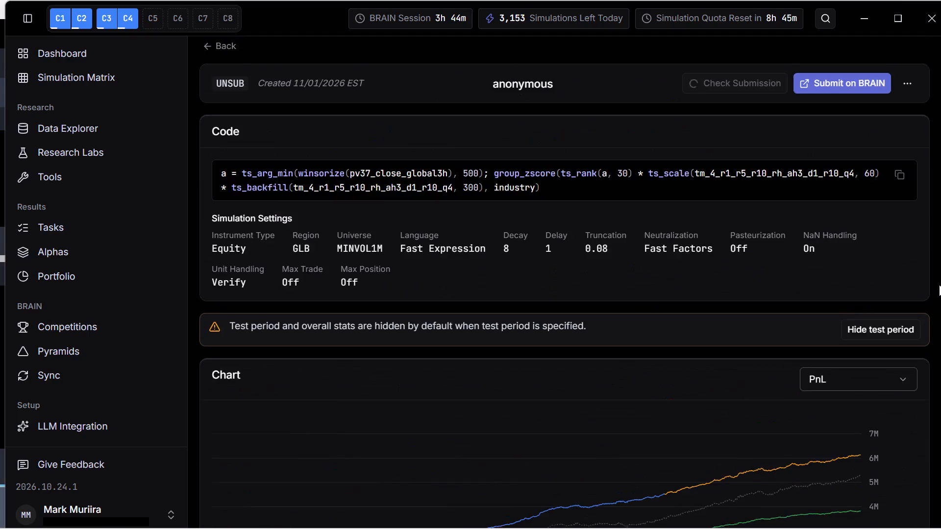
scroll(939, 284, up, 7)
click(857, 92)
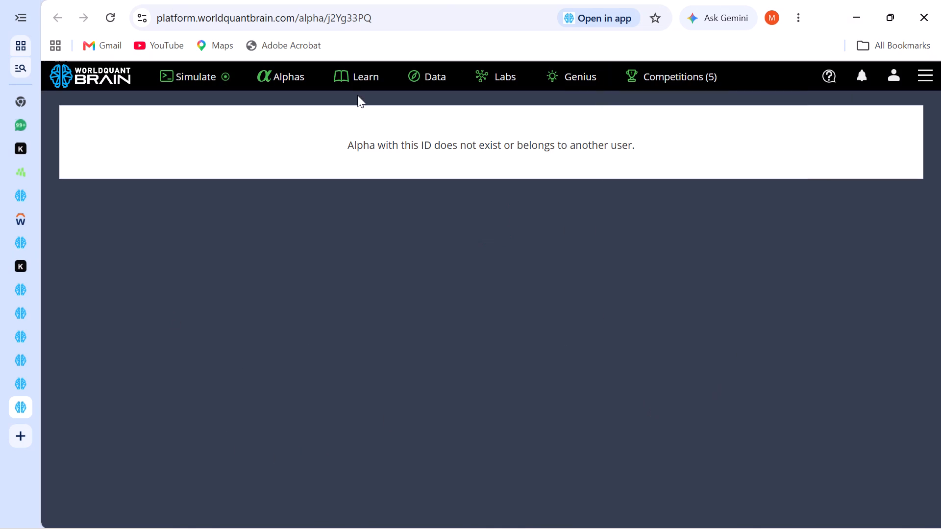
scroll(589, 255, down, 5)
scroll(640, 257, down, 5)
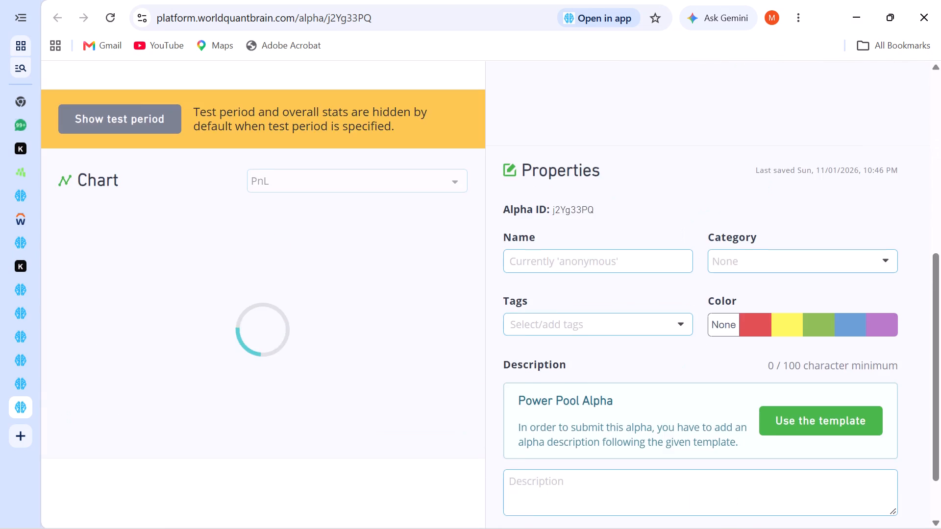
scroll(779, 107, down, 5)
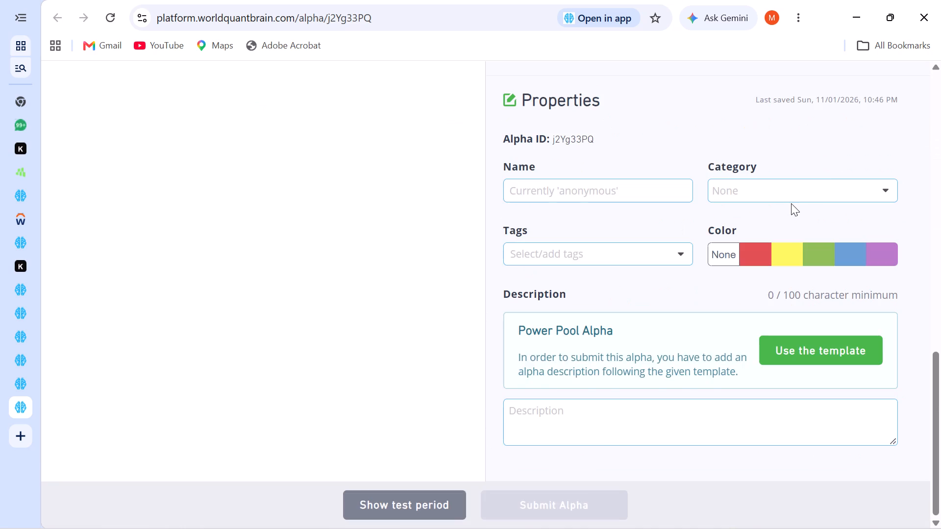
scroll(791, 203, up, 2)
scroll(791, 203, down, 7)
scroll(781, 289, down, 6)
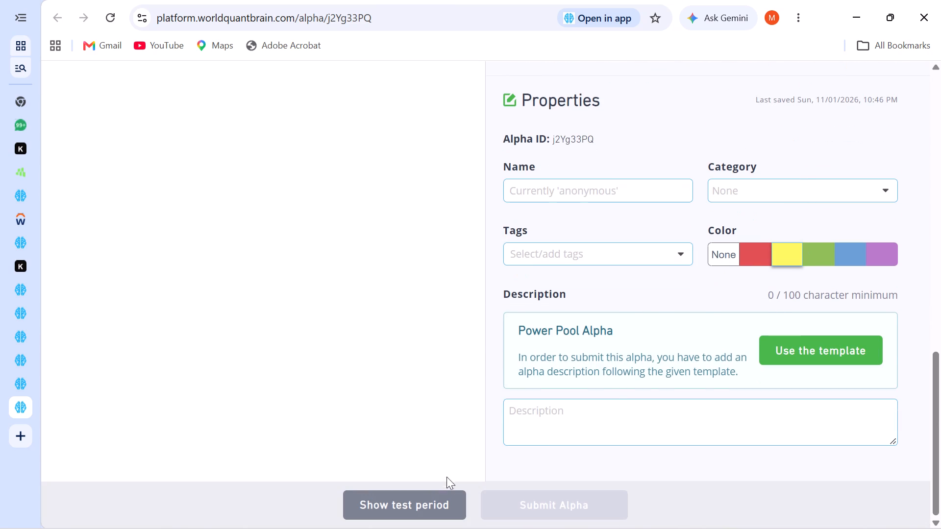
click(436, 496)
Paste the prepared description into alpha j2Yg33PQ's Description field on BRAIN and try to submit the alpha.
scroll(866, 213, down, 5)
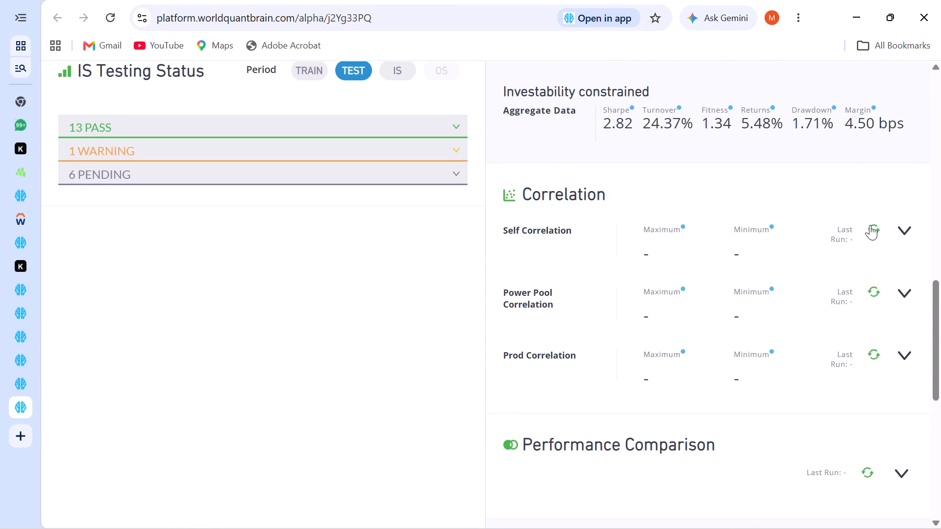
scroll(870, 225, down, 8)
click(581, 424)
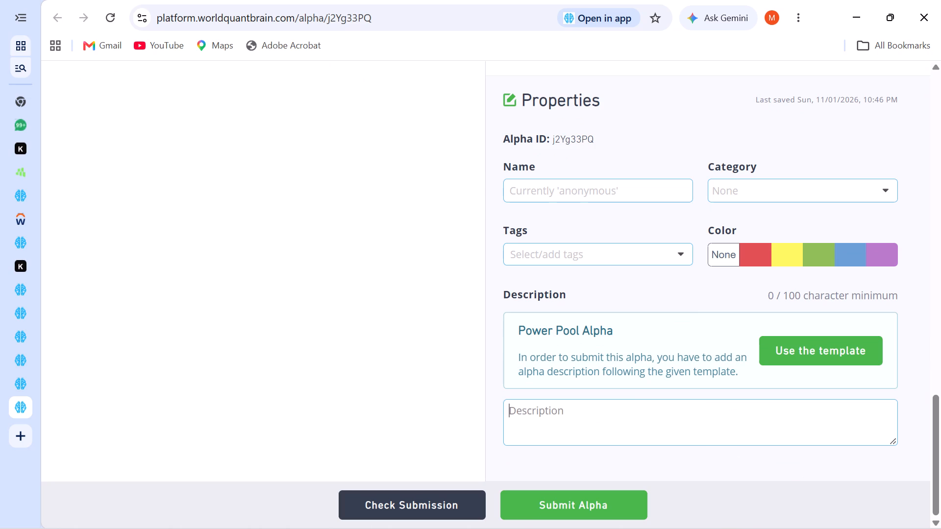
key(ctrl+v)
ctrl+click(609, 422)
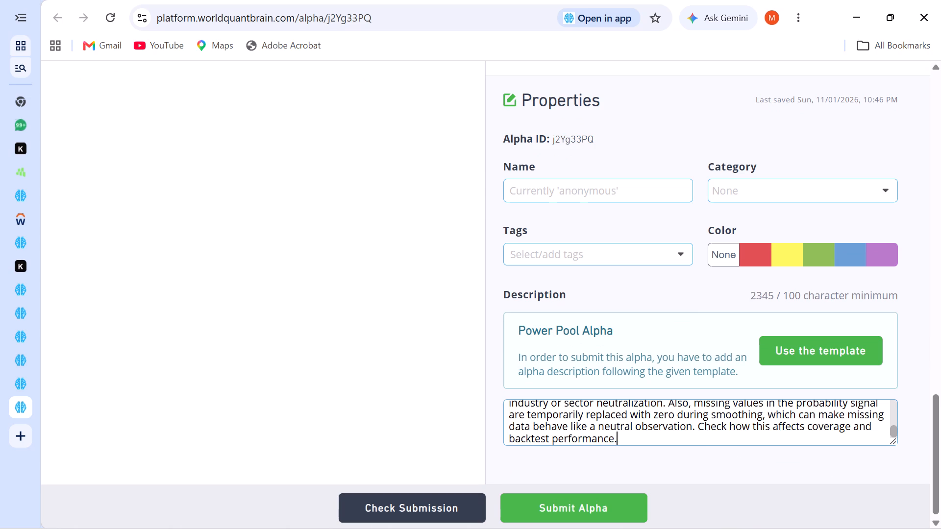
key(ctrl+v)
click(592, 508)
Paste the prepared description into alpha j2Yg33PQ's emptied Description field again.
click(596, 433)
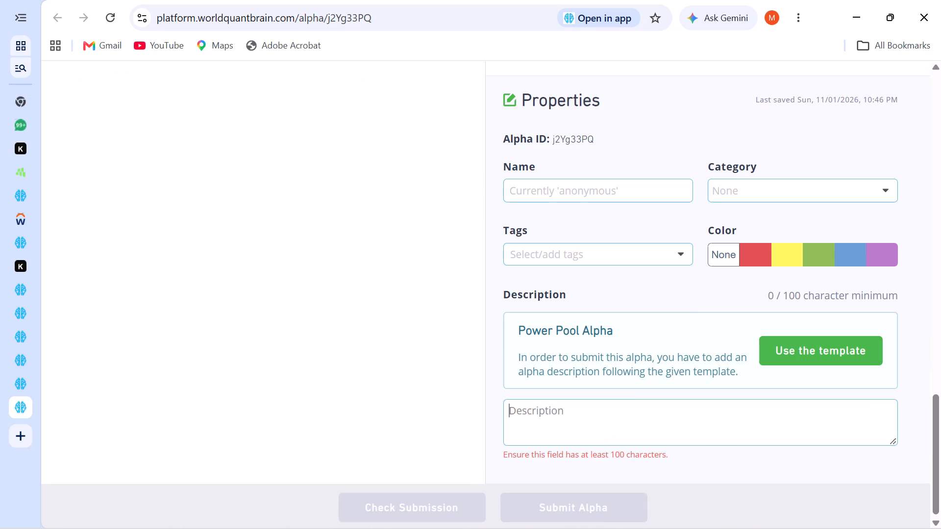
key(ctrl+v)
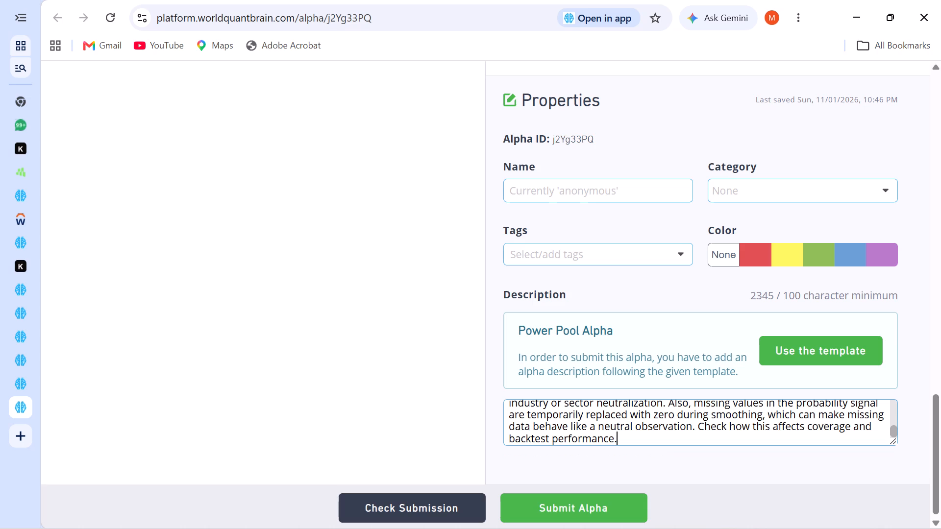
Review alpha j2Yg33PQ's IS Testing Status and its test-period regional and investability-constrained statistics.
scroll(672, 156, up, 9)
scroll(744, 189, down, 1)
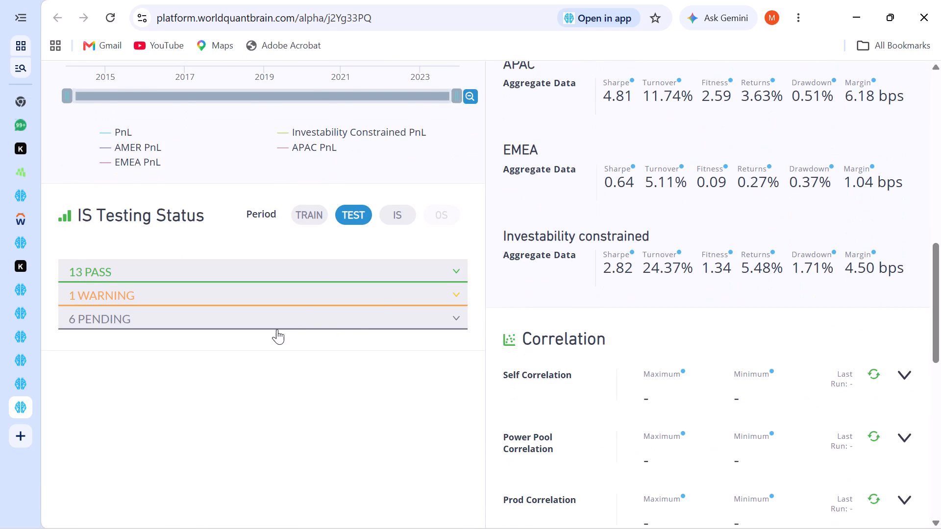
scroll(849, 202, down, 3)
scroll(849, 202, up, 3)
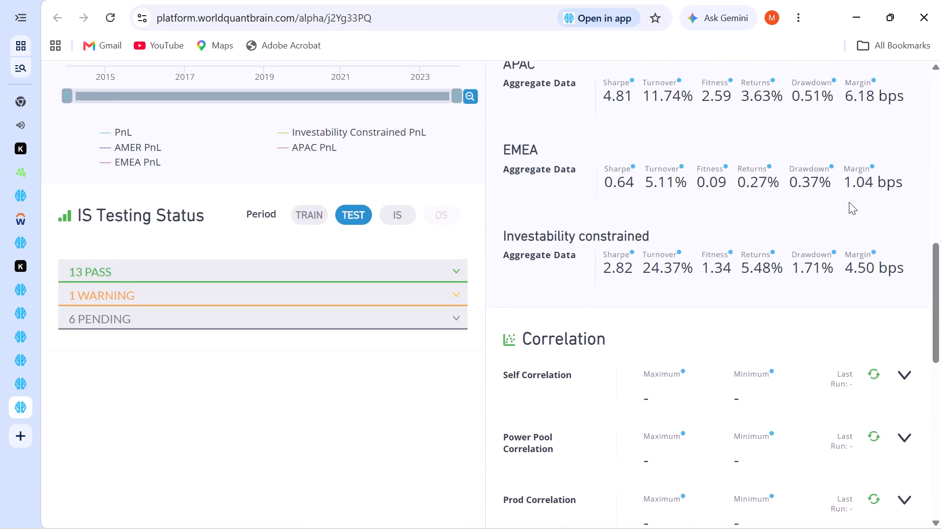
scroll(850, 201, up, 8)
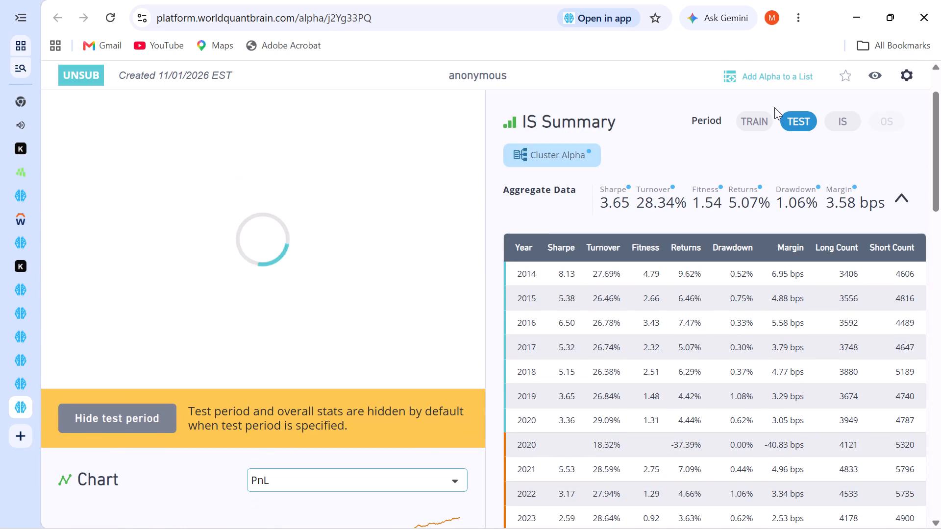
Compare alpha j2Yg33PQ's IS Summary across the IS, TRAIN and TEST periods, ending on TEST, and check the yearly table and PnL chart.
click(840, 115)
scroll(886, 220, down, 4)
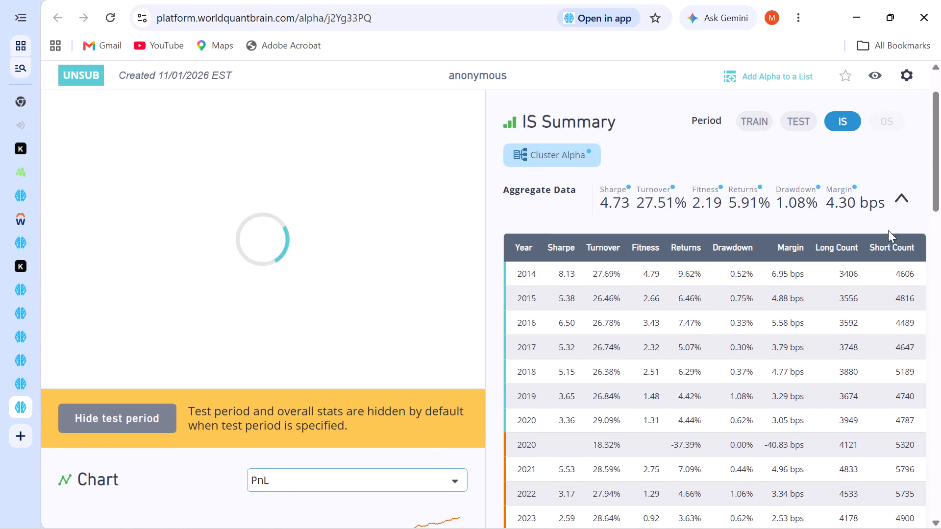
scroll(888, 230, down, 2)
scroll(891, 233, up, 5)
scroll(833, 79, up, 4)
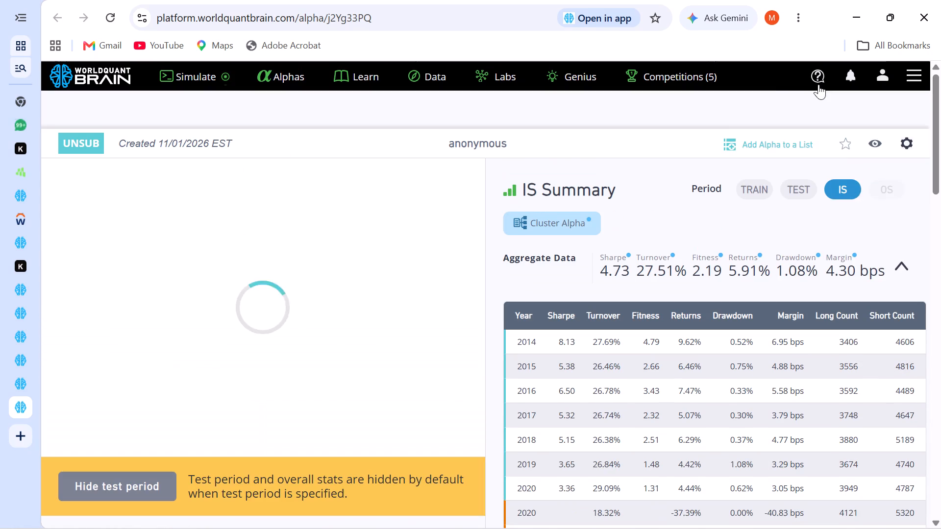
click(709, 187)
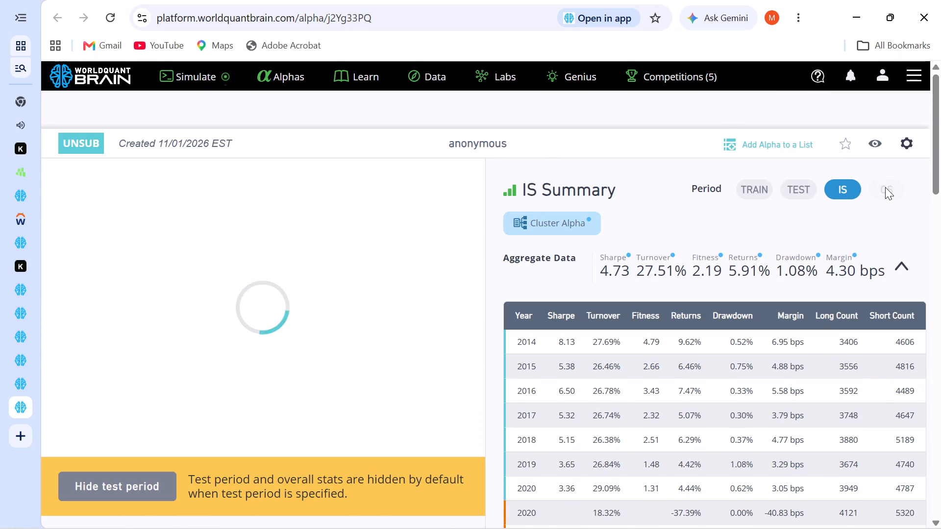
click(885, 187)
click(806, 192)
click(751, 187)
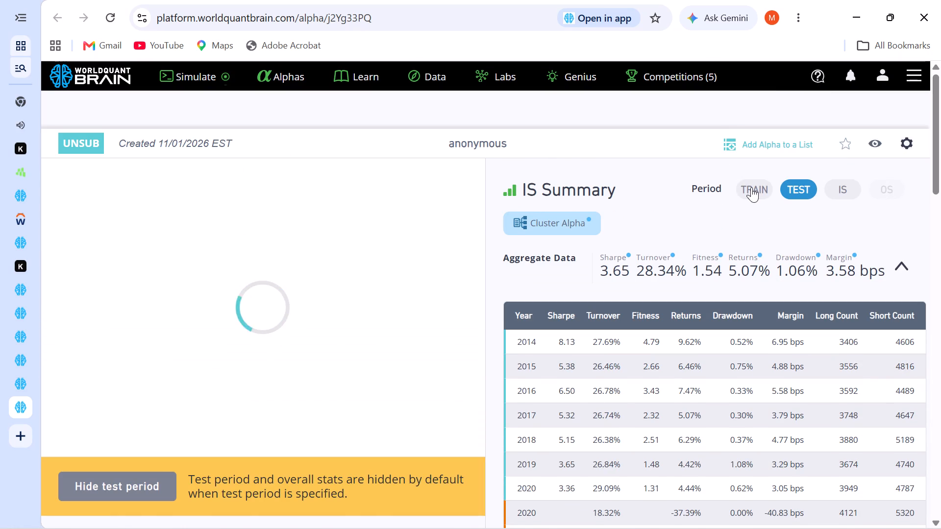
scroll(871, 241, down, 7)
scroll(927, 245, up, 4)
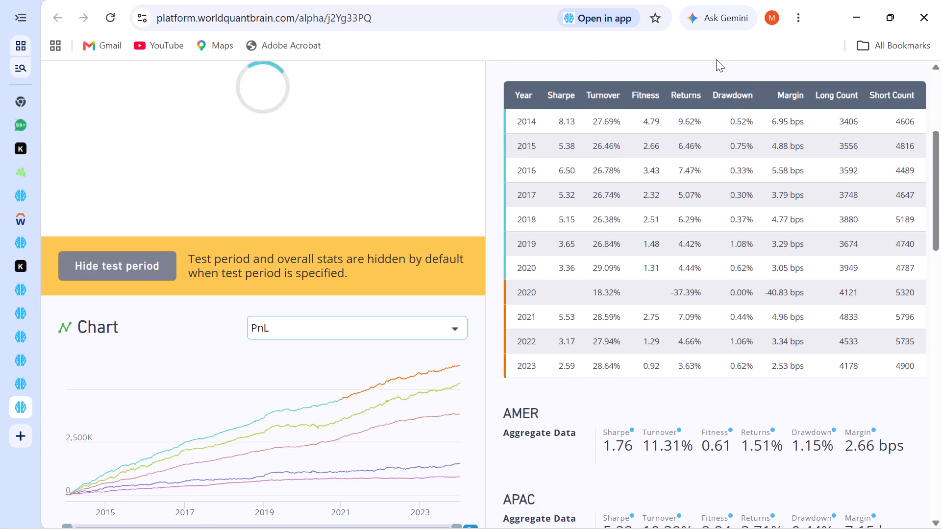
scroll(767, 145, up, 4)
click(800, 191)
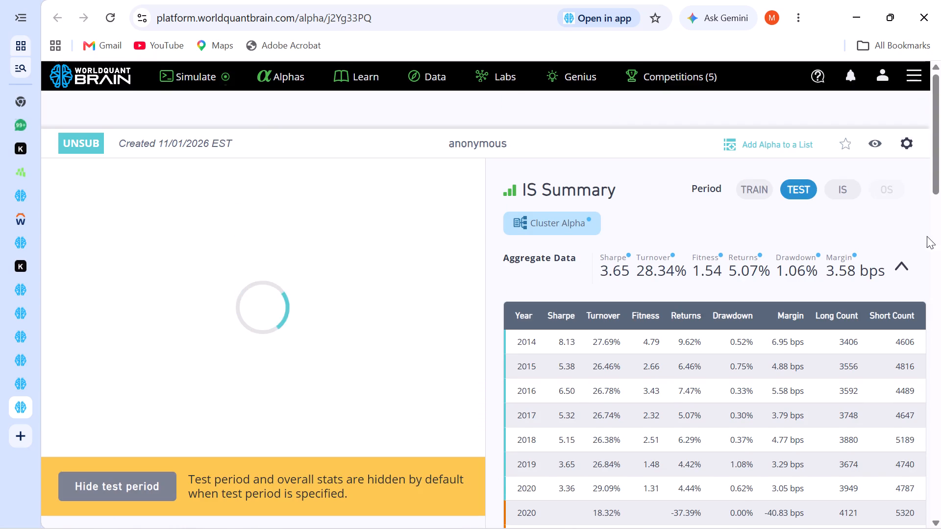
scroll(934, 240, down, 7)
scroll(940, 234, up, 6)
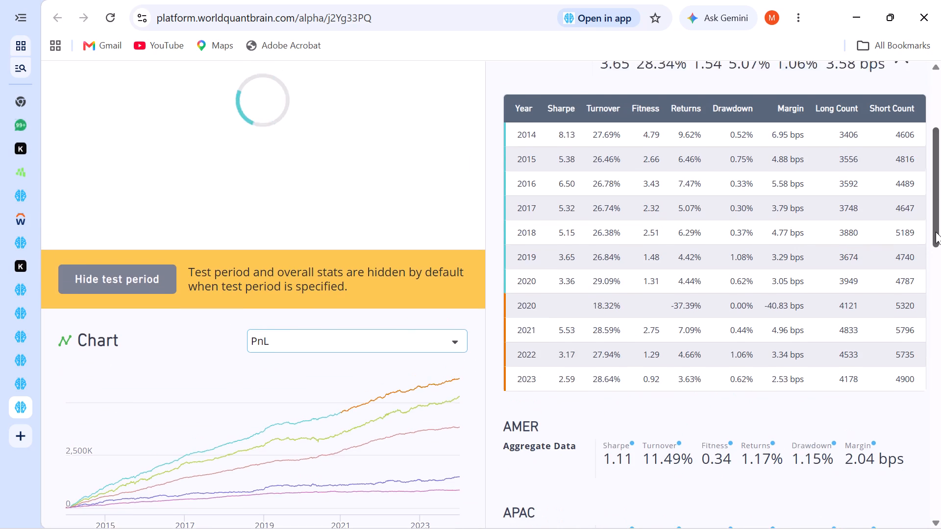
scroll(936, 232, up, 1)
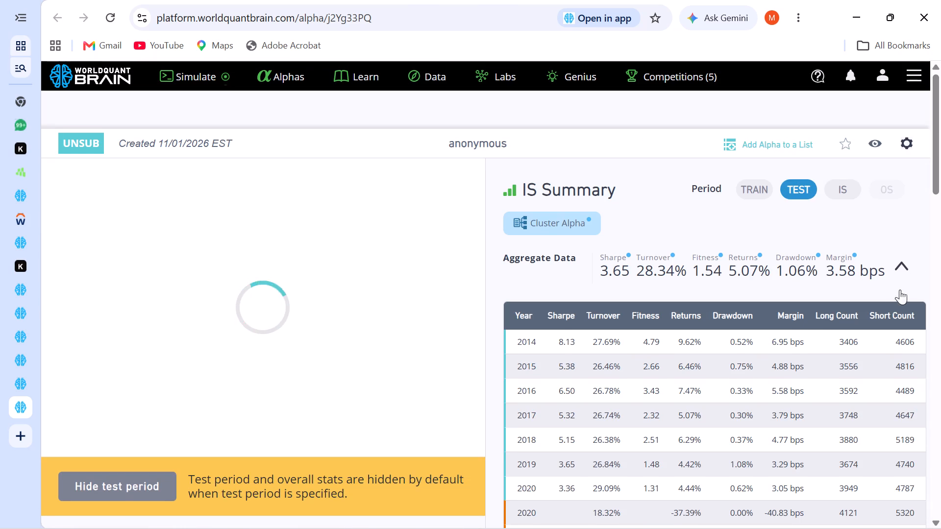
Submit alpha j2Yg33PQ on BRAIN.
scroll(447, 421, down, 17)
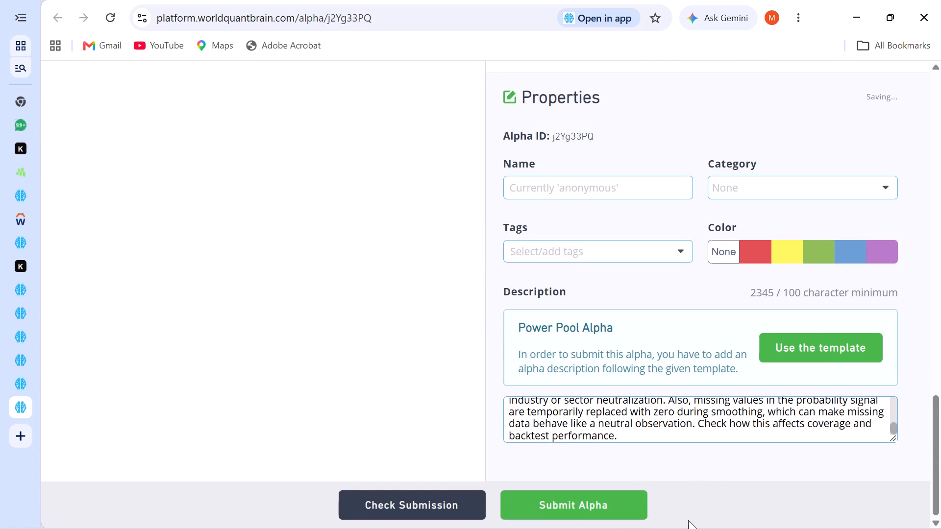
click(586, 499)
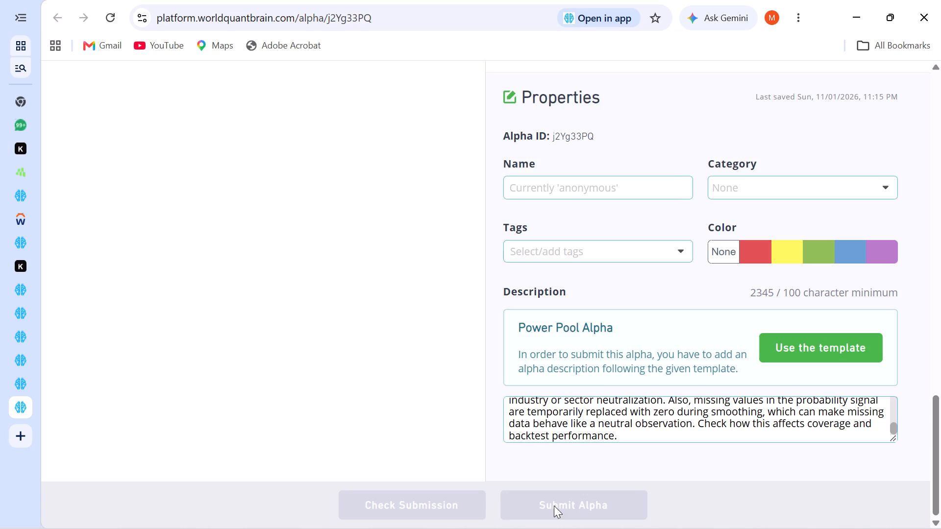
Monitor alpha j2Yg33PQ's IS Testing Status, correlation section and properties while the submission is processed.
scroll(628, 262, up, 6)
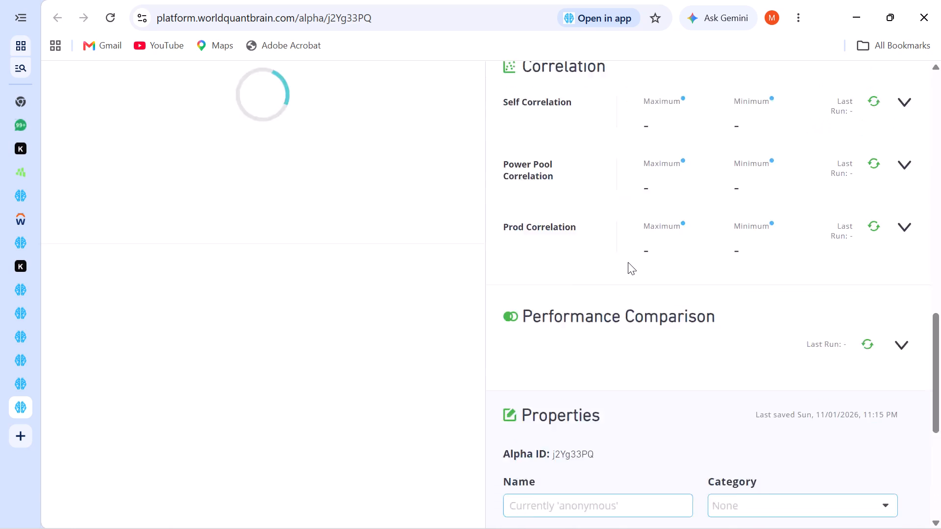
scroll(628, 262, down, 2)
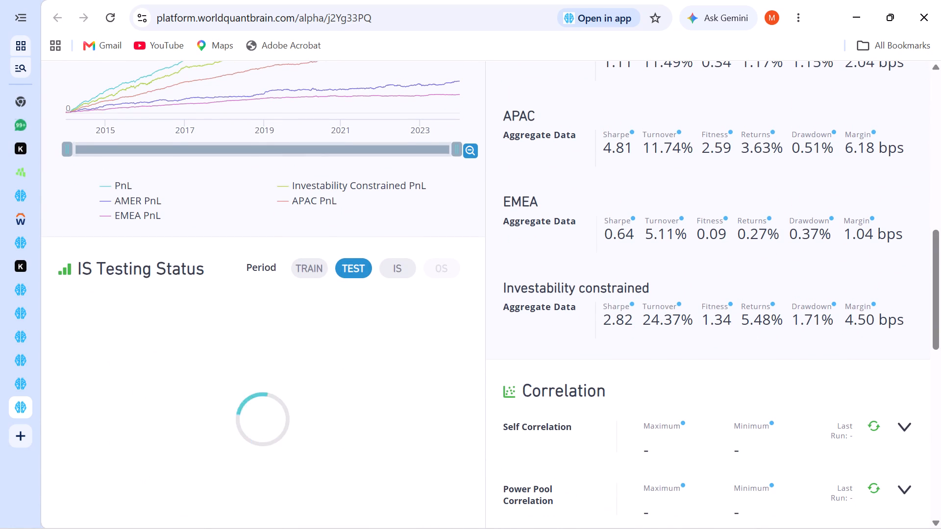
scroll(877, 262, down, 1)
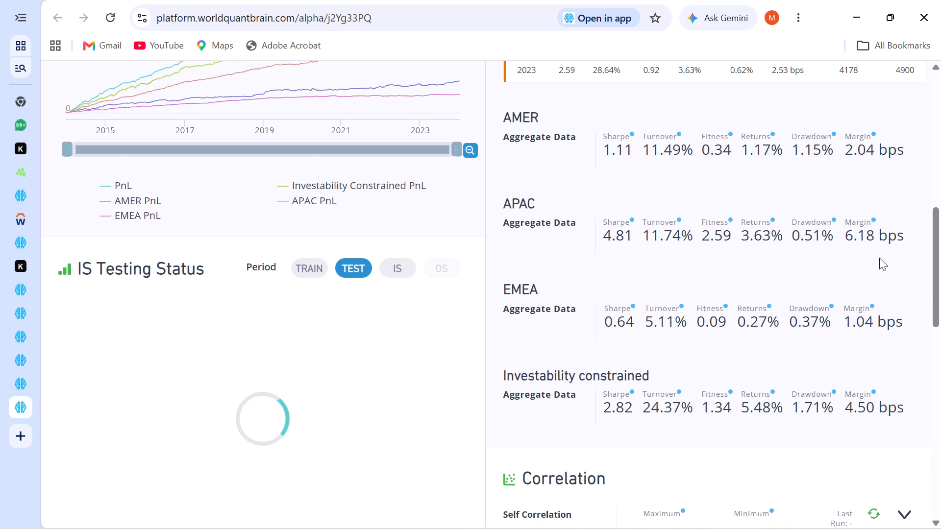
scroll(879, 258, down, 6)
scroll(851, 262, up, 7)
scroll(852, 263, down, 10)
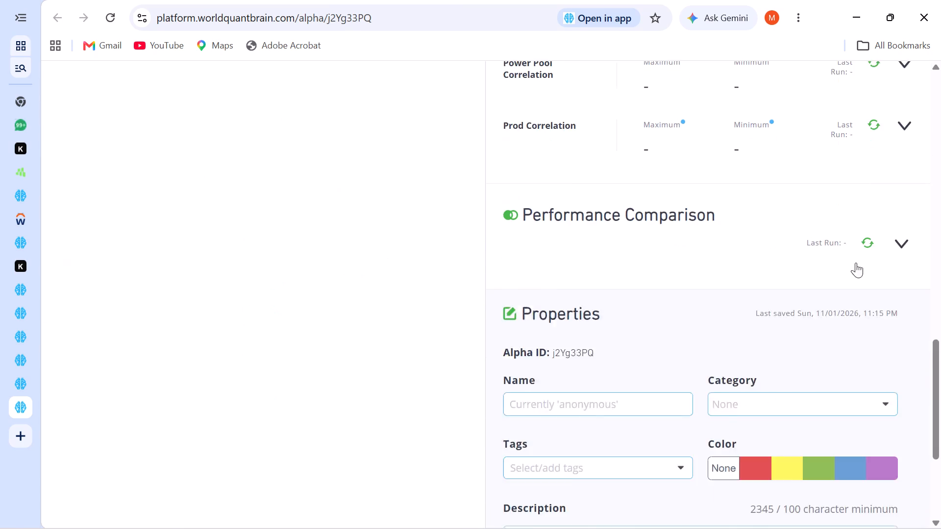
scroll(856, 263, down, 4)
scroll(862, 264, up, 13)
scroll(873, 251, down, 5)
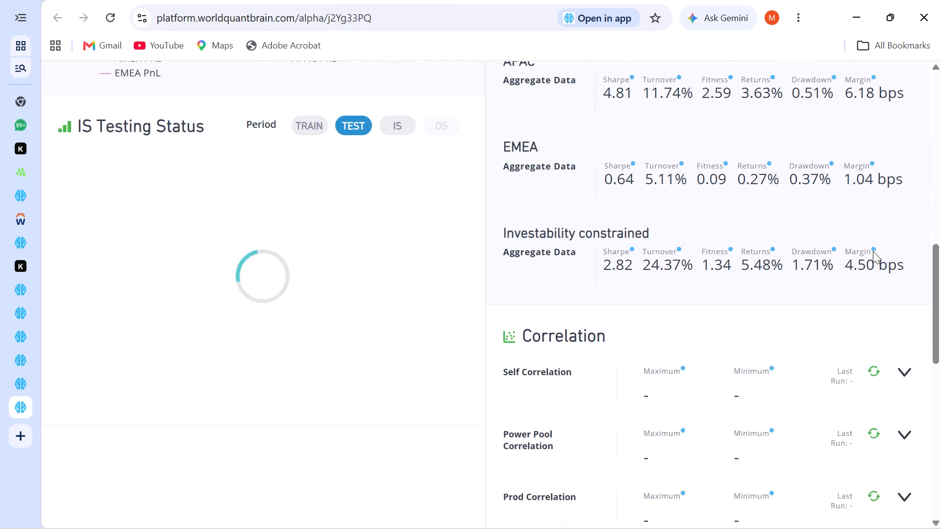
scroll(873, 251, up, 2)
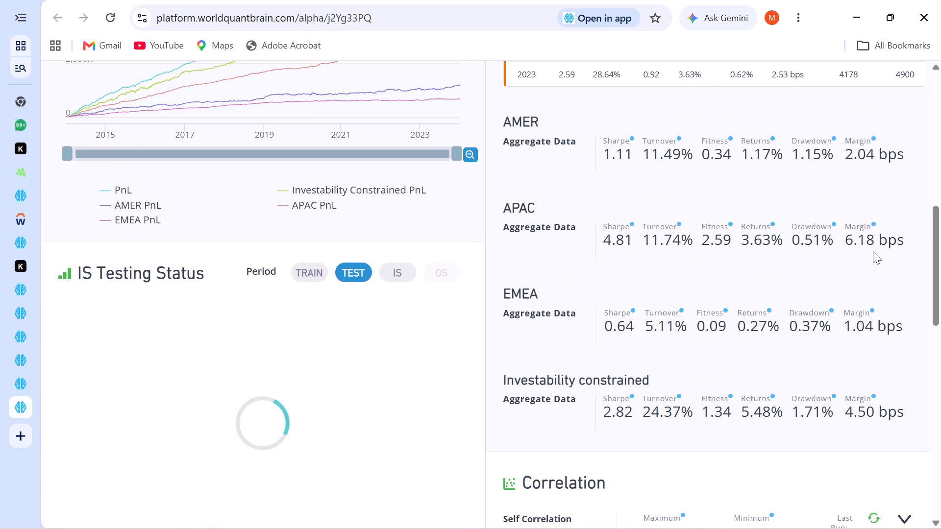
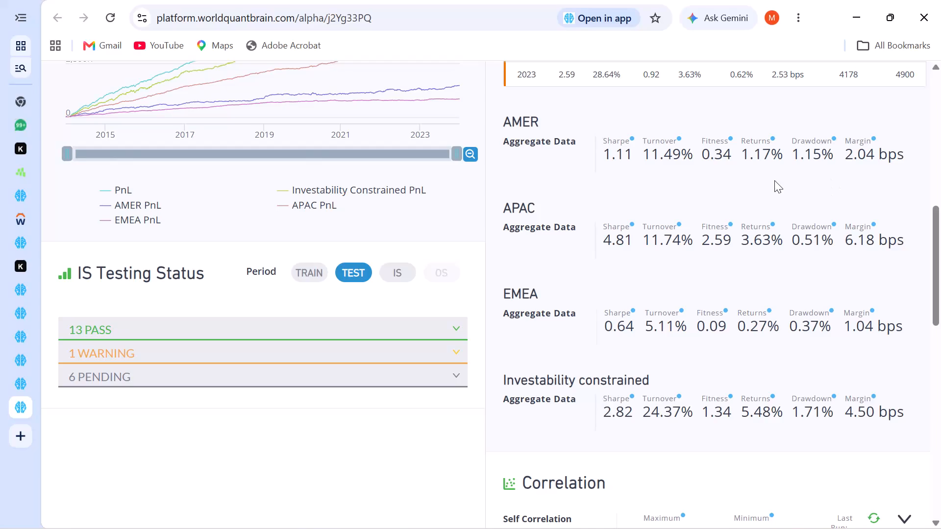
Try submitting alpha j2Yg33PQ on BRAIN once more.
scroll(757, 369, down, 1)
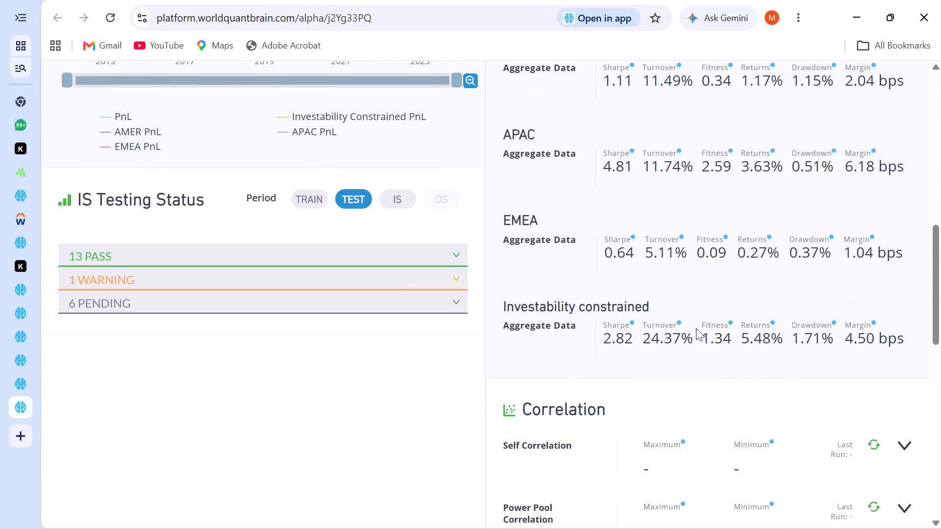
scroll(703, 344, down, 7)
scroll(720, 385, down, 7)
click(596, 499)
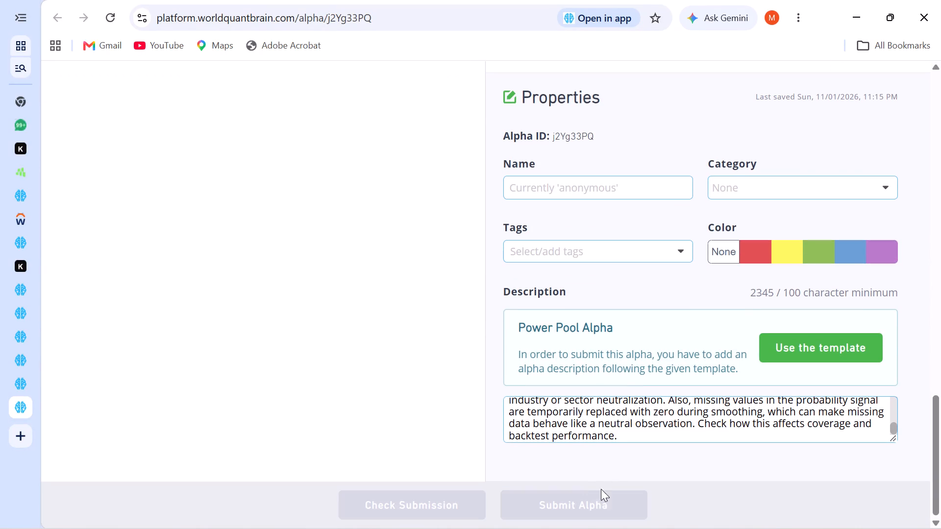
Expand the FAIL group in alpha j2Yg33PQ's IS Testing Status to read its reason.
scroll(609, 267, up, 5)
scroll(649, 280, up, 3)
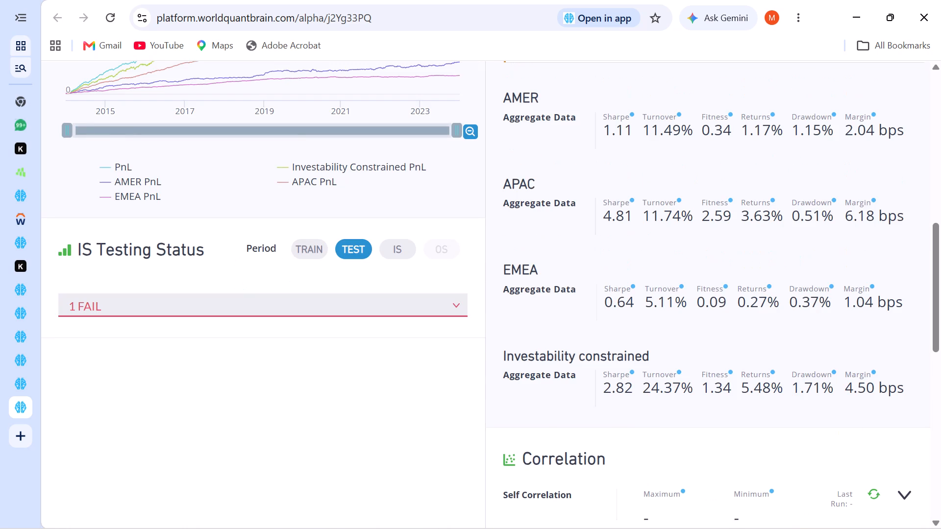
click(312, 312)
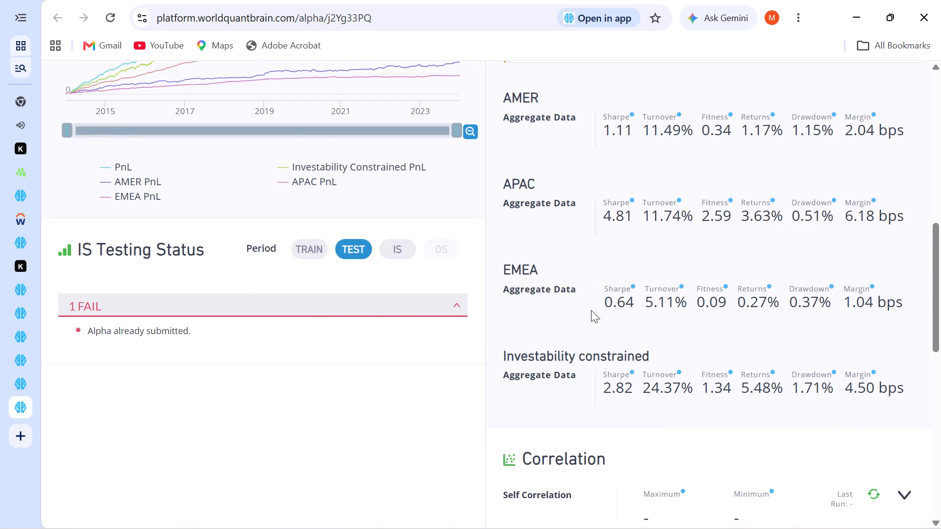
Open the list of submitted alphas on BRAIN.
scroll(631, 301, up, 15)
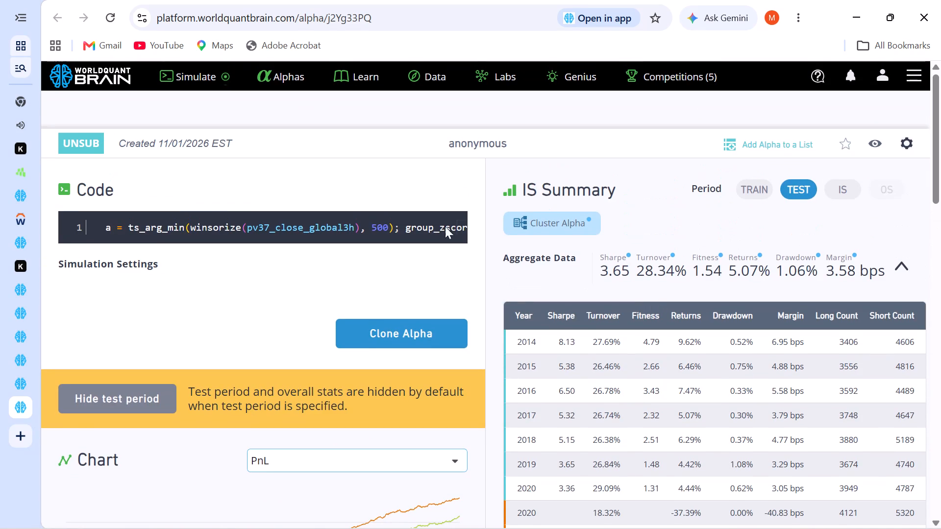
click(288, 72)
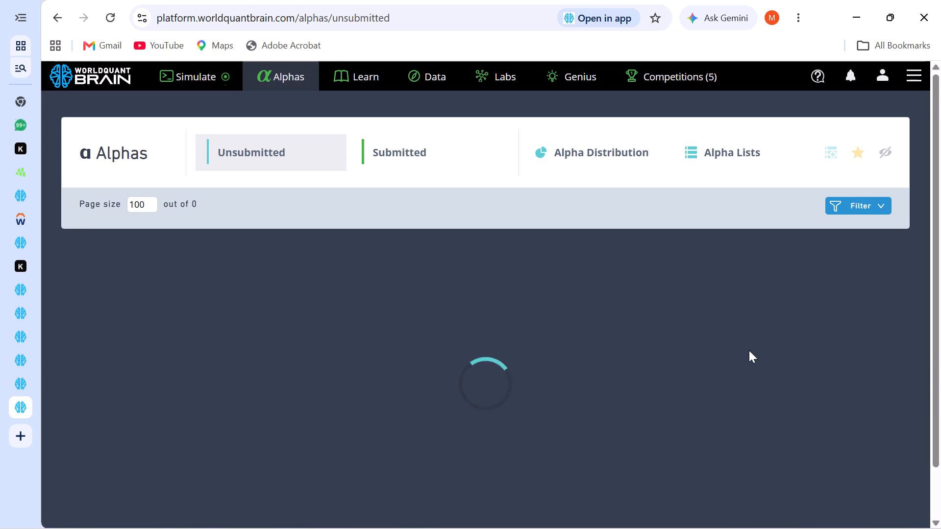
click(405, 166)
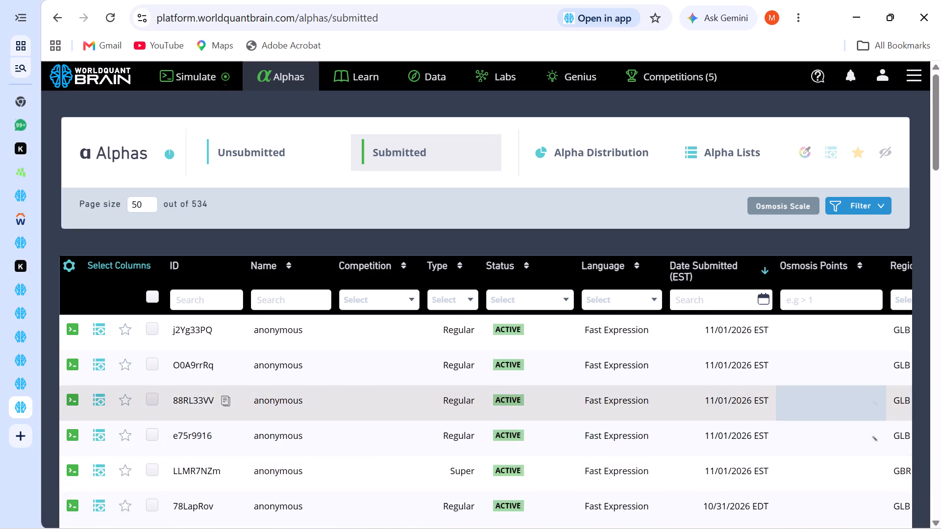
Check the submitted alphas' region, universe and tag columns, and review alpha e75r9916's PnL chart and OS Summary themes before closing its details.
scroll(778, 403, left, 9)
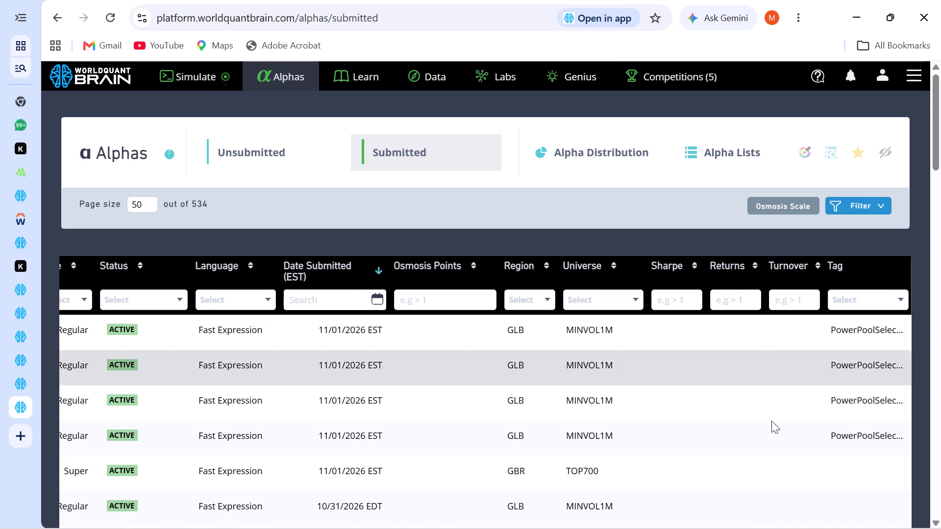
click(640, 438)
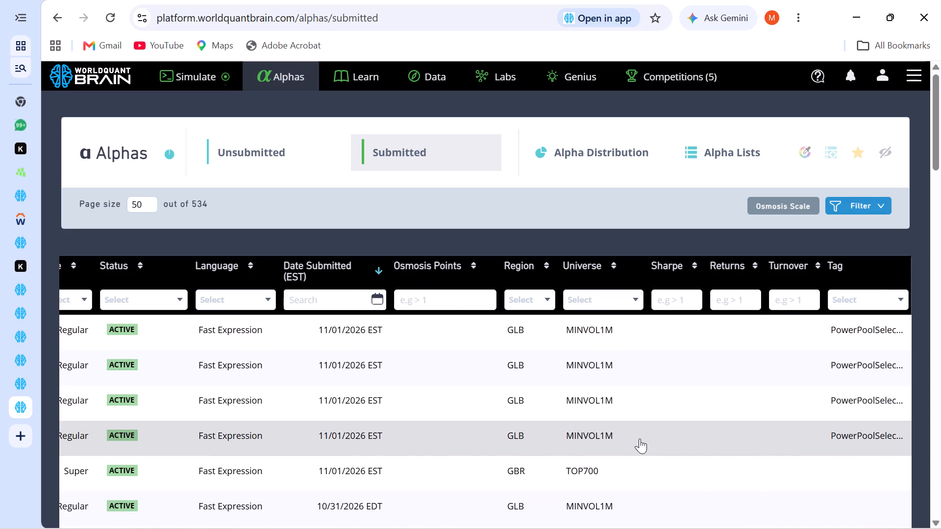
scroll(554, 266, up, 14)
scroll(554, 266, down, 3)
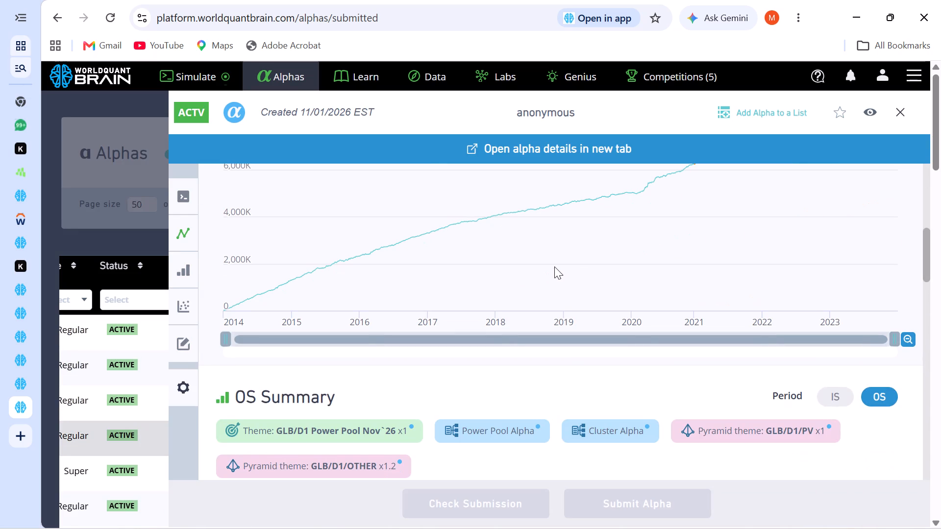
scroll(554, 266, down, 2)
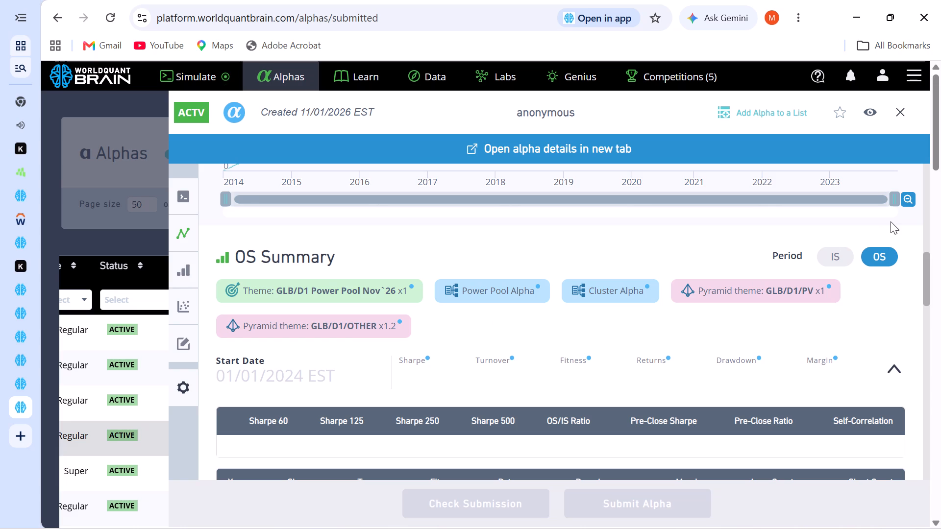
click(899, 108)
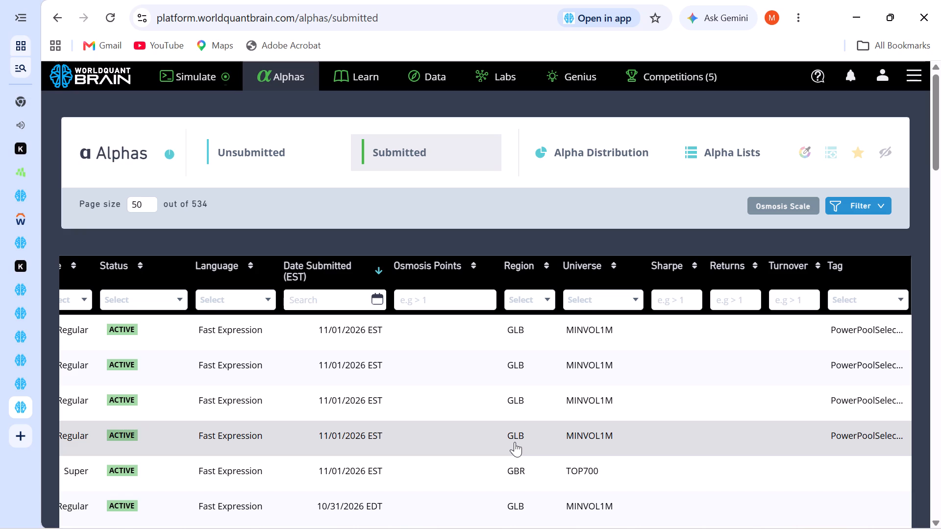
Open the submitted GBR TOP700 SuperAlpha LLMR7NZm and review its PnL chart, OS Summary, yearly table and selected alphas.
scroll(515, 442, down, 1)
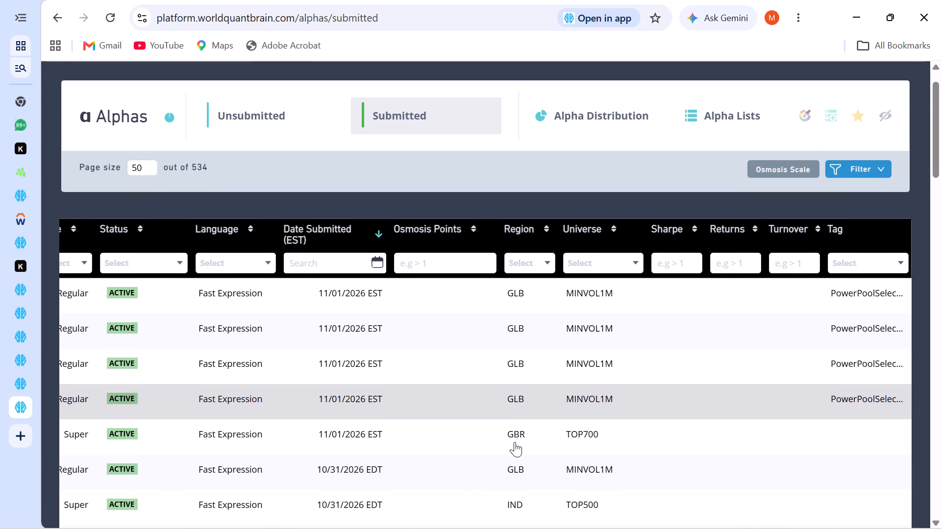
scroll(515, 442, down, 1)
click(505, 433)
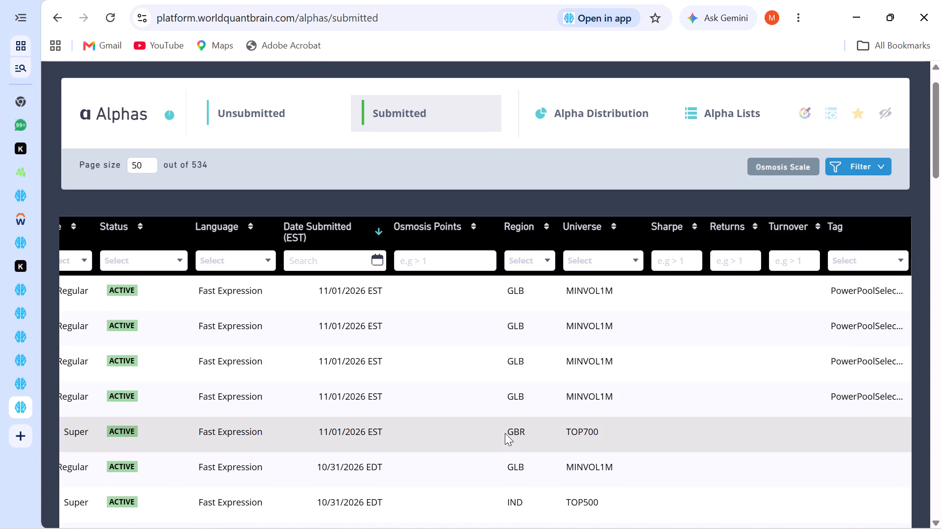
scroll(688, 389, down, 5)
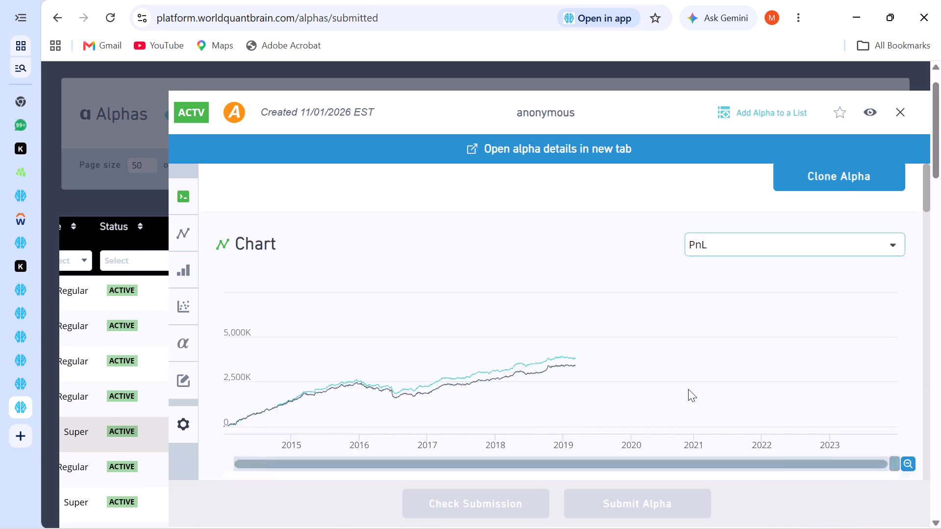
scroll(688, 389, down, 2)
scroll(688, 389, up, 4)
scroll(688, 389, down, 5)
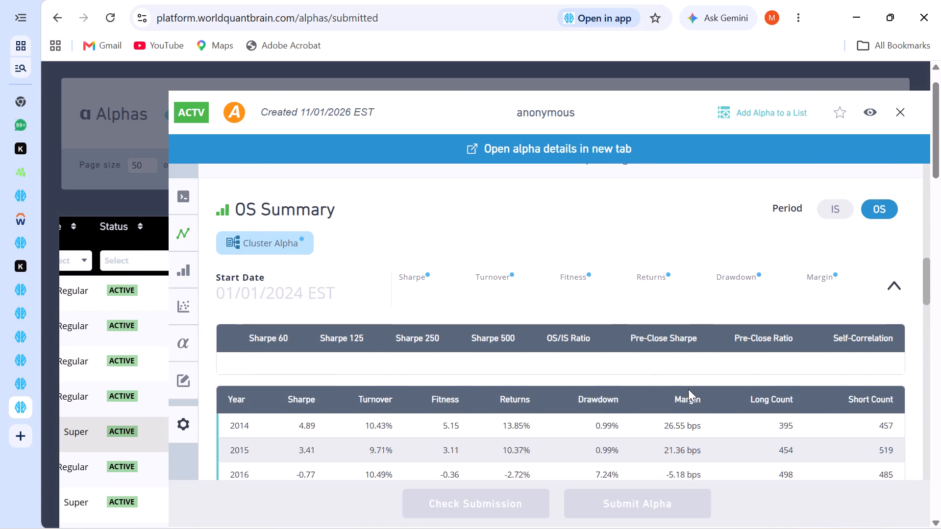
scroll(688, 389, down, 6)
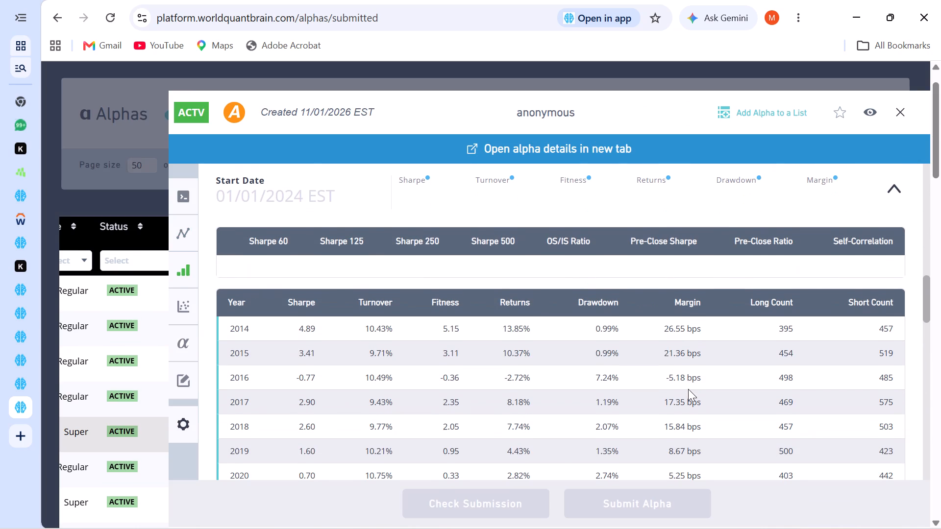
scroll(688, 389, down, 6)
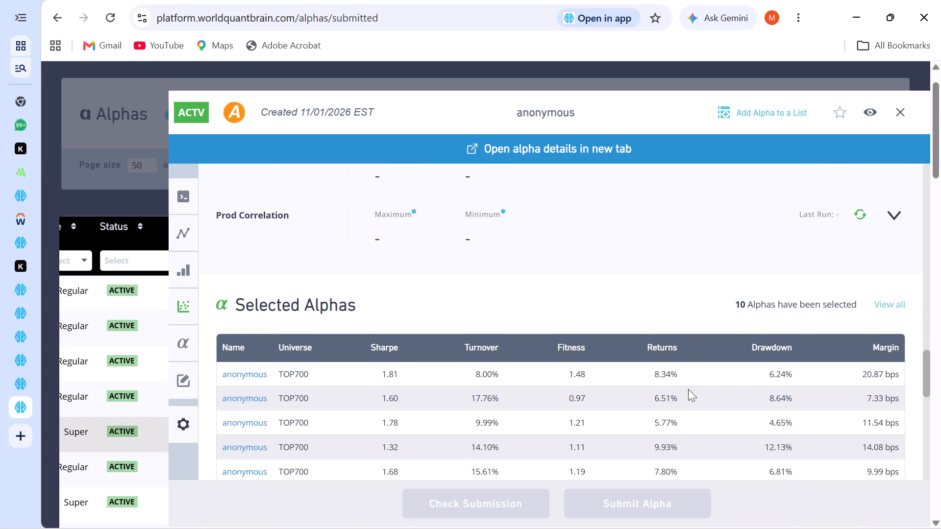
scroll(688, 389, down, 1)
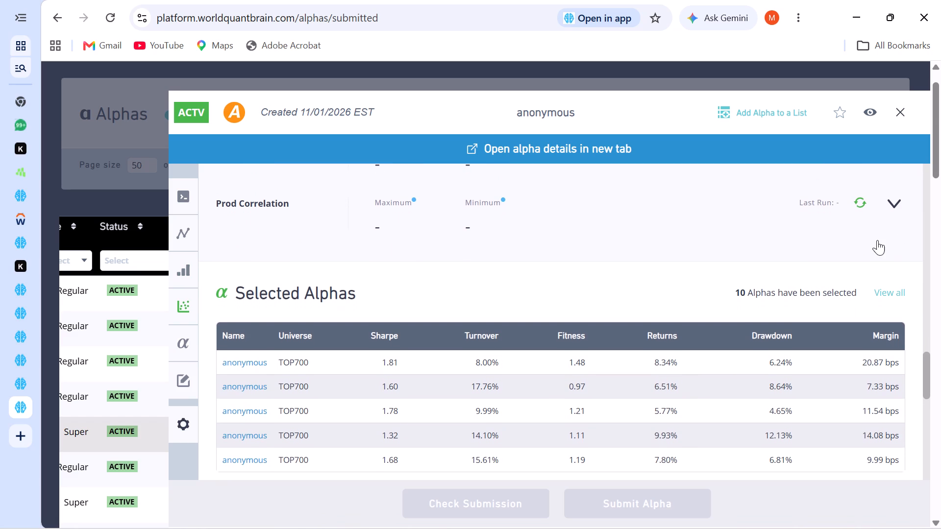
Run the Prod Correlation check for the GBR SuperAlpha and close its details.
scroll(877, 240, up, 3)
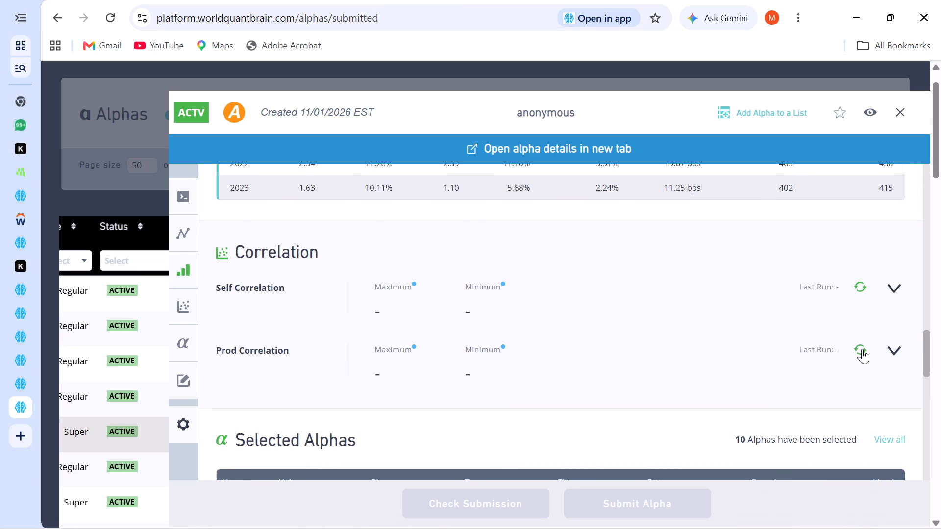
click(862, 349)
click(906, 115)
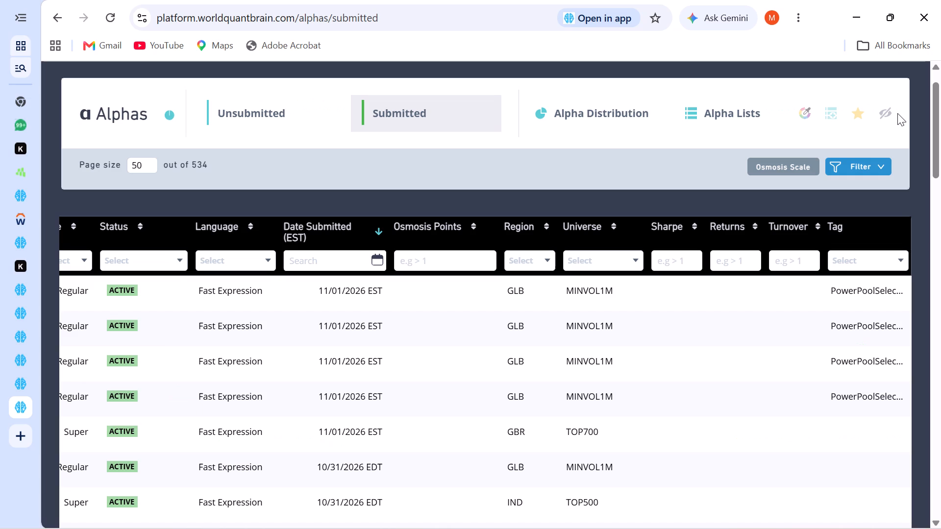
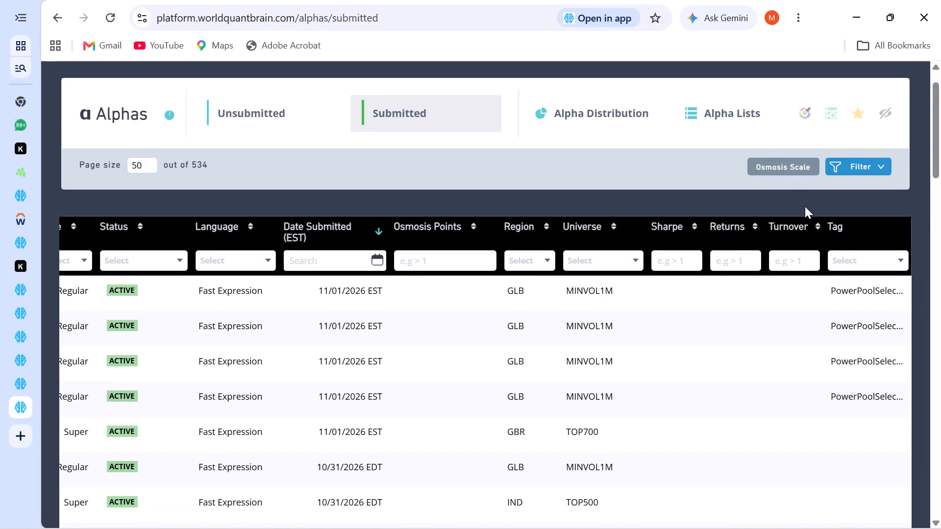
Review the submitted alphas list, examining submission dates, regions, universes and tags.
scroll(786, 229, down, 5)
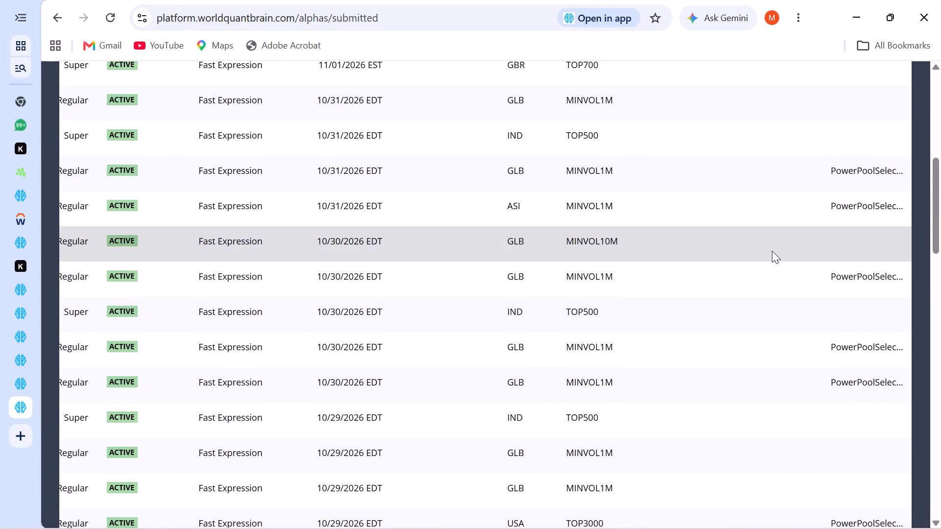
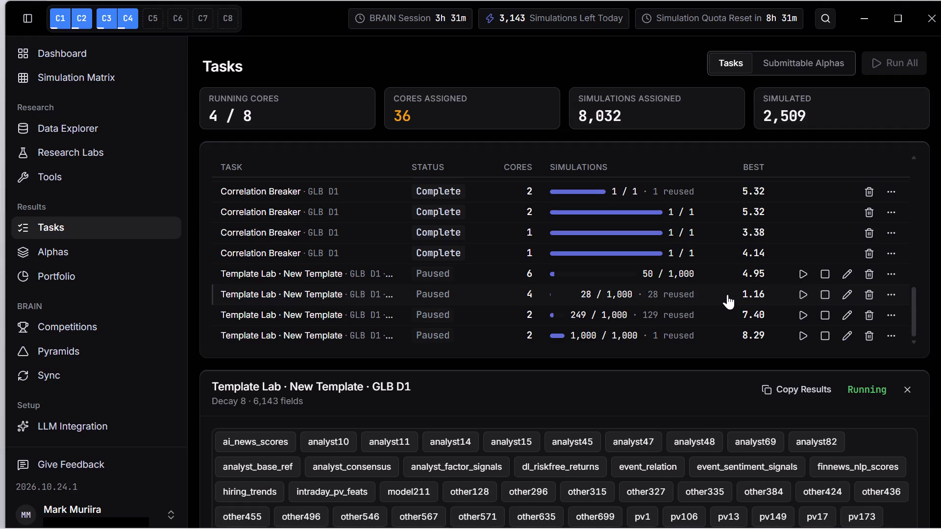
scroll(740, 293, up, 2)
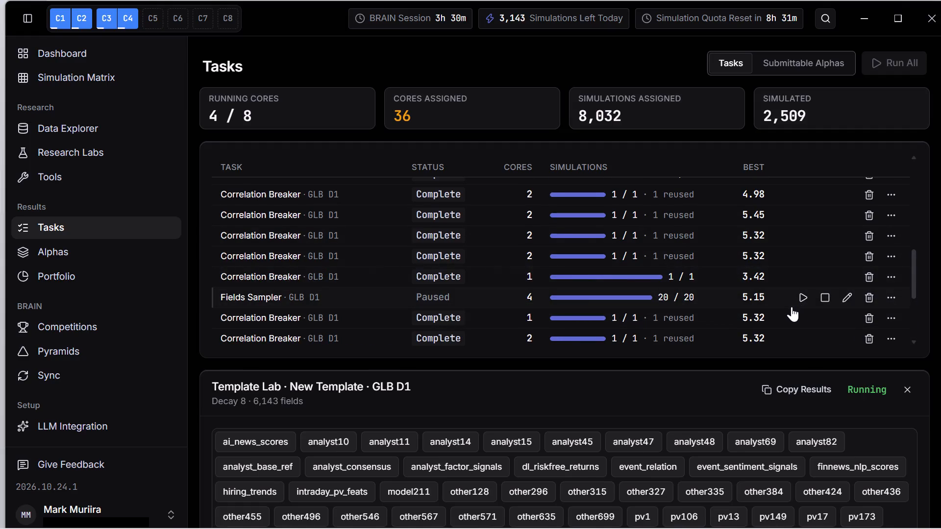
scroll(719, 275, up, 2)
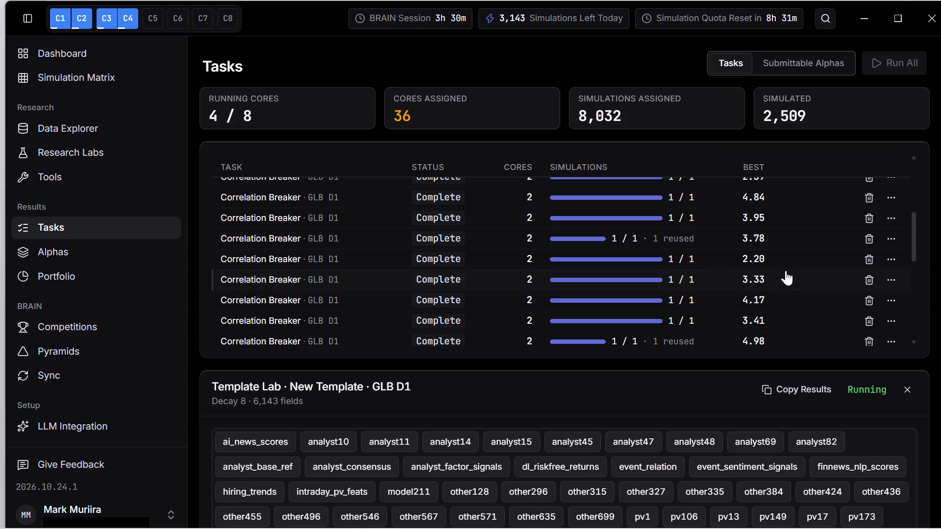
scroll(790, 278, up, 1)
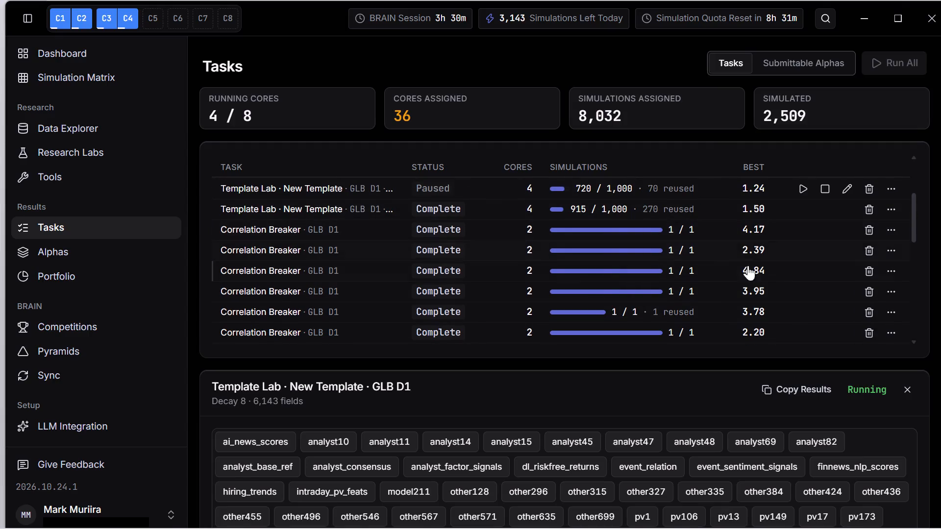
scroll(765, 278, up, 3)
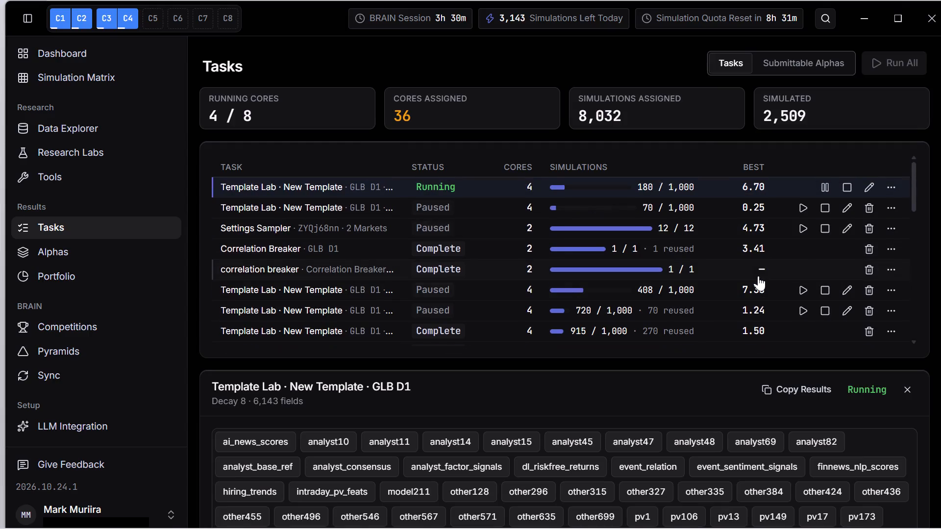
scroll(758, 276, up, 1)
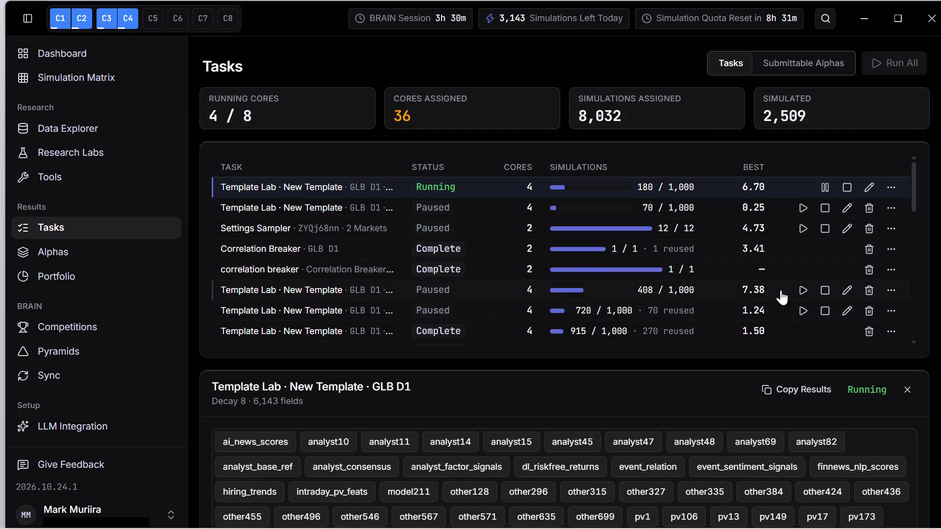
click(800, 290)
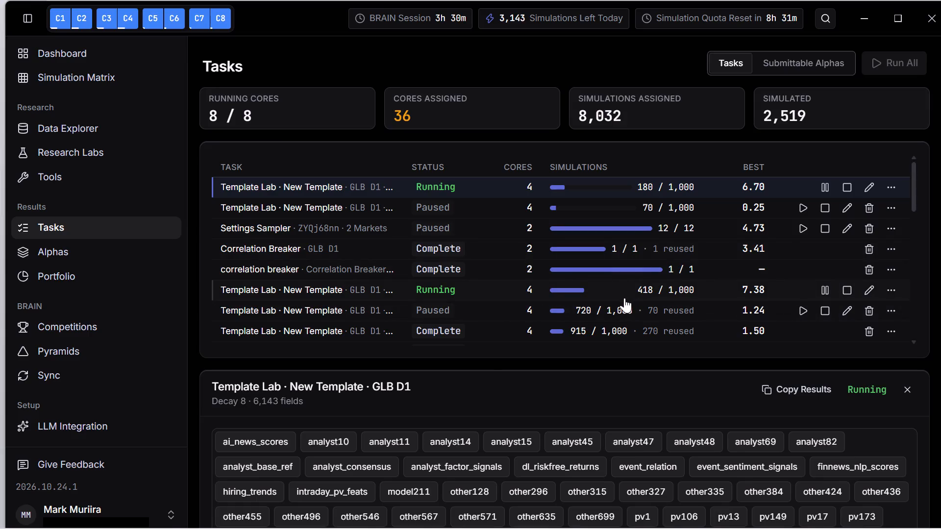
Look through the rest of the task list and the details of the selected running Template Lab task.
scroll(622, 307, down, 3)
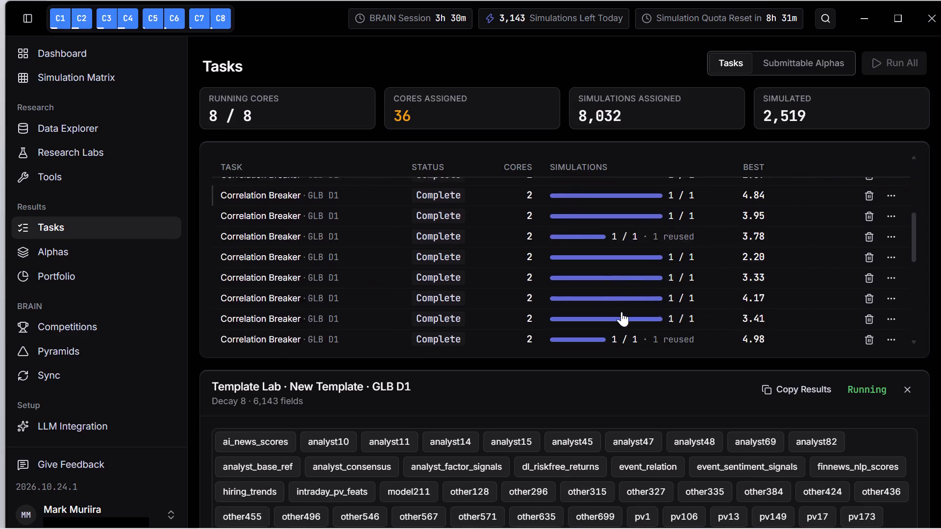
scroll(616, 314, down, 4)
scroll(589, 449, down, 4)
scroll(310, 345, up, 3)
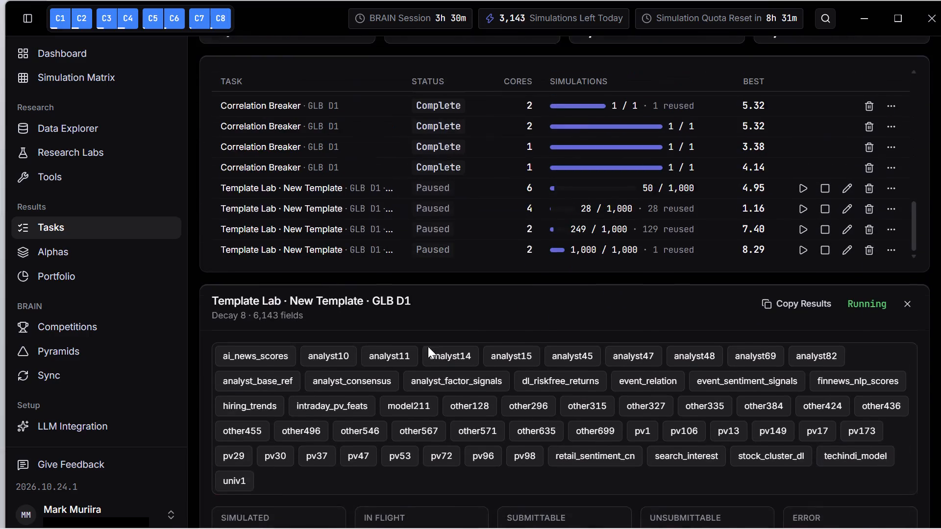
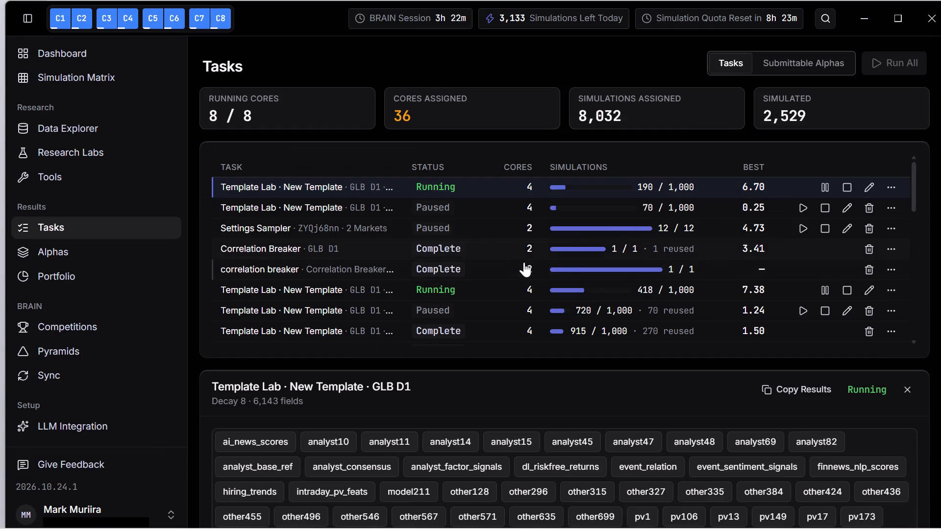
scroll(524, 262, up, 3)
click(621, 194)
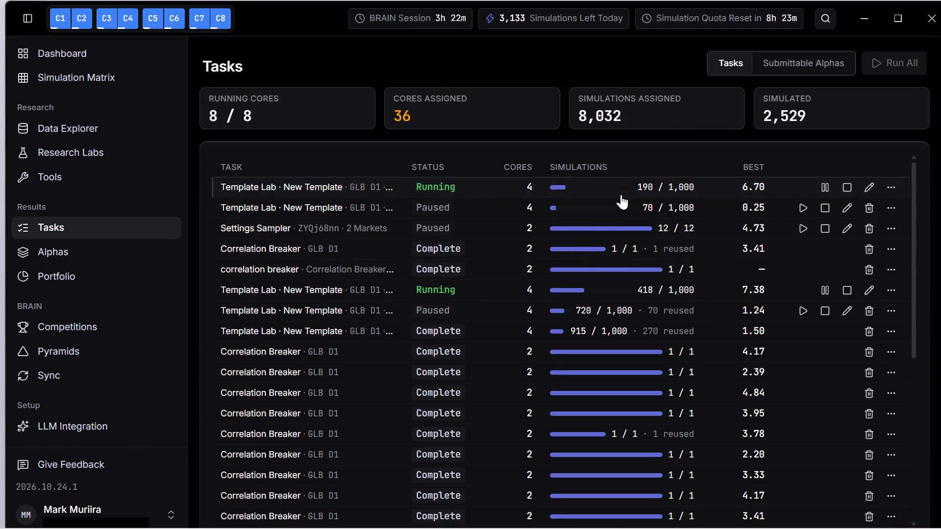
click(609, 186)
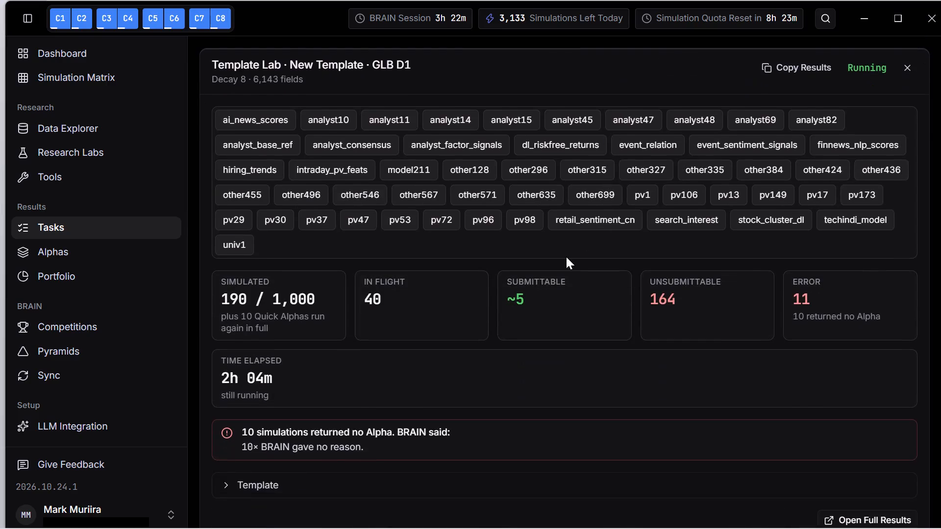
scroll(484, 331, down, 5)
scroll(474, 306, up, 5)
scroll(608, 218, up, 5)
scroll(616, 242, down, 1)
scroll(616, 242, up, 1)
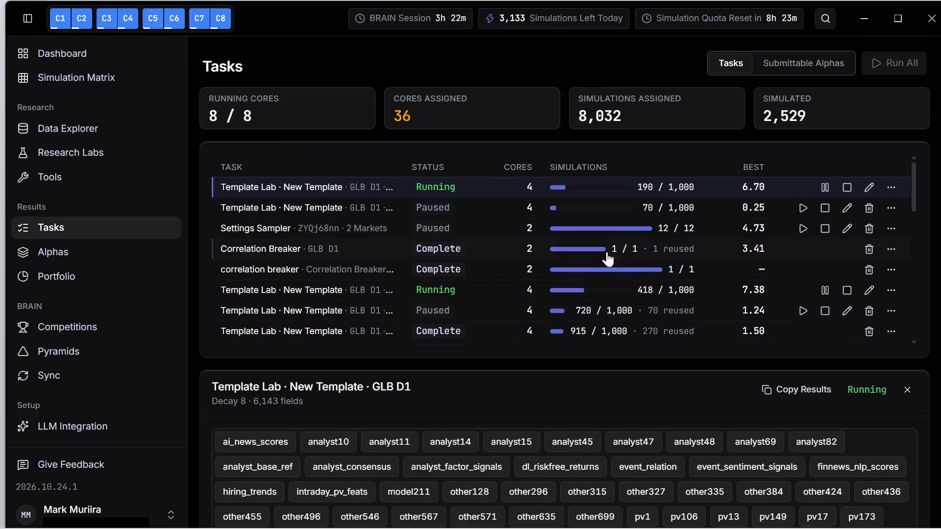
Open the alpha with the highest Train Sharpe in the running GLB D1 task at 418 of 1,000 simulations.
click(568, 293)
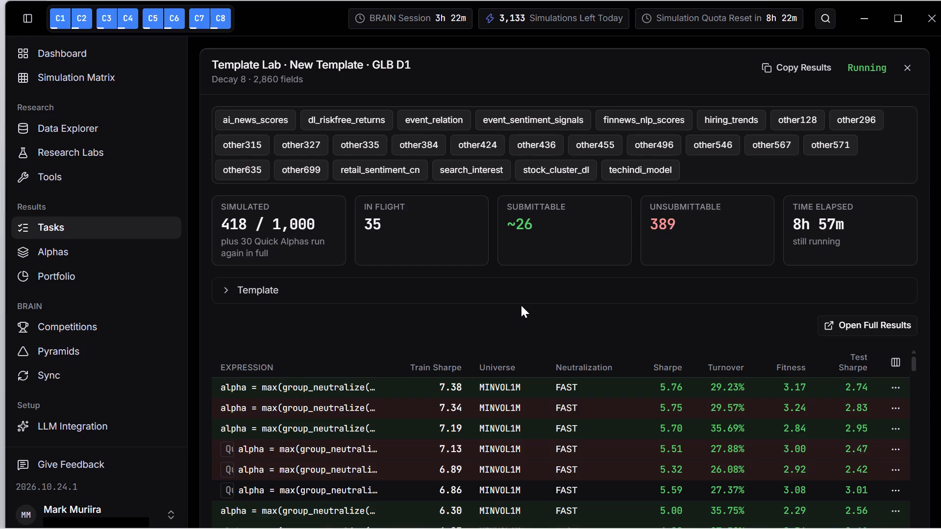
click(399, 384)
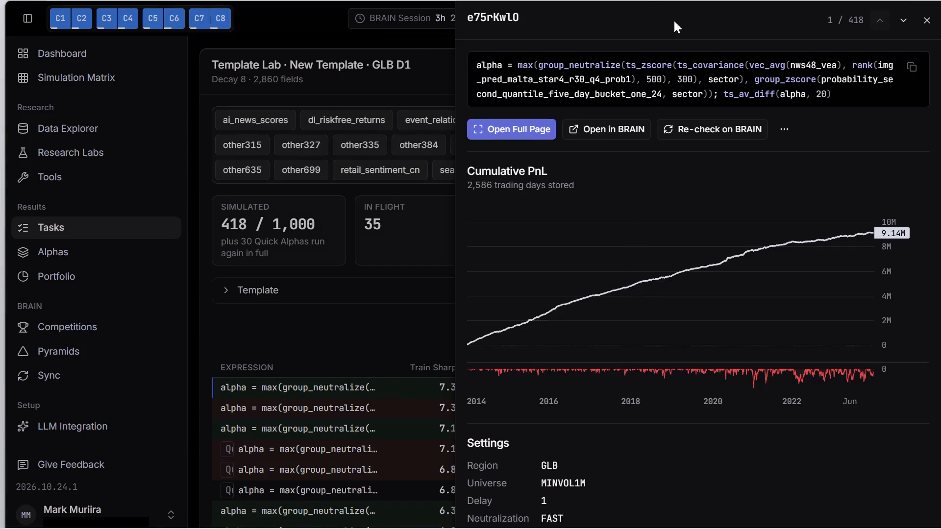
Re-check alpha e75rKwlO on BRAIN and look through its details.
click(694, 129)
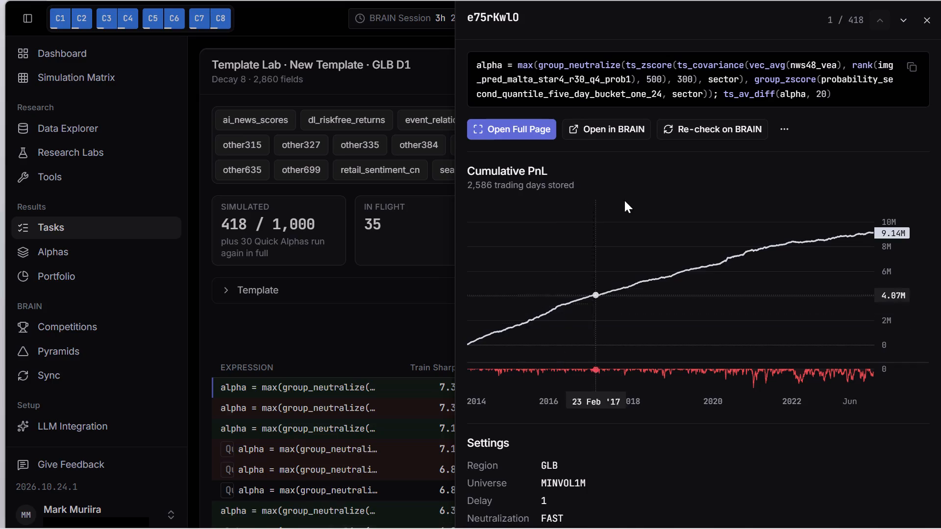
scroll(693, 224, down, 9)
scroll(678, 263, down, 5)
scroll(677, 265, up, 6)
scroll(706, 237, up, 8)
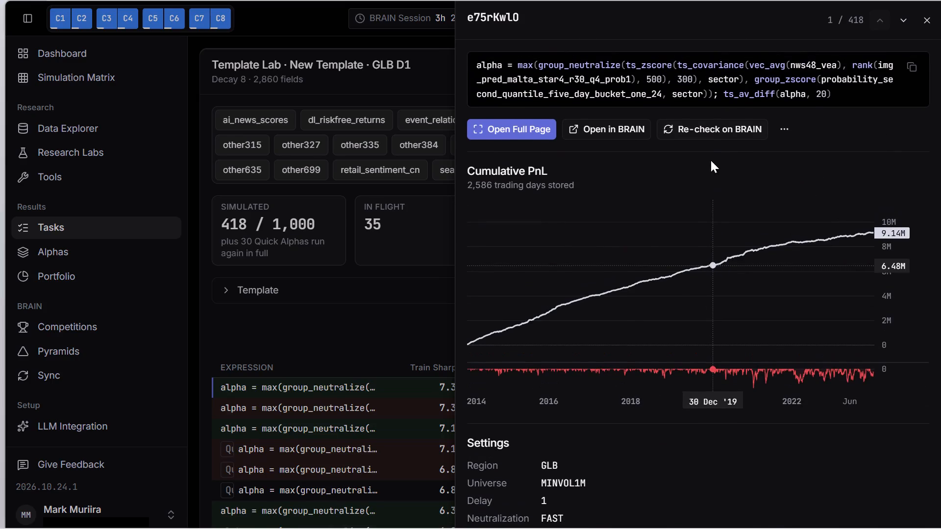
Re-check alpha e75rKwlO on BRAIN again and review its settings and submission checks.
click(713, 131)
scroll(768, 251, down, 2)
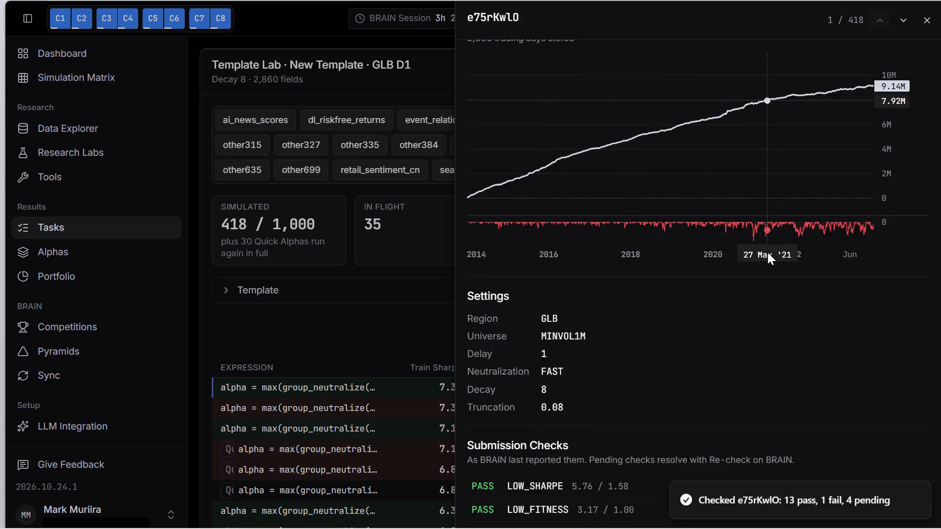
scroll(768, 252, down, 6)
scroll(698, 302, down, 1)
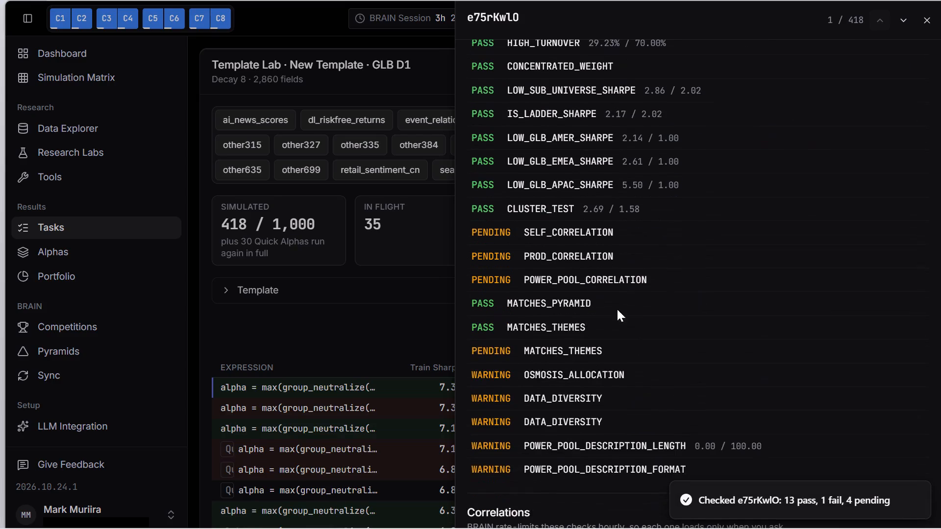
scroll(605, 310, down, 1)
scroll(693, 396, down, 2)
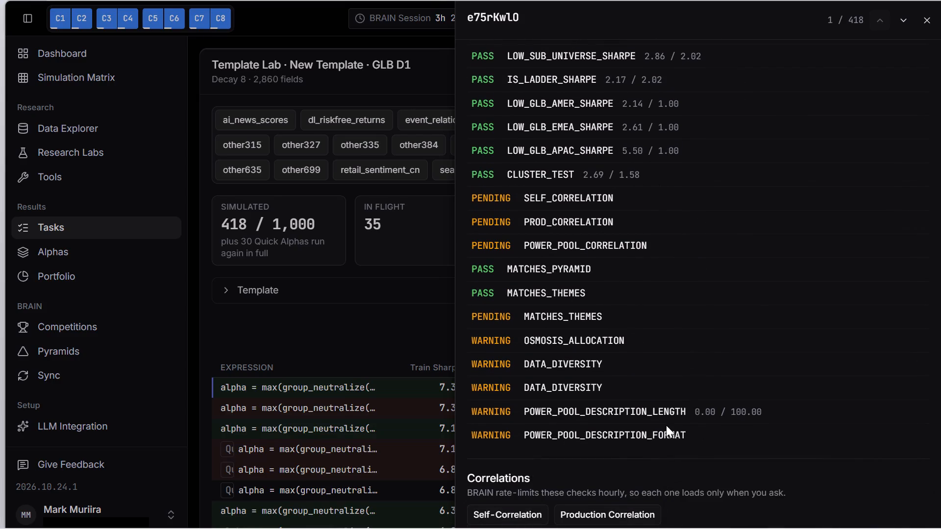
Load the production correlation for alpha e75rKwlO.
scroll(717, 514, down, 4)
scroll(642, 440, down, 4)
scroll(629, 317, down, 4)
click(606, 511)
scroll(592, 403, down, 2)
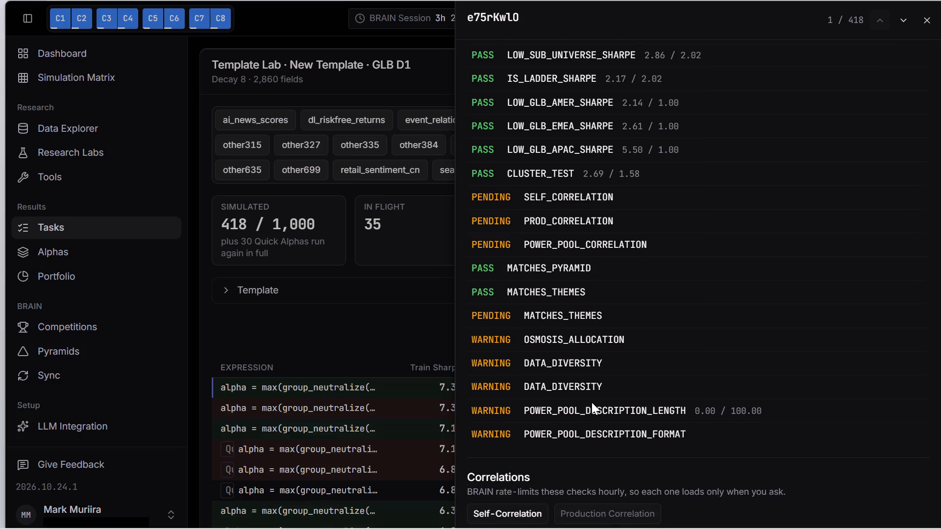
scroll(592, 402, down, 4)
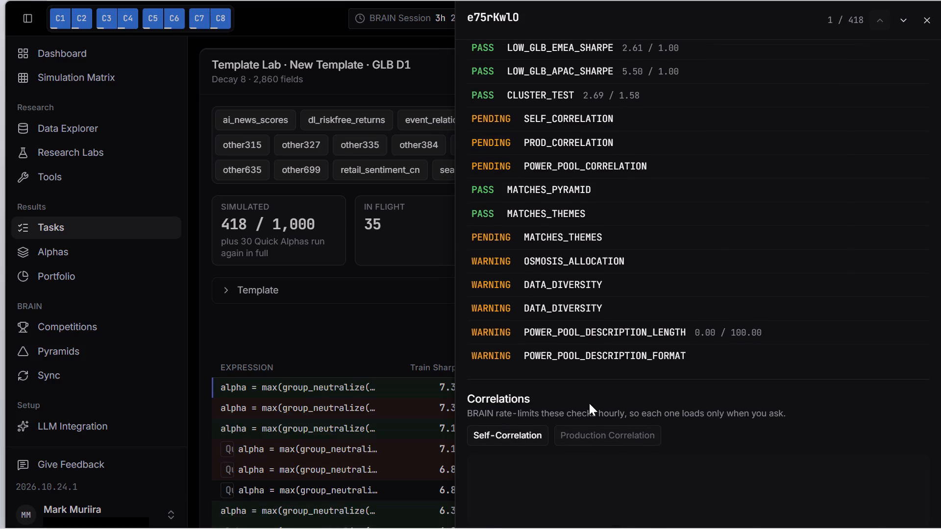
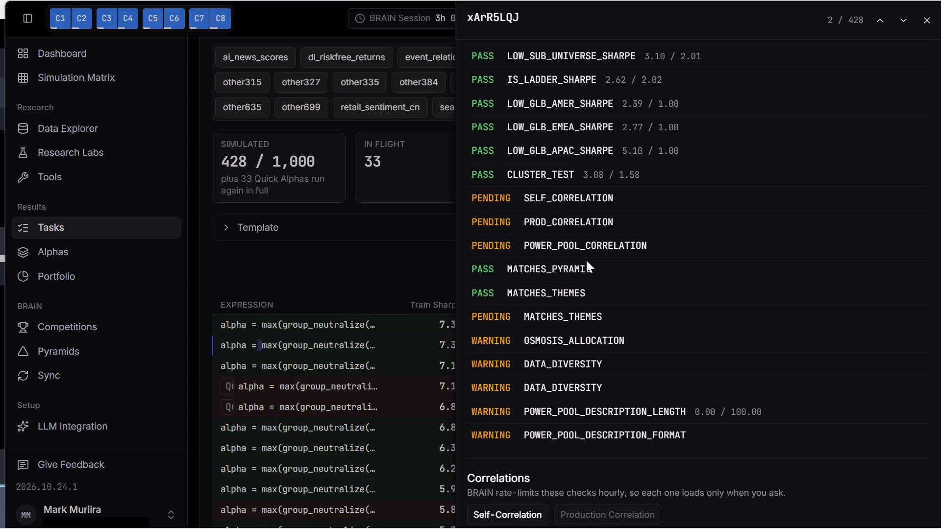
scroll(705, 233, down, 3)
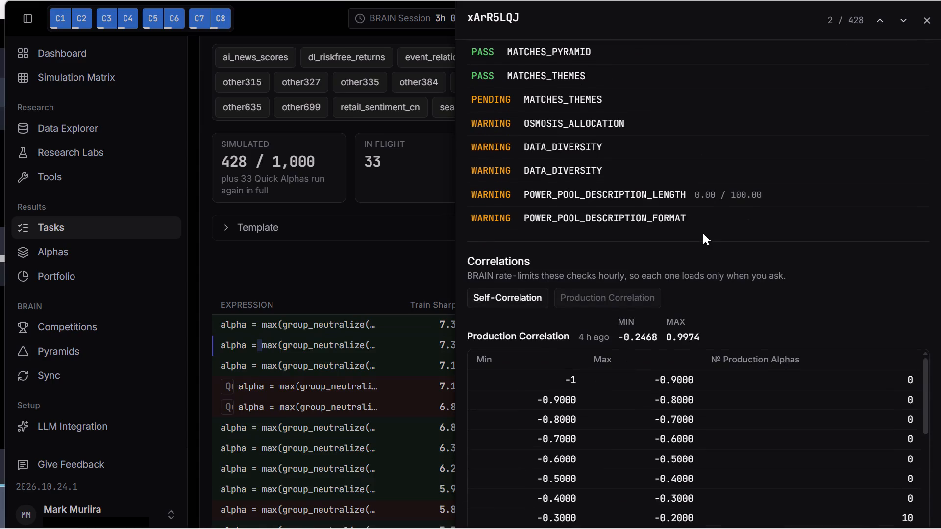
scroll(884, 23, up, 2)
click(930, 22)
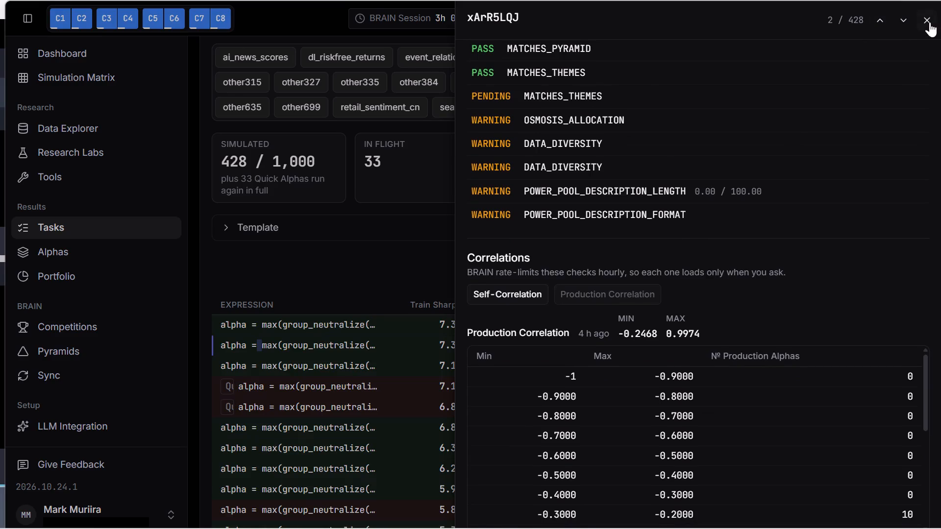
Open the 11th alpha in the results, with train Sharpe 5.37, review its submission checks and load its production correlation.
scroll(643, 396, up, 2)
scroll(644, 375, down, 5)
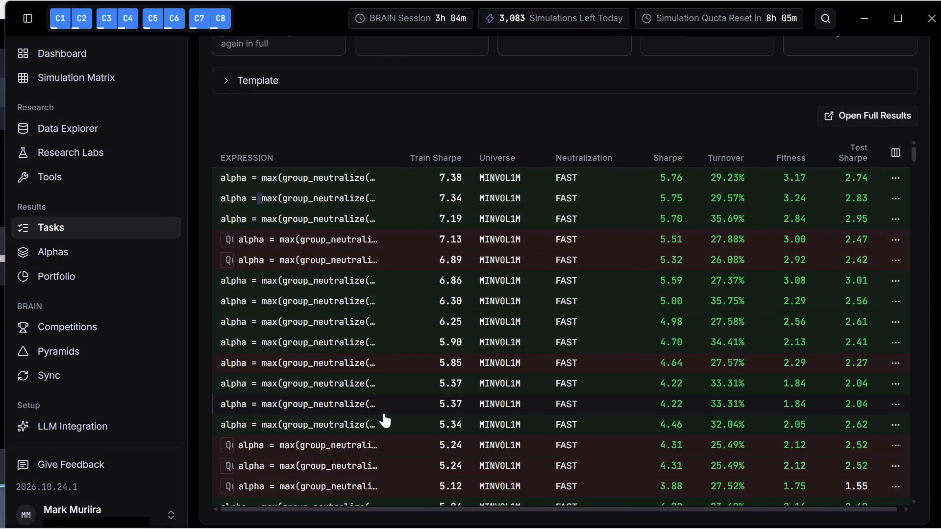
click(499, 410)
scroll(622, 352, down, 6)
scroll(618, 413, down, 4)
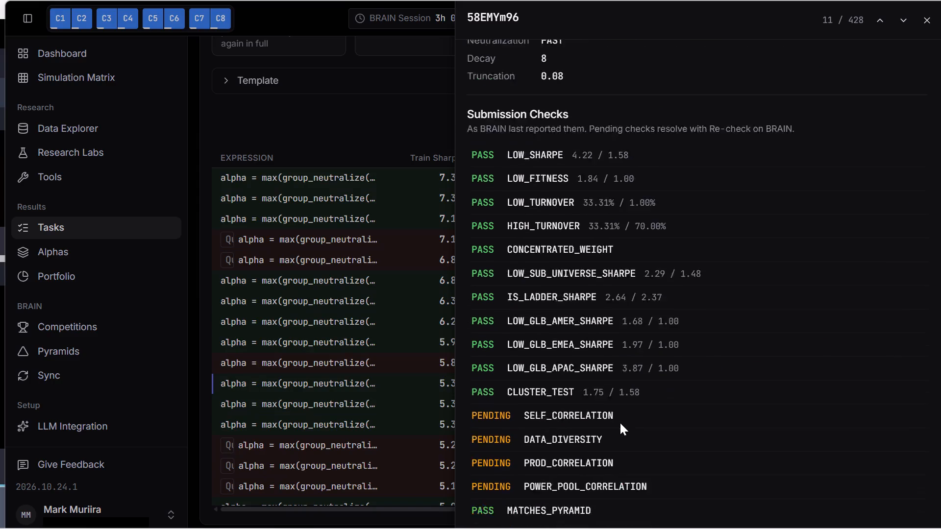
scroll(620, 423, down, 4)
click(622, 509)
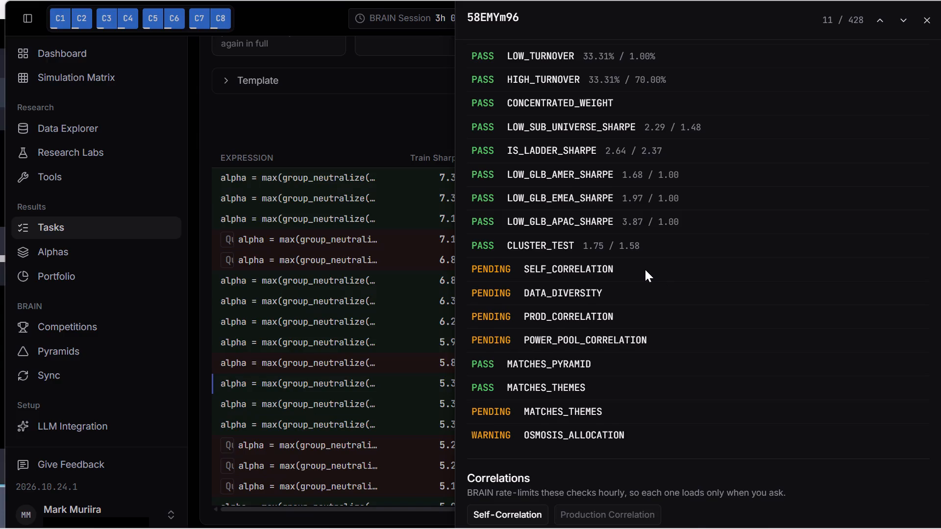
scroll(461, 311, down, 5)
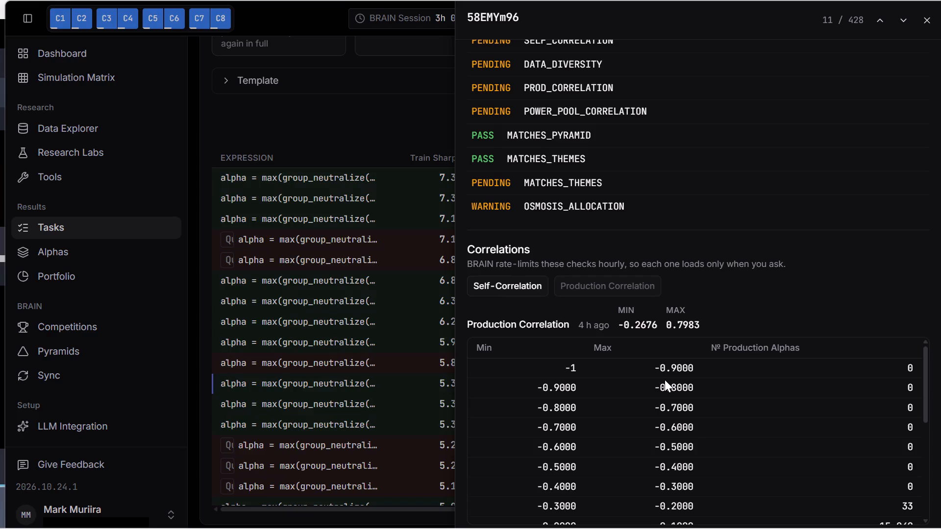
scroll(663, 347, down, 4)
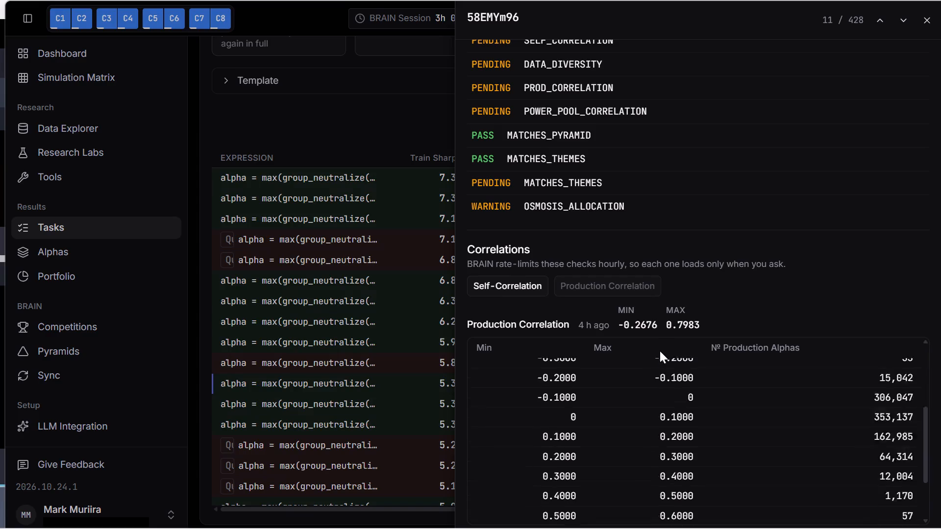
scroll(660, 351, down, 3)
scroll(655, 375, up, 6)
scroll(690, 403, up, 5)
scroll(696, 403, down, 2)
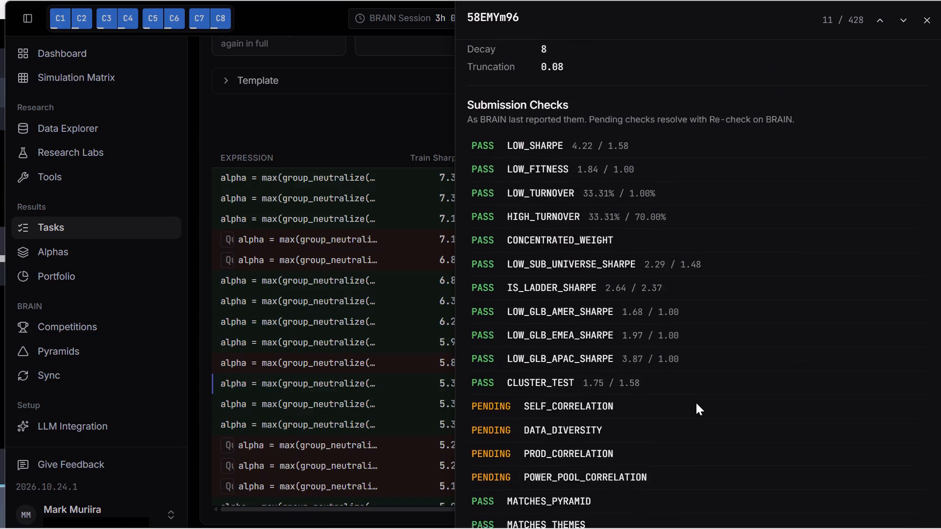
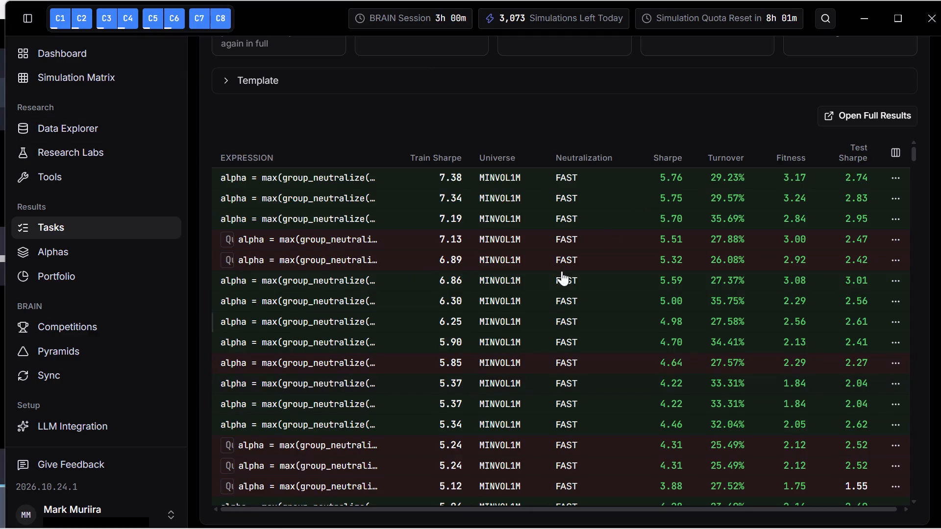
scroll(470, 289, up, 7)
scroll(583, 297, down, 3)
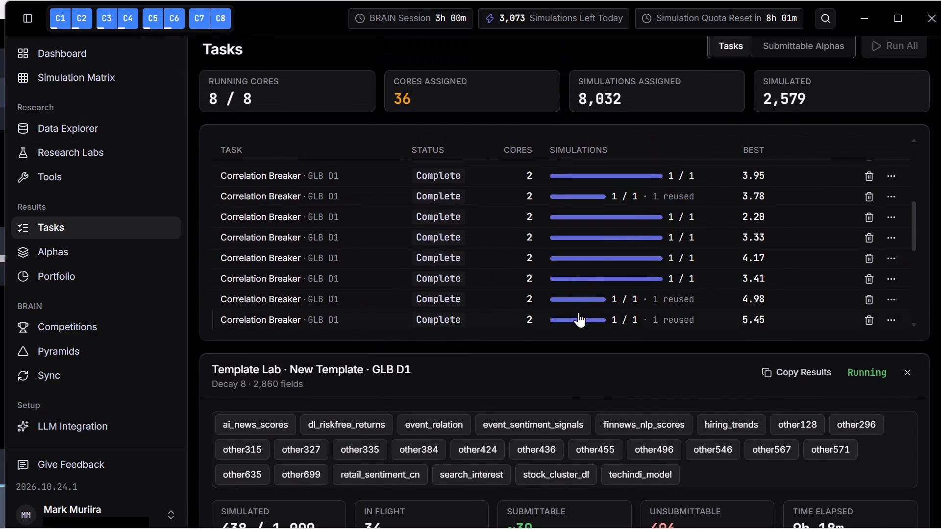
scroll(639, 183, up, 4)
scroll(640, 228, up, 4)
click(619, 186)
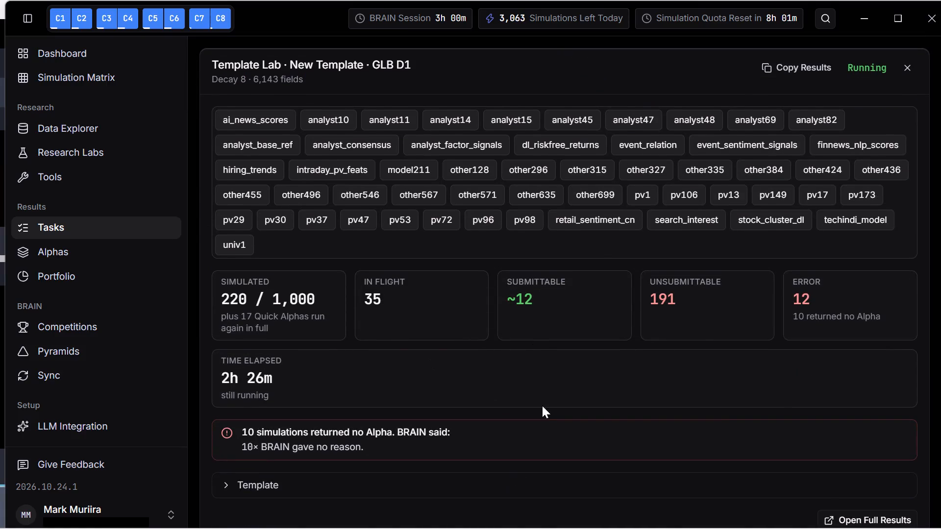
scroll(545, 352, down, 3)
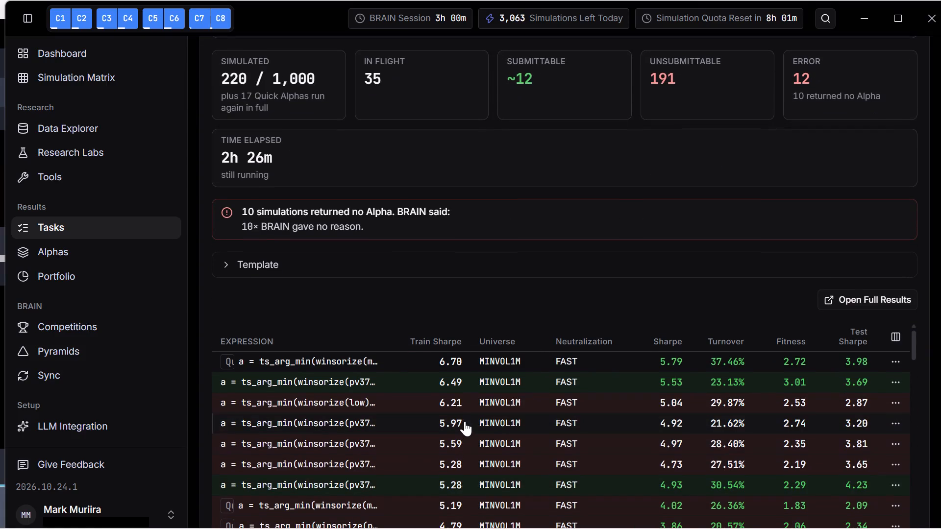
Open the first alpha, with train Sharpe 6.70, re-check it on BRAIN, review its submission checks and close its details.
click(591, 364)
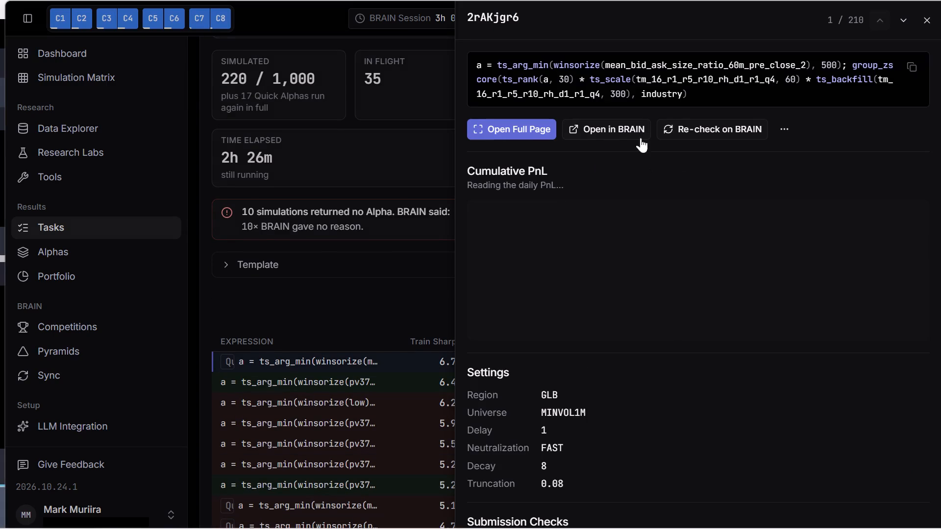
click(729, 122)
scroll(742, 212, down, 8)
scroll(642, 339, down, 3)
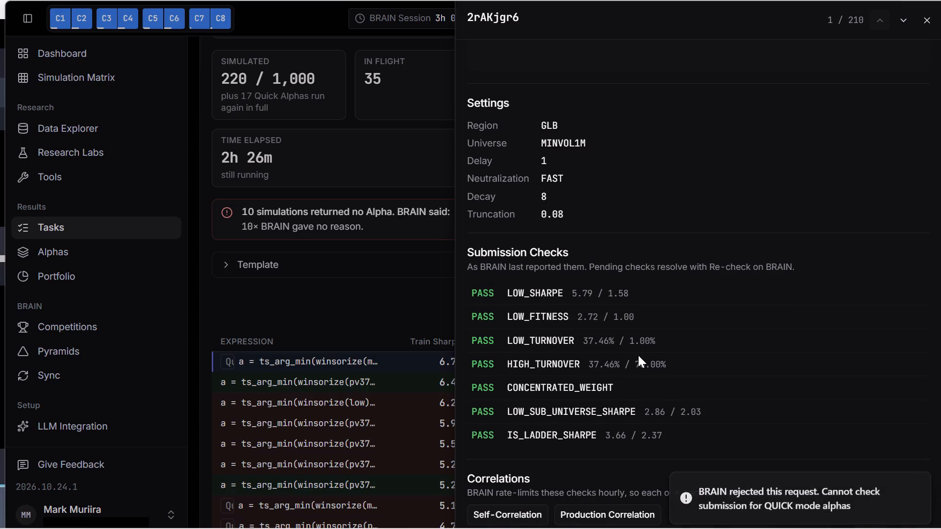
scroll(806, 134, up, 4)
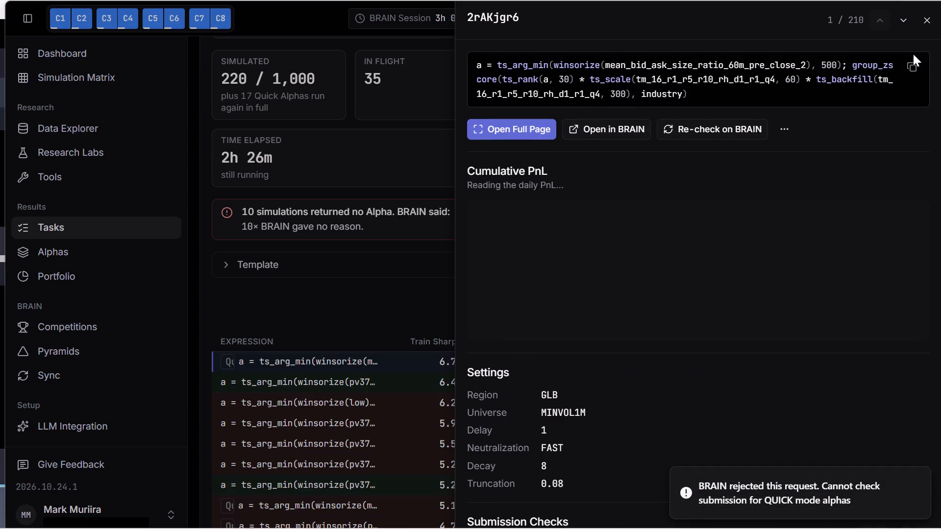
click(925, 27)
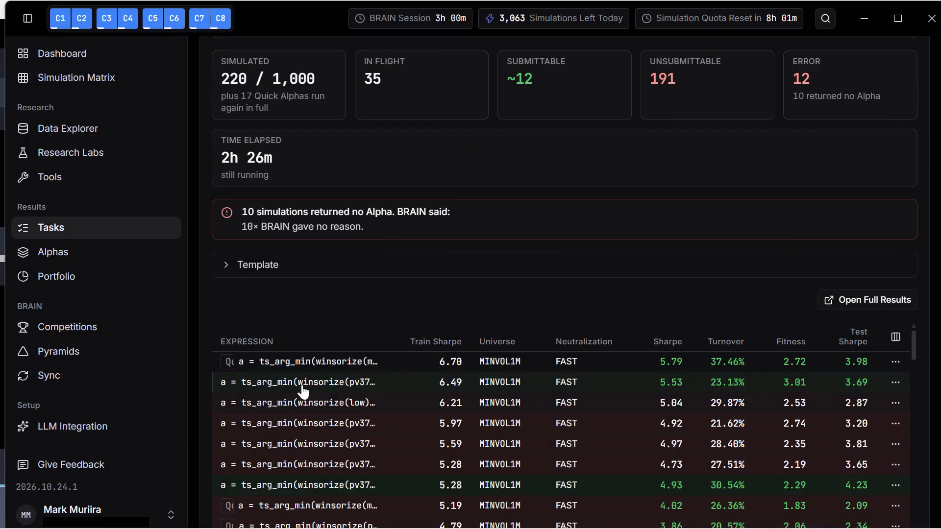
Open the second alpha, with train Sharpe 6.49, re-check it on BRAIN and review its submission checks.
click(657, 384)
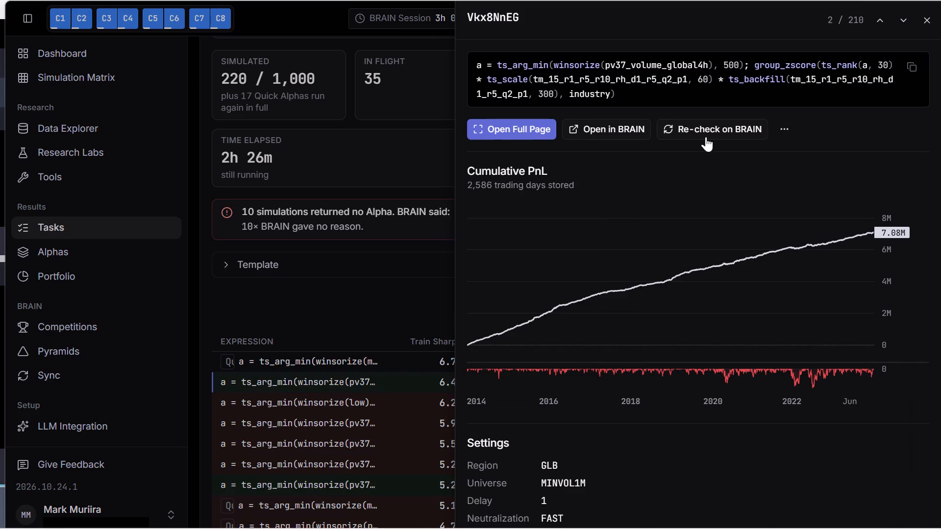
click(715, 129)
scroll(572, 328, down, 10)
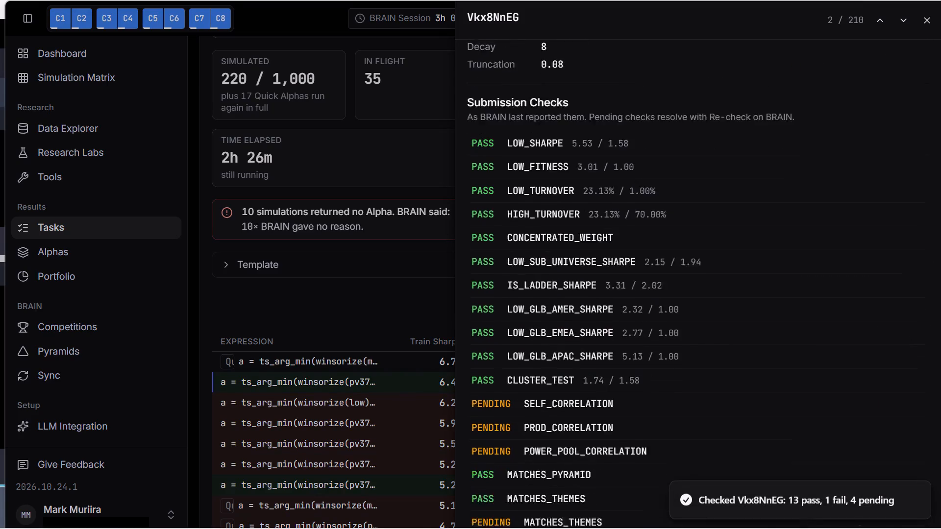
scroll(570, 362, down, 2)
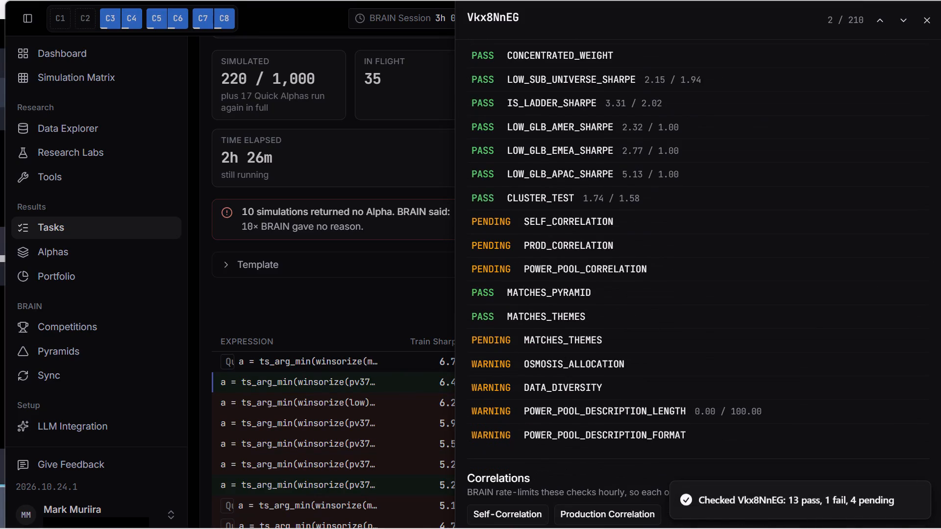
scroll(570, 362, down, 11)
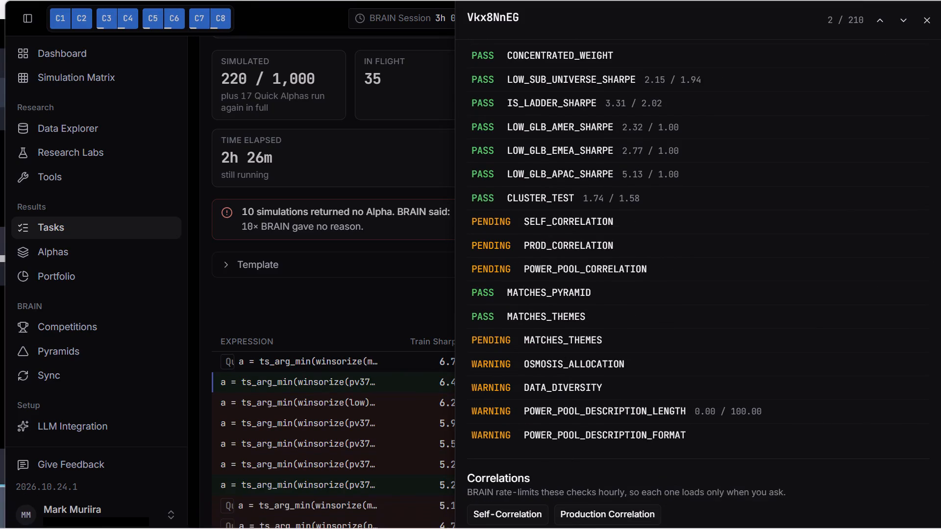
Load the second alpha's production correlation.
click(593, 510)
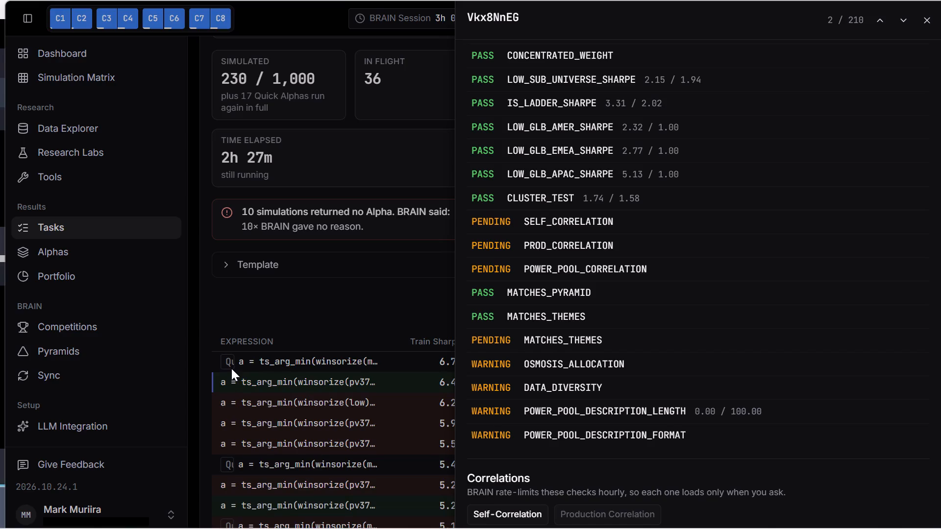
scroll(584, 357, down, 6)
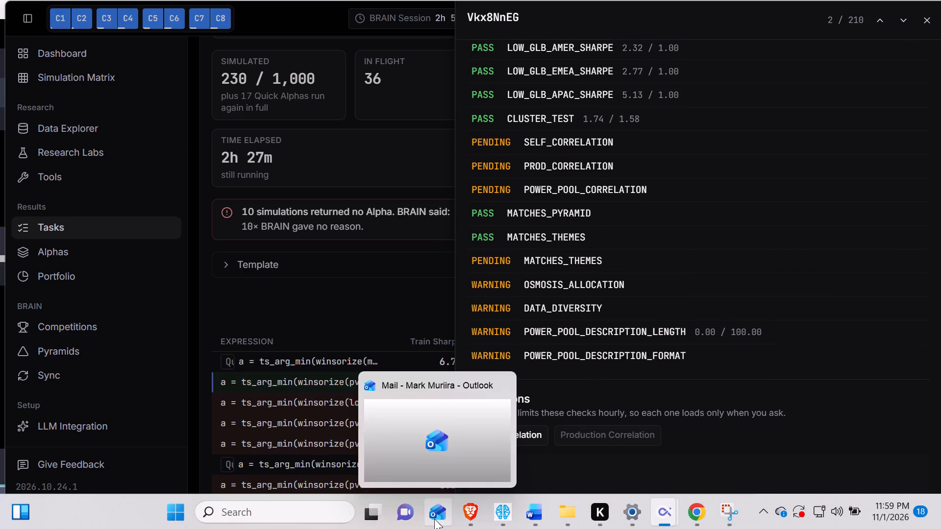
Switch to the Brave browser window playing the reggae roots mix on YouTube.
click(471, 513)
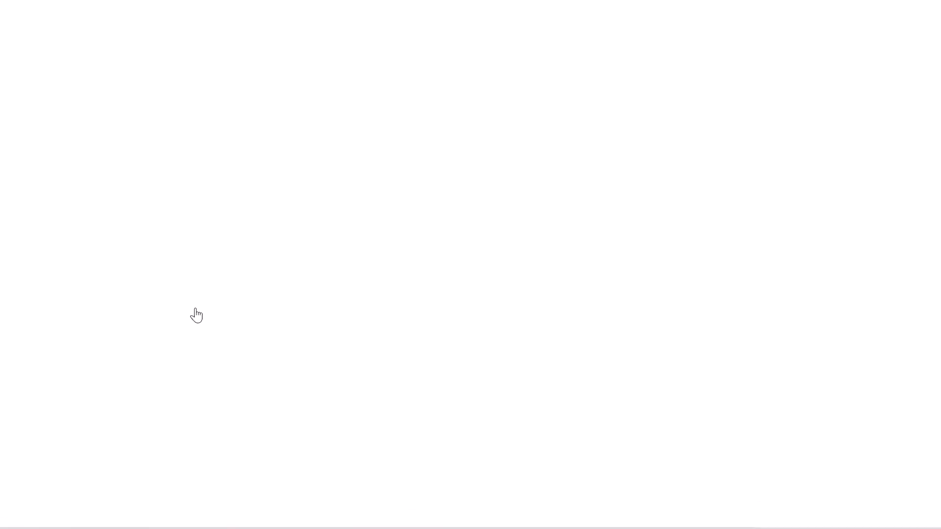
click(243, 266)
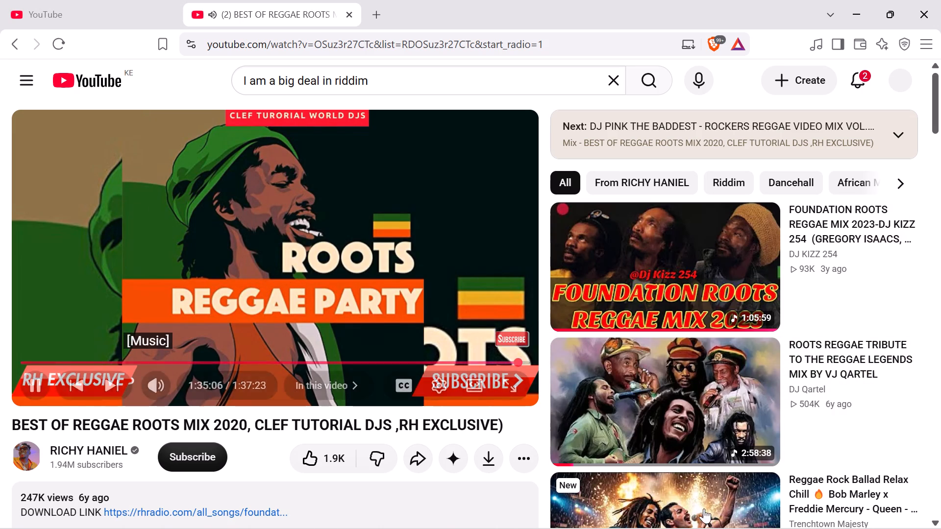
Look through the recommended videos beside the playing reggae mix for another music mix.
scroll(774, 378, down, 6)
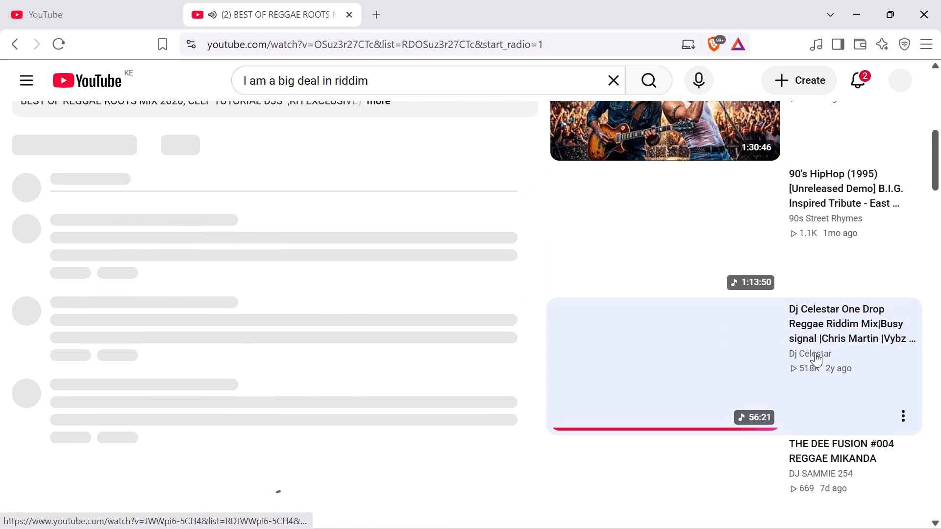
scroll(853, 388, up, 6)
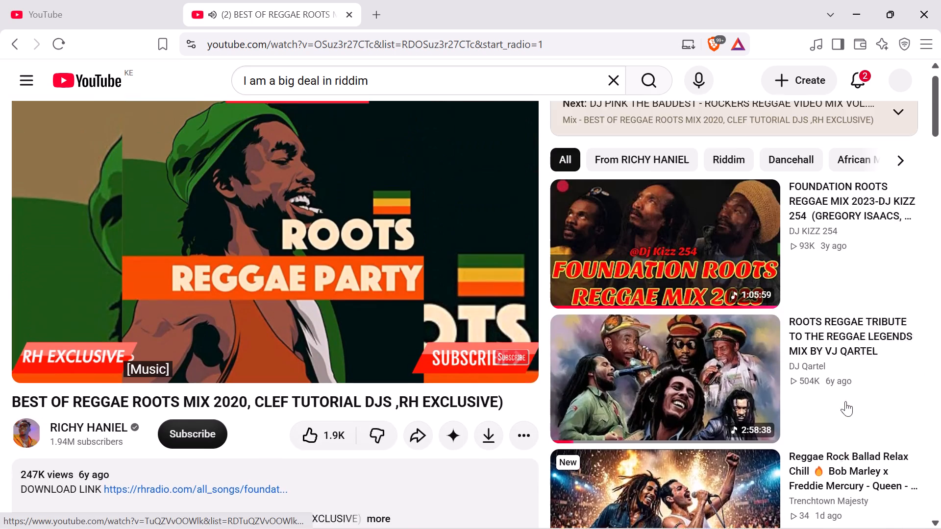
scroll(844, 401, up, 4)
scroll(841, 400, down, 15)
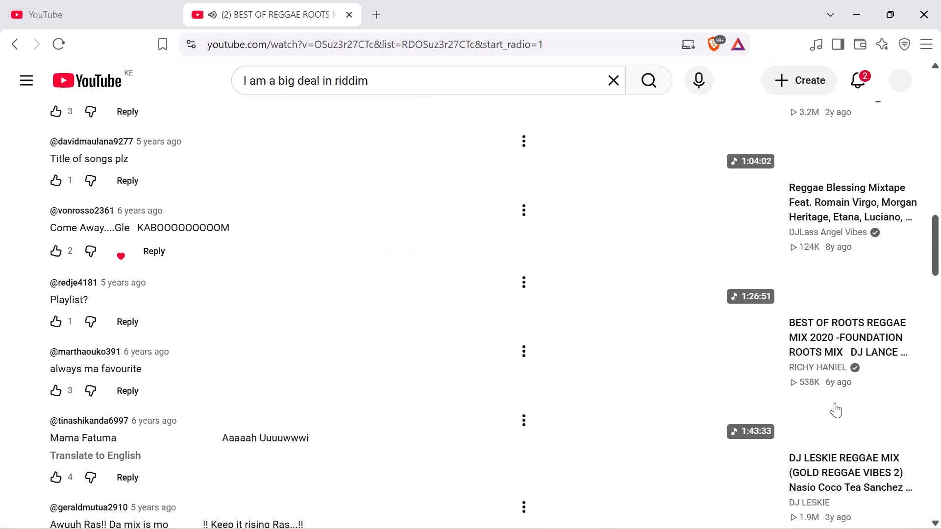
scroll(835, 403, up, 4)
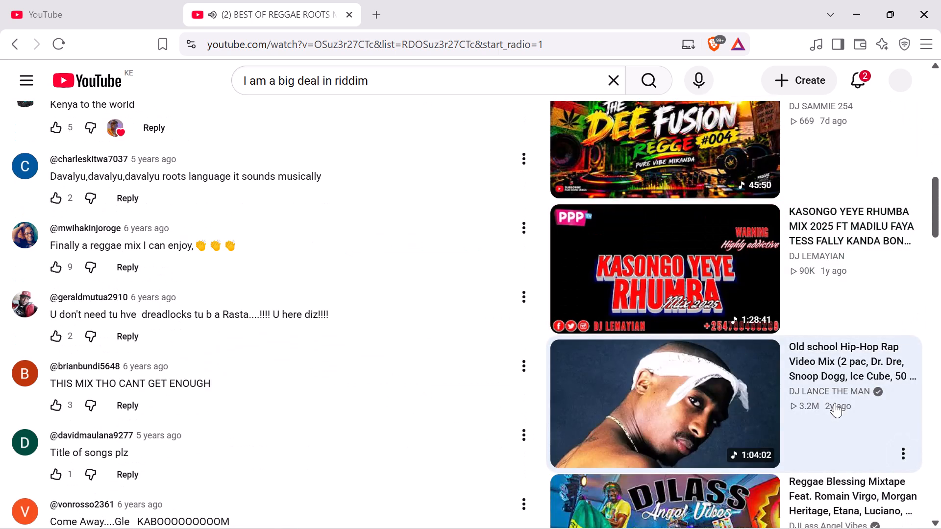
scroll(835, 403, down, 19)
scroll(834, 404, down, 5)
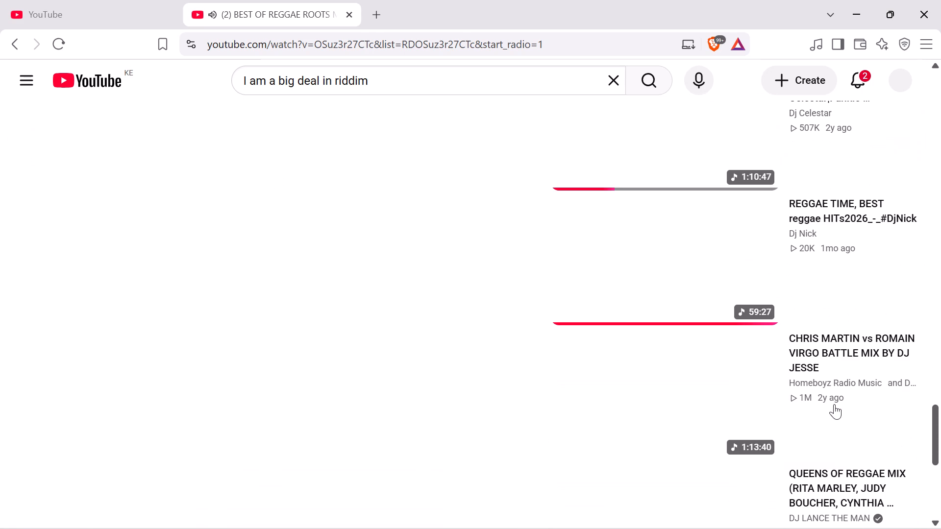
scroll(940, 400, down, 4)
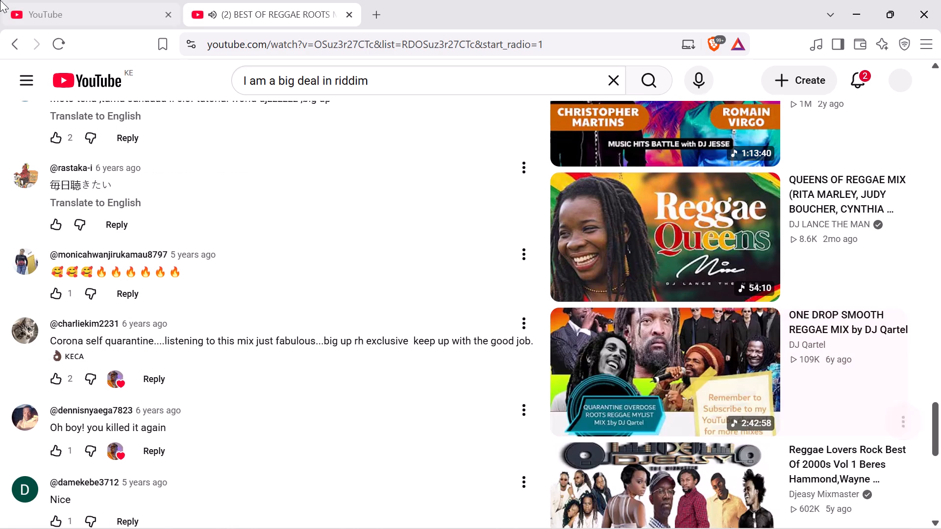
scroll(740, 374, down, 8)
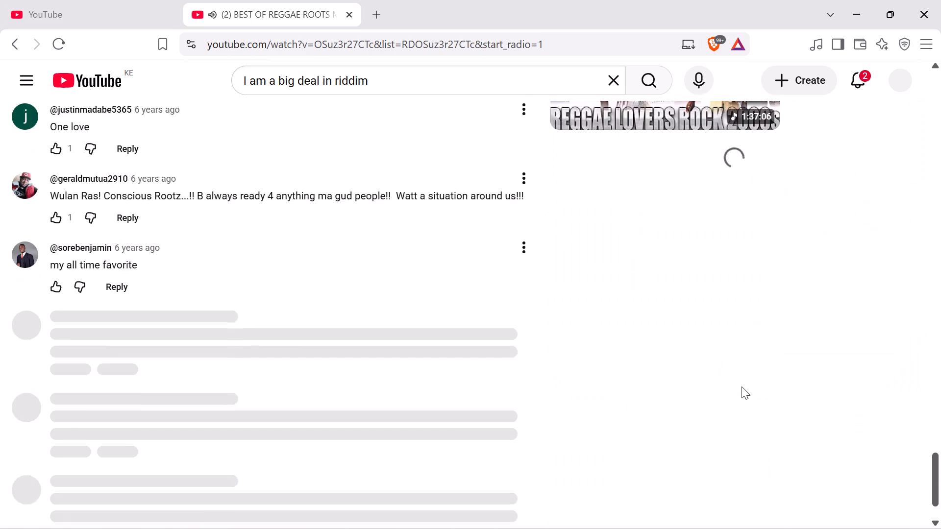
scroll(742, 386, down, 2)
scroll(742, 387, up, 4)
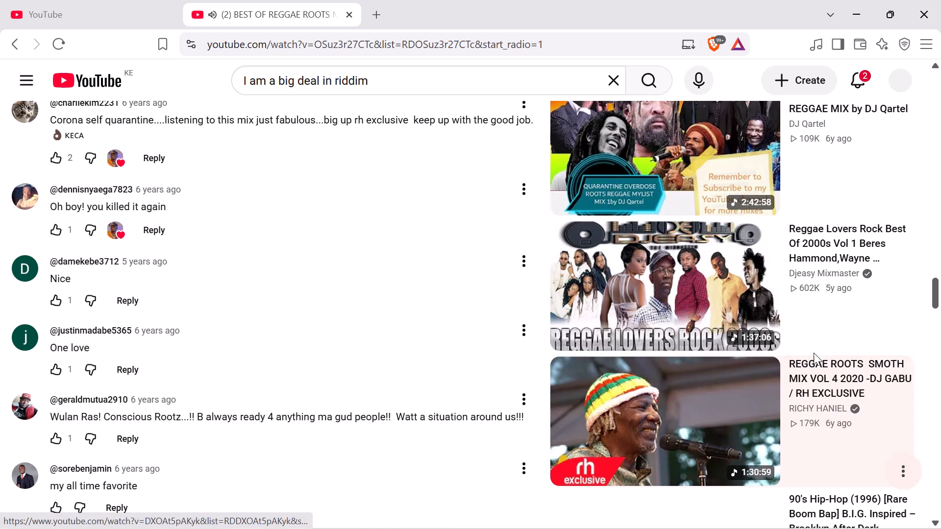
scroll(856, 287, down, 4)
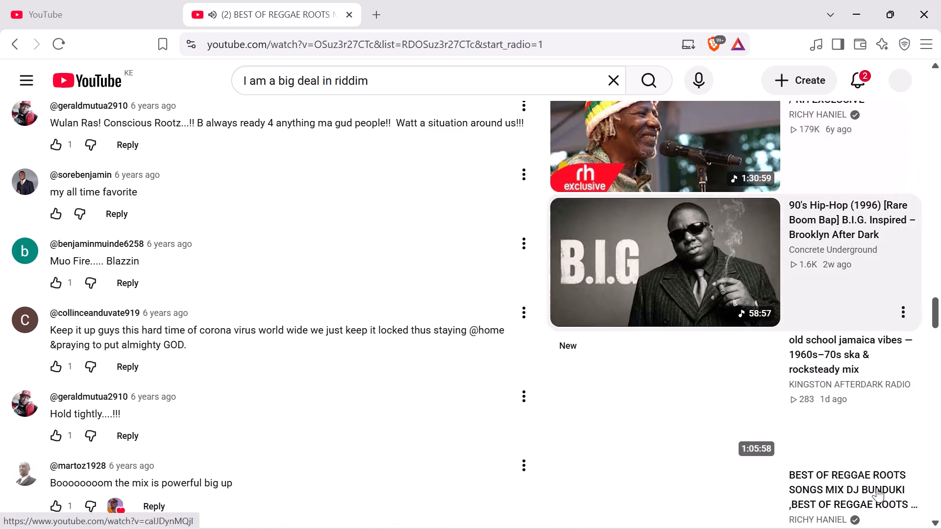
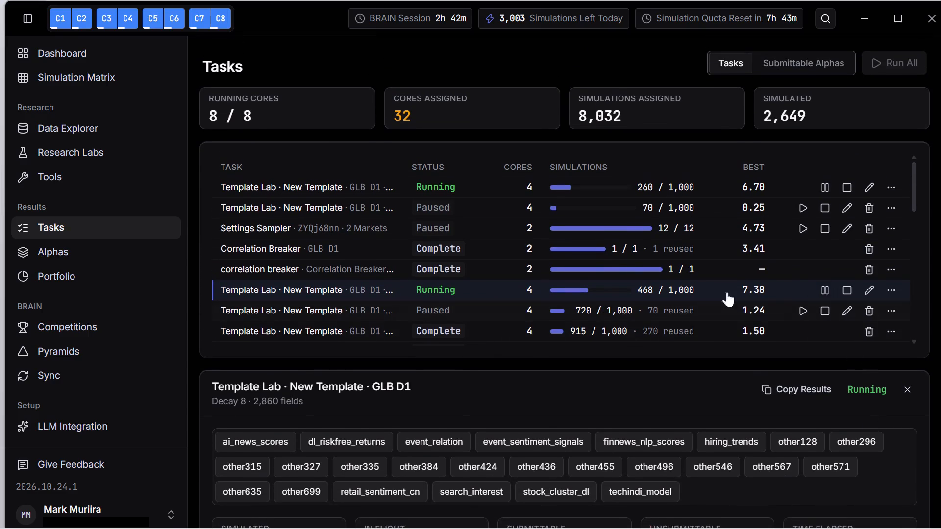
Pause the running Template Lab GLB D1 task with 468 of 1,000 simulations.
click(822, 290)
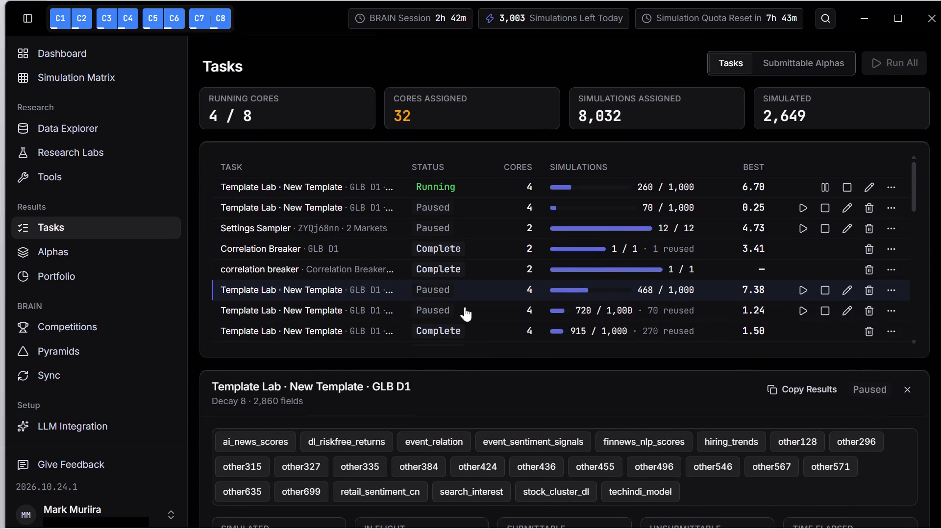
scroll(651, 204, up, 4)
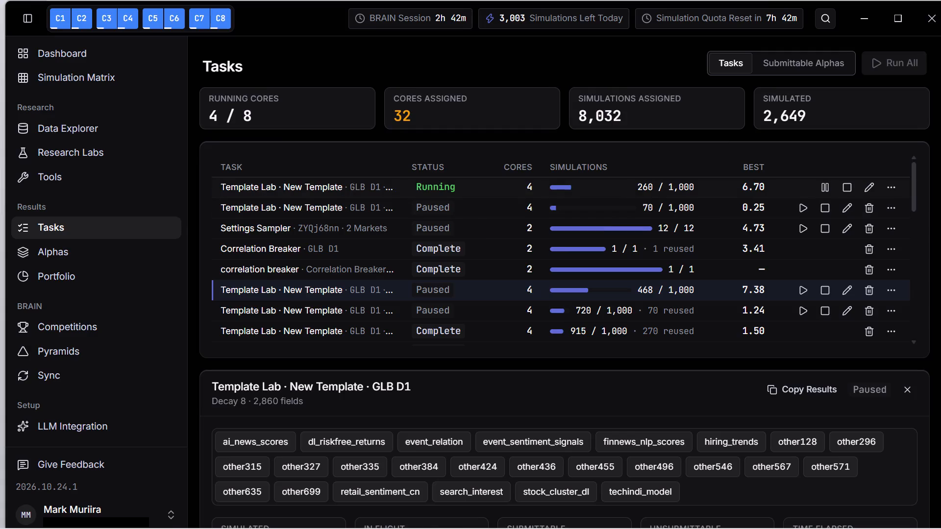
Examine the current template expression, its variables and the saved templates section in Template Lab.
click(89, 144)
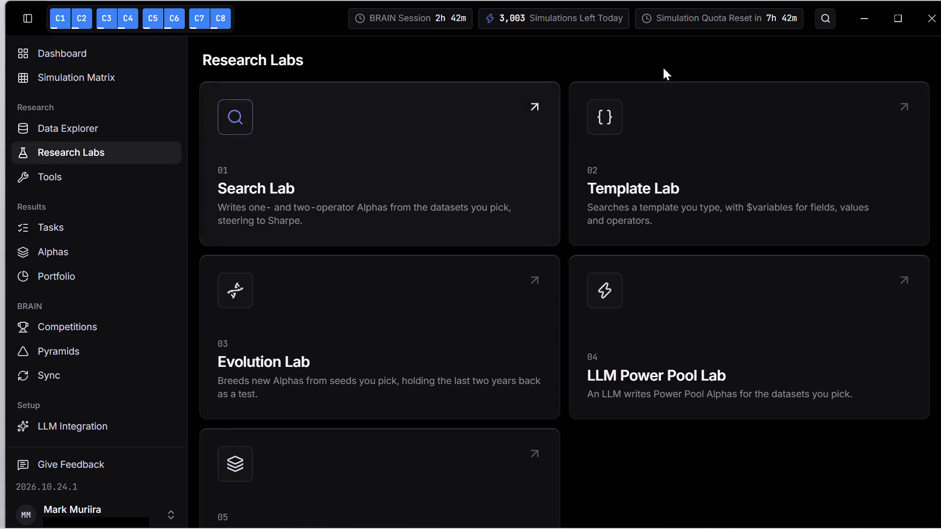
drag(692, 110, 688, 95)
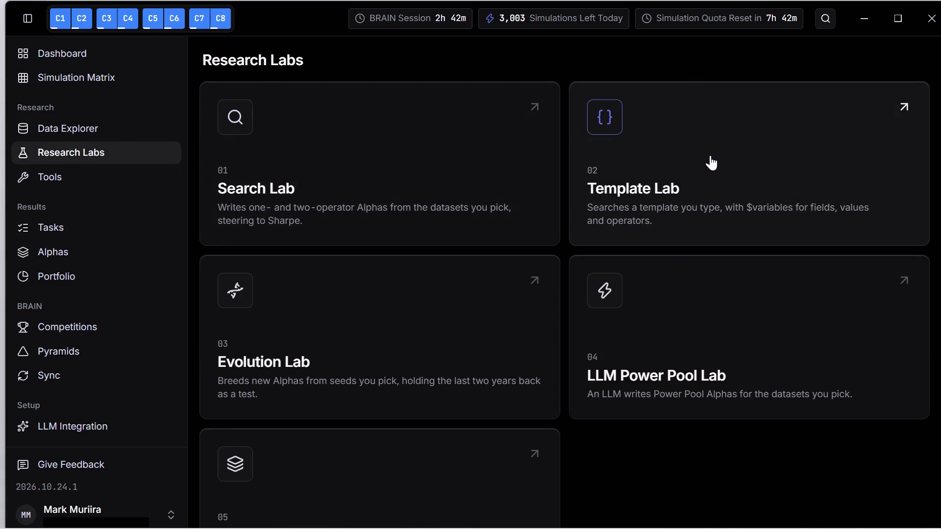
click(710, 155)
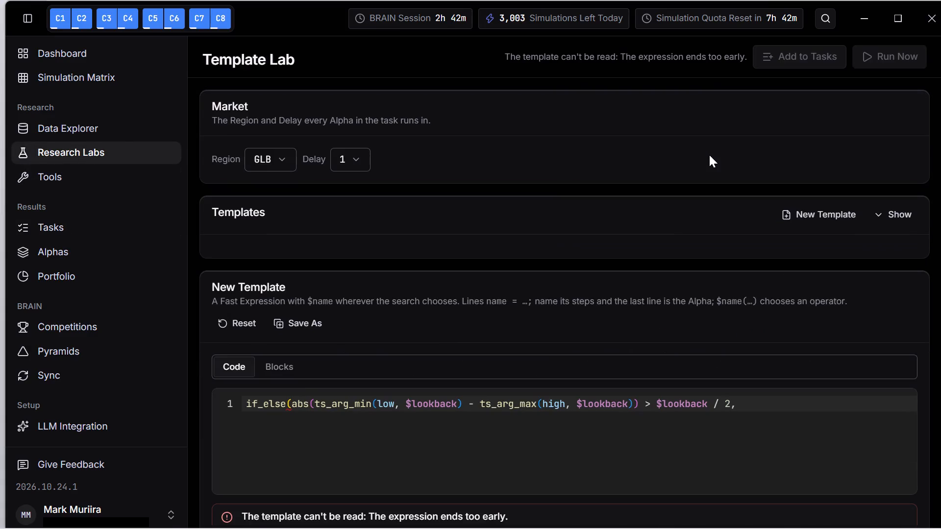
scroll(438, 333, down, 2)
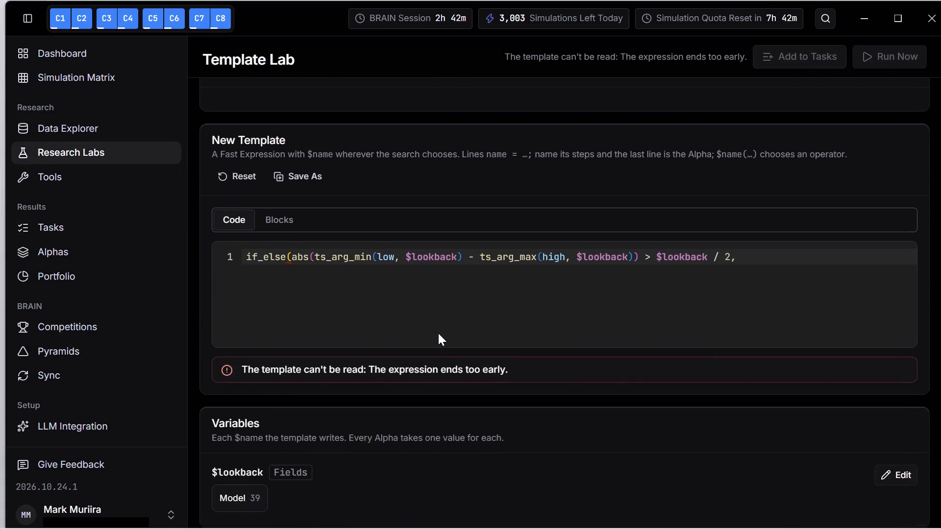
scroll(438, 333, down, 4)
scroll(448, 326, up, 6)
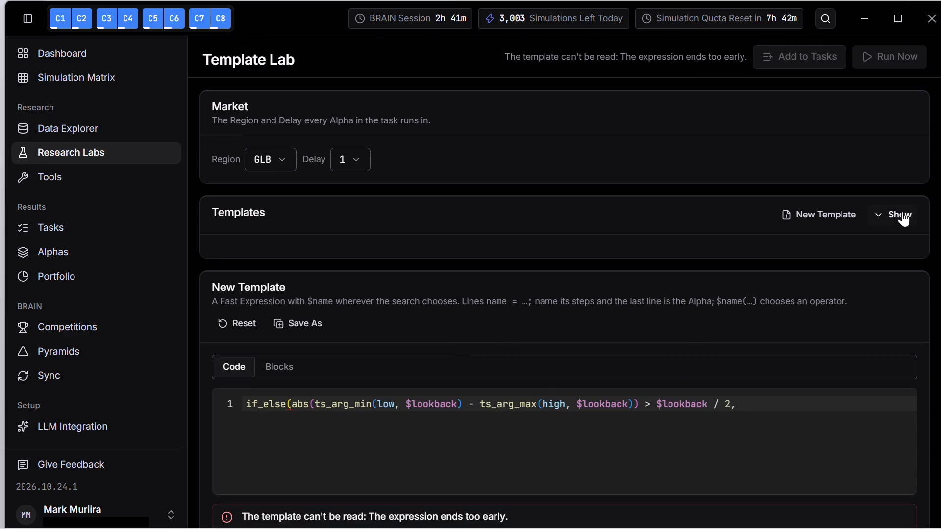
scroll(831, 267, down, 3)
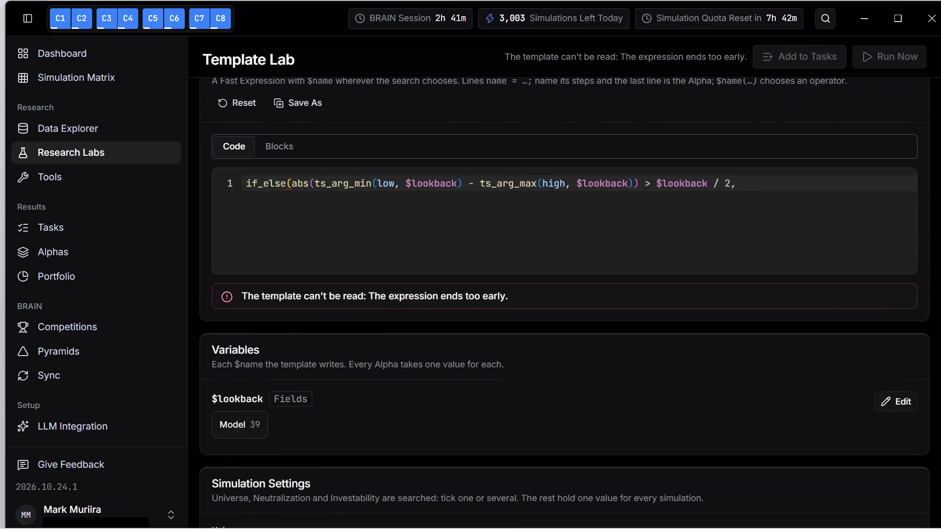
scroll(831, 288, down, 1)
scroll(831, 288, up, 4)
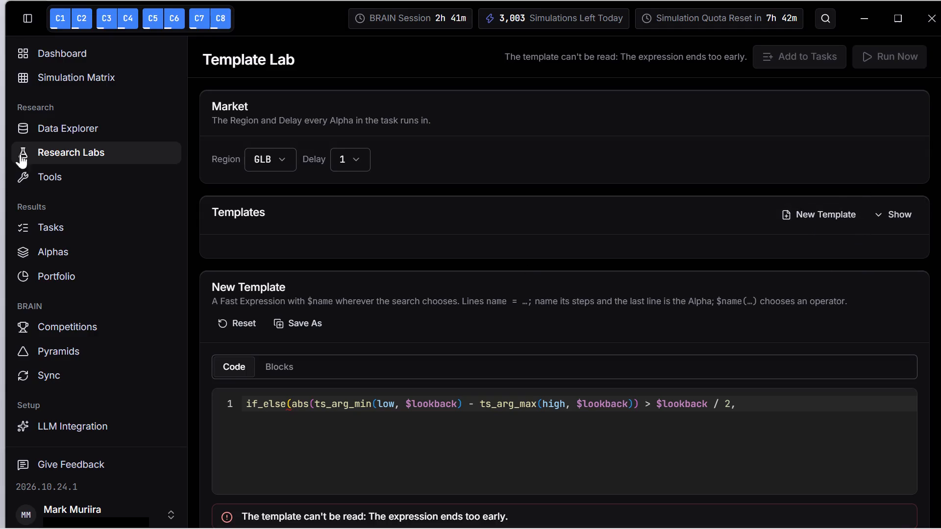
Examine the running 260 / 1,000 GLB D1 task's datasets, simulation summary and top alpha results in Tasks.
click(69, 230)
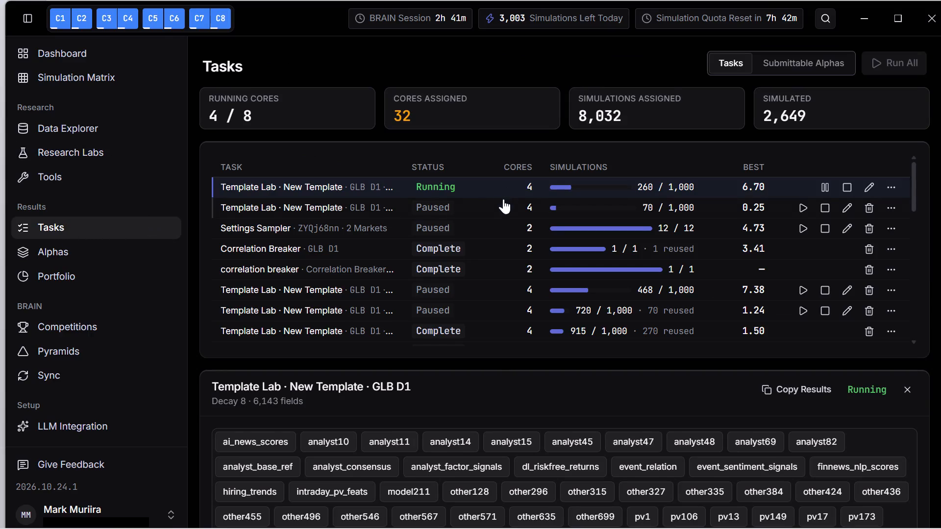
click(573, 183)
click(590, 185)
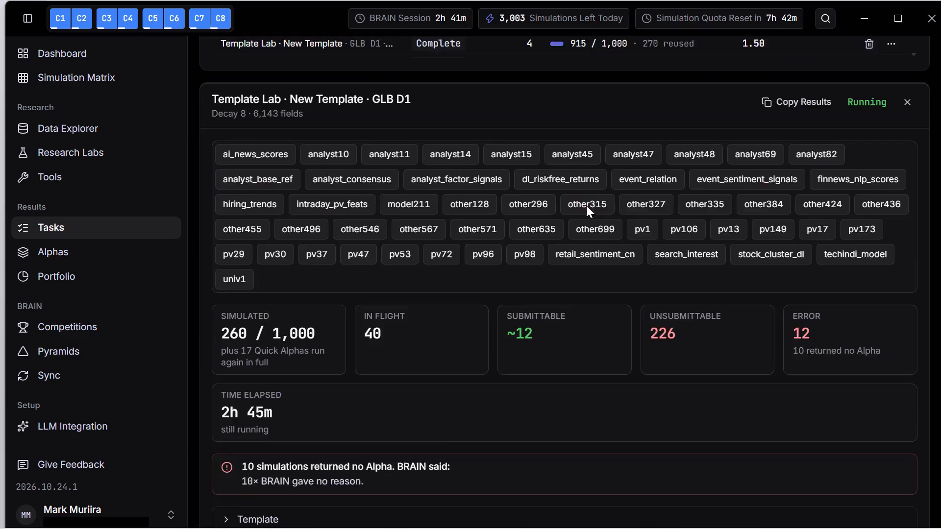
scroll(604, 273, down, 3)
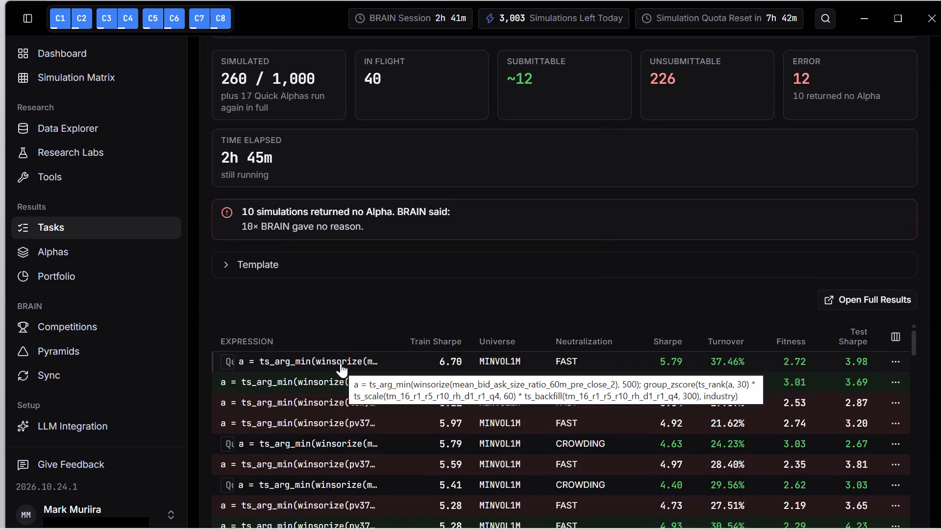
scroll(432, 229, up, 1)
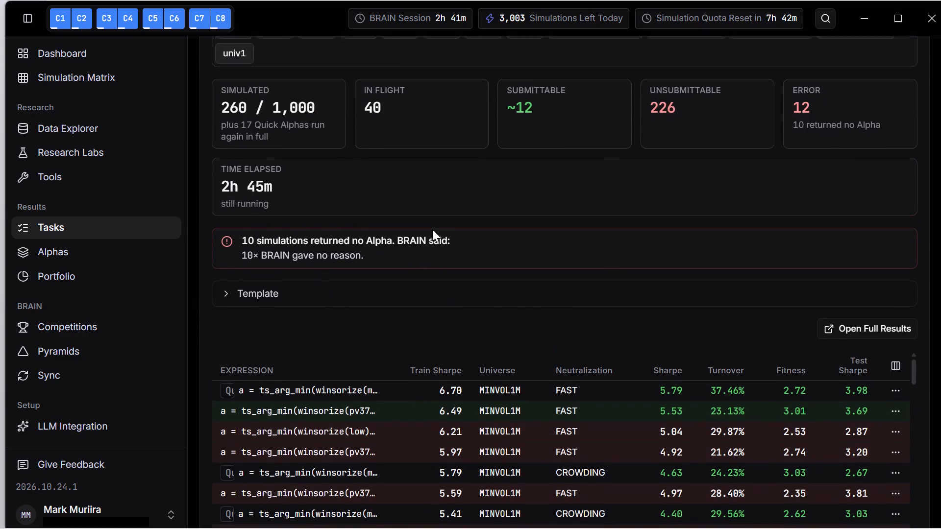
scroll(434, 229, up, 2)
scroll(337, 425, down, 1)
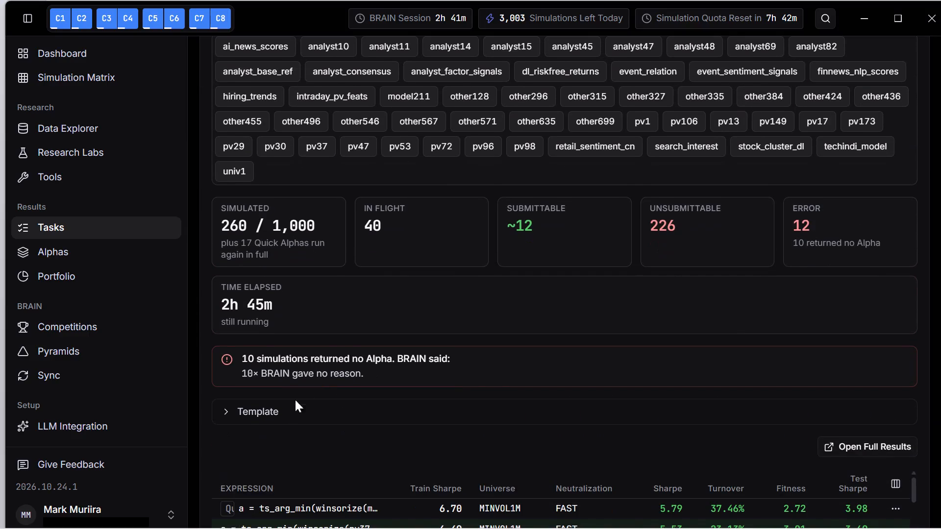
Expand the running 260 / 1,000 task's template and copy its whole ts_arg_min / group_zscore expression.
click(289, 406)
scroll(553, 345, down, 3)
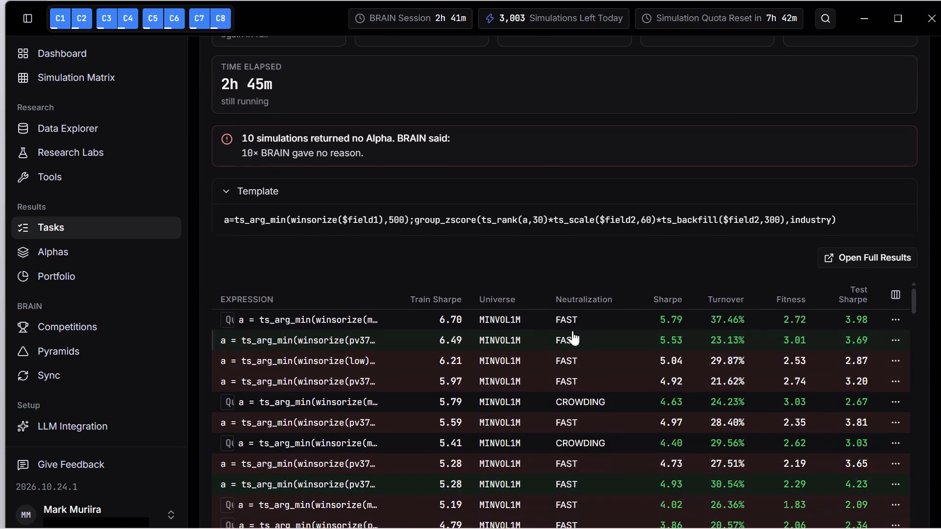
drag(846, 216, 352, 238)
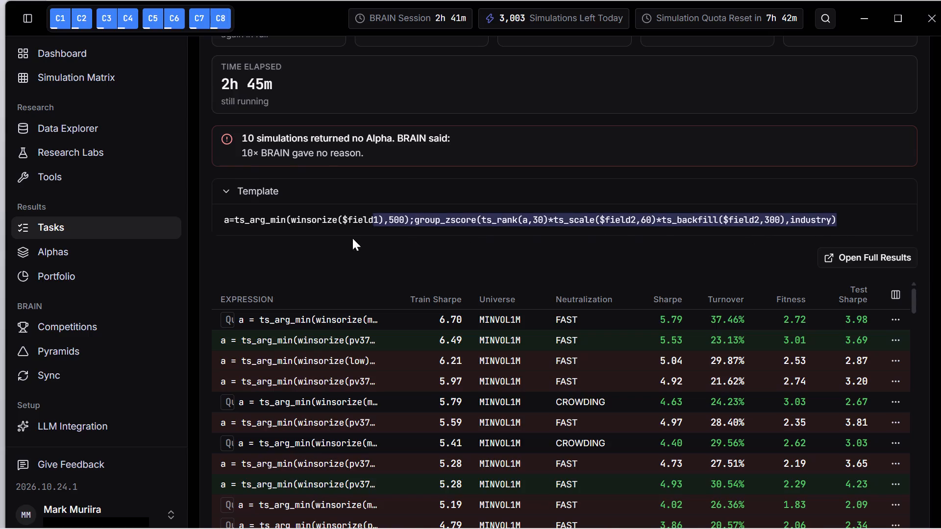
drag(352, 238, 215, 231)
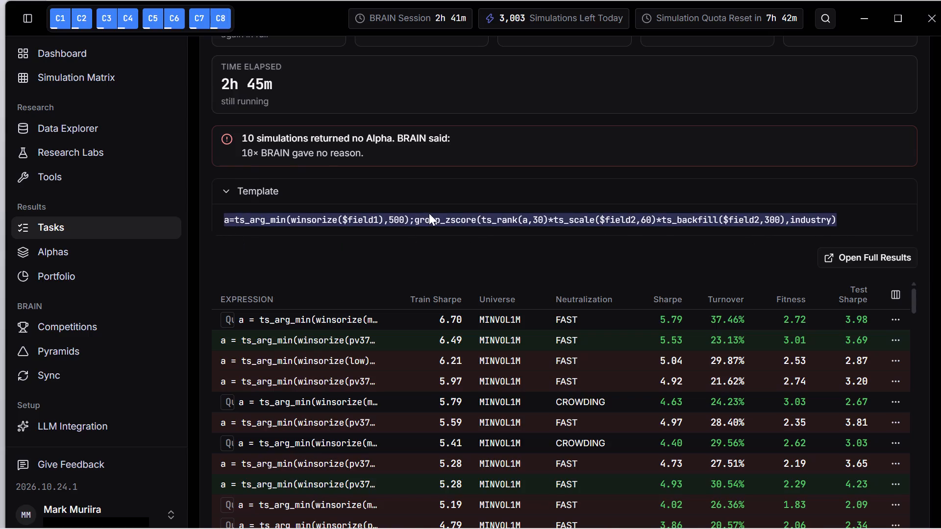
right_click(436, 221)
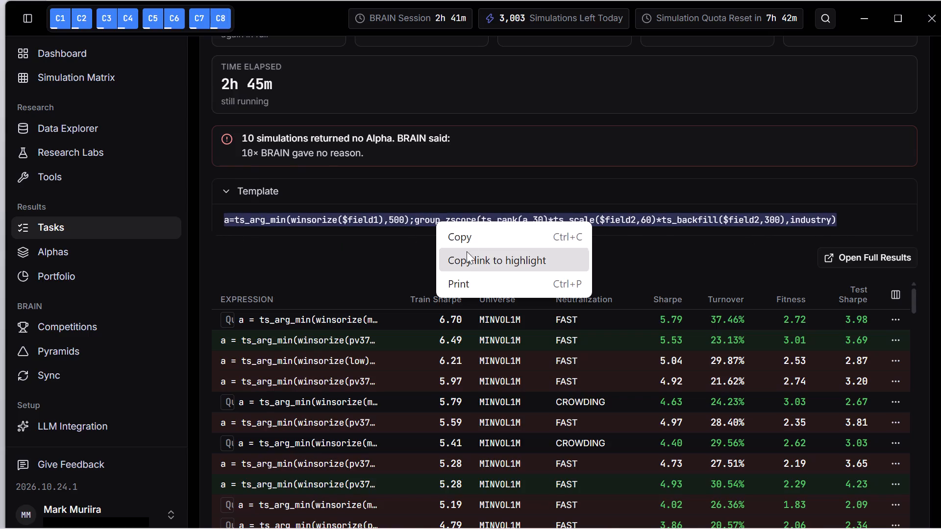
click(467, 239)
click(916, 208)
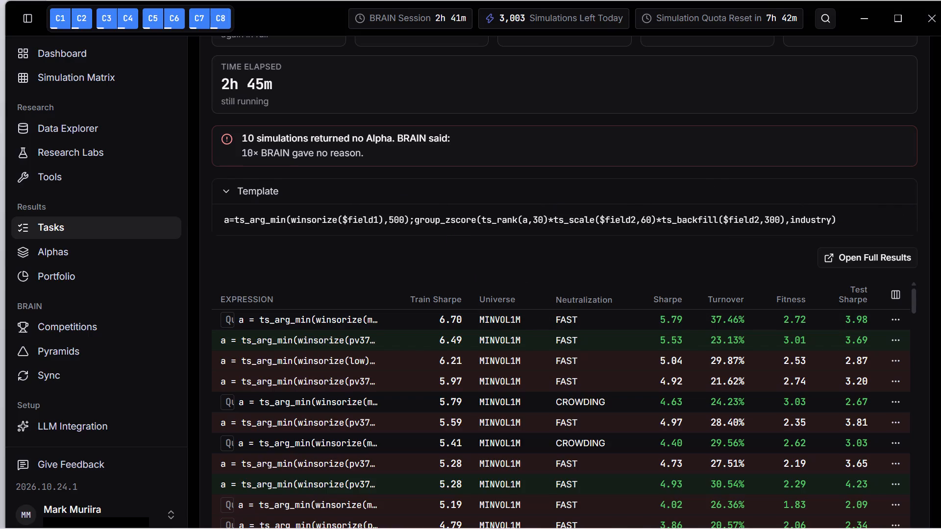
drag(838, 216, 214, 226)
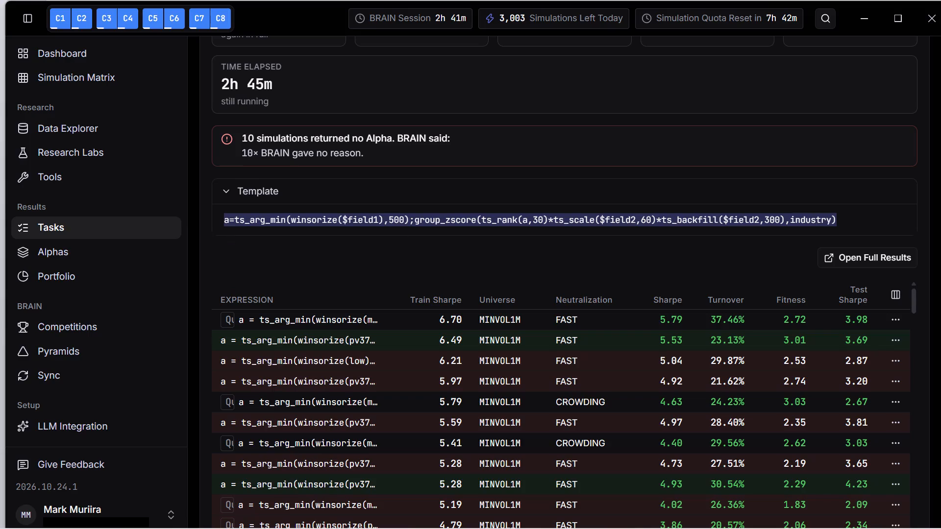
right_click(398, 217)
click(433, 227)
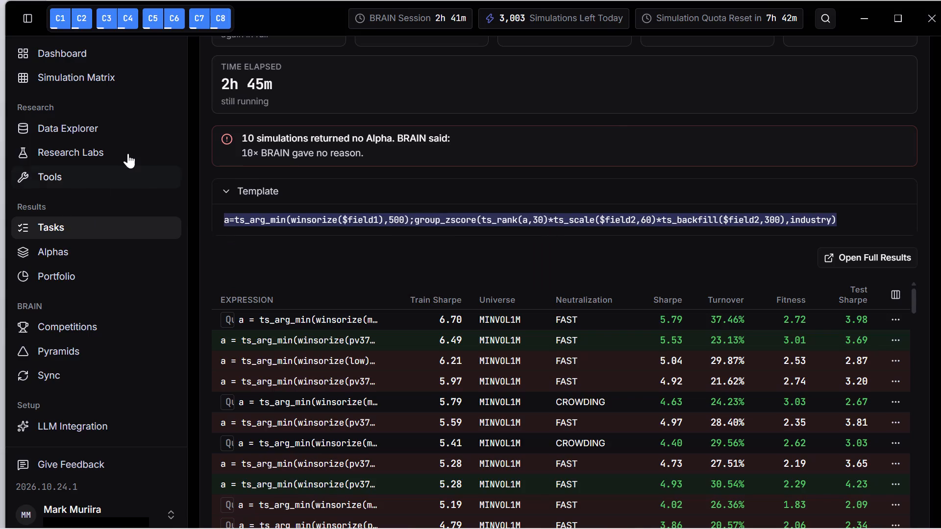
Replace the unfinished if_else expression in Template Lab's new template with the copied ts_arg_min / group_zscore expression.
click(128, 153)
click(642, 150)
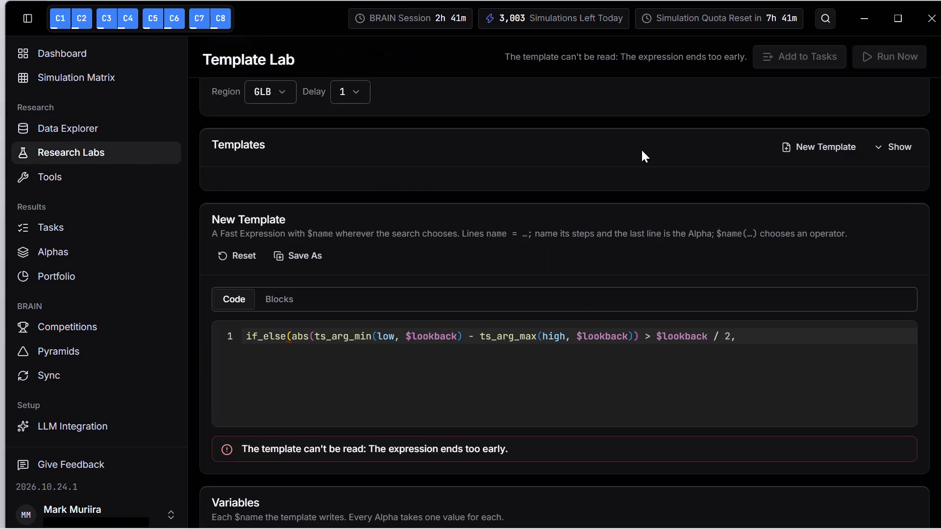
triple_click(432, 335)
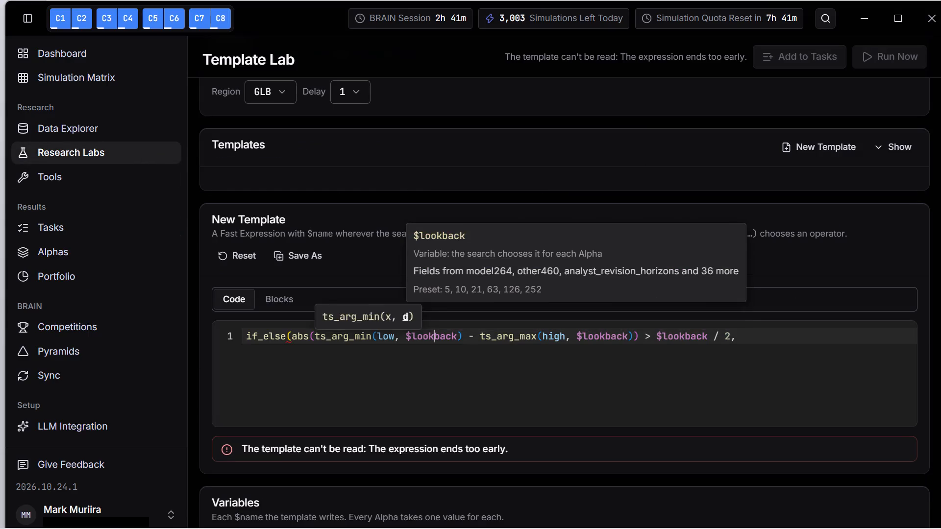
click(432, 335)
right_click(432, 335)
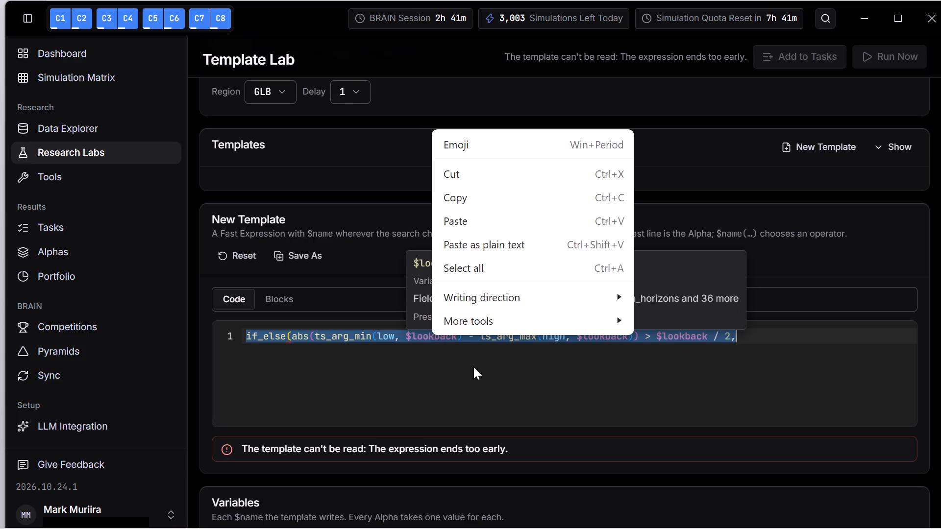
click(470, 222)
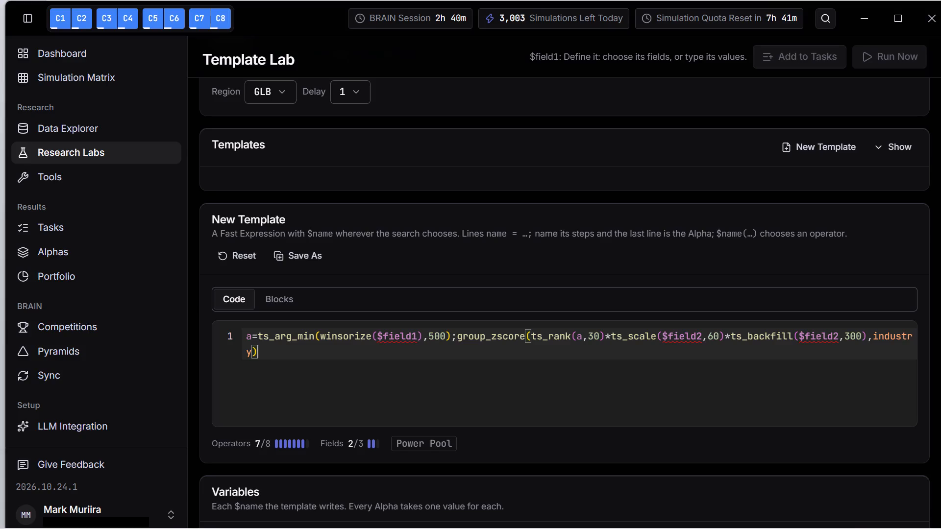
Define the $field2 variable with the Macro dataset category and apply it.
scroll(940, 359, down, 3)
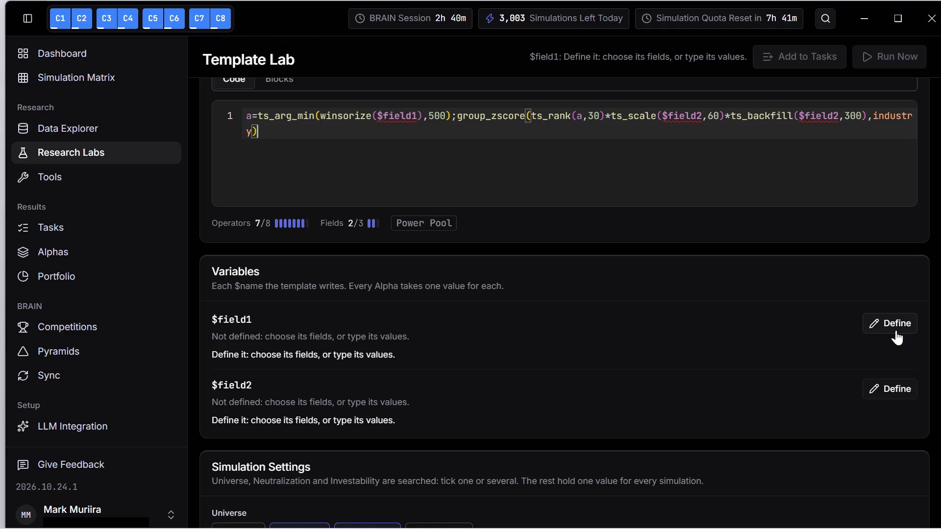
click(886, 389)
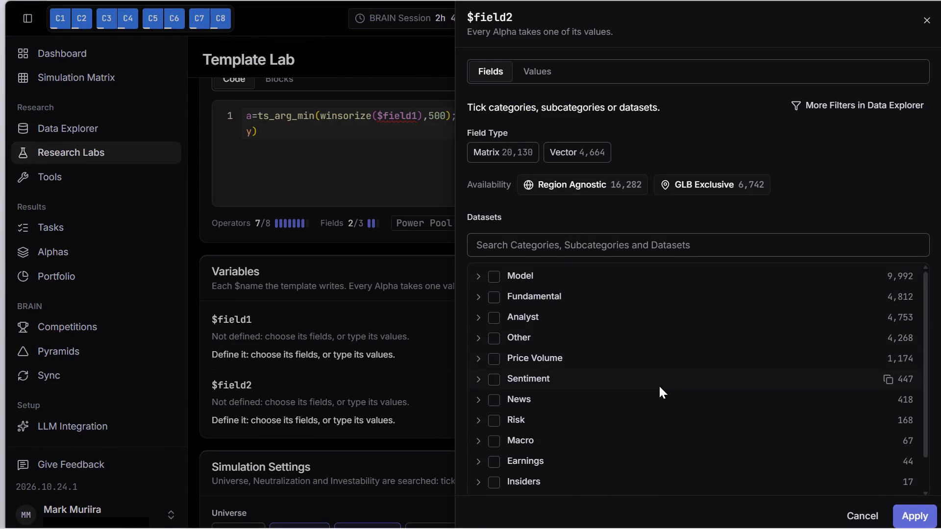
click(494, 365)
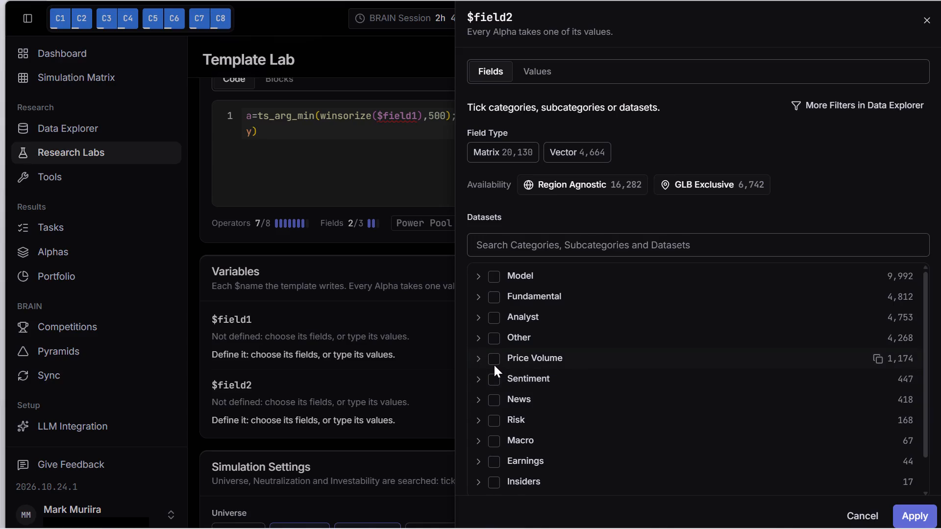
scroll(643, 361, down, 2)
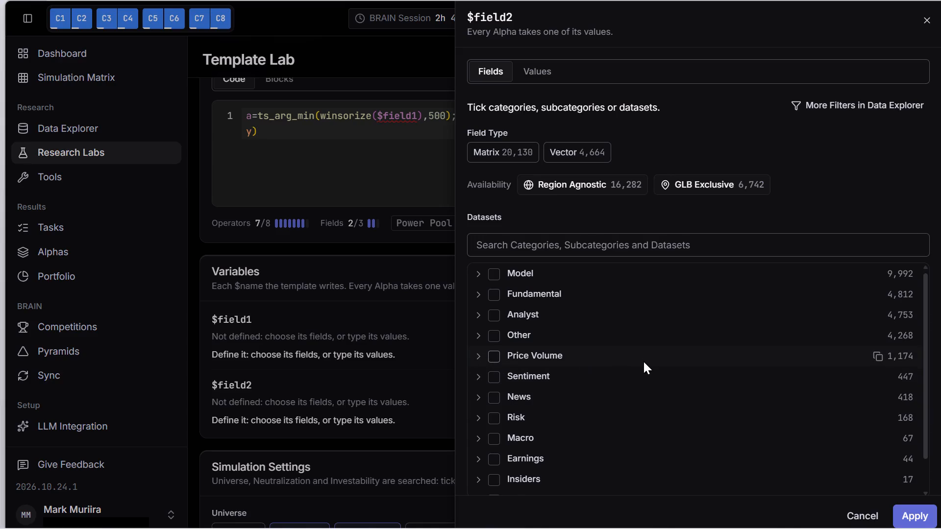
scroll(644, 361, down, 5)
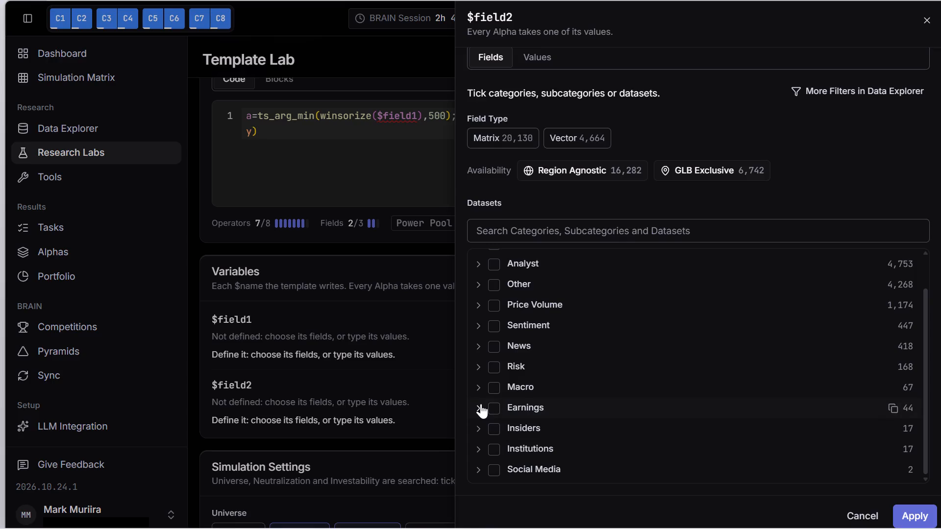
click(491, 384)
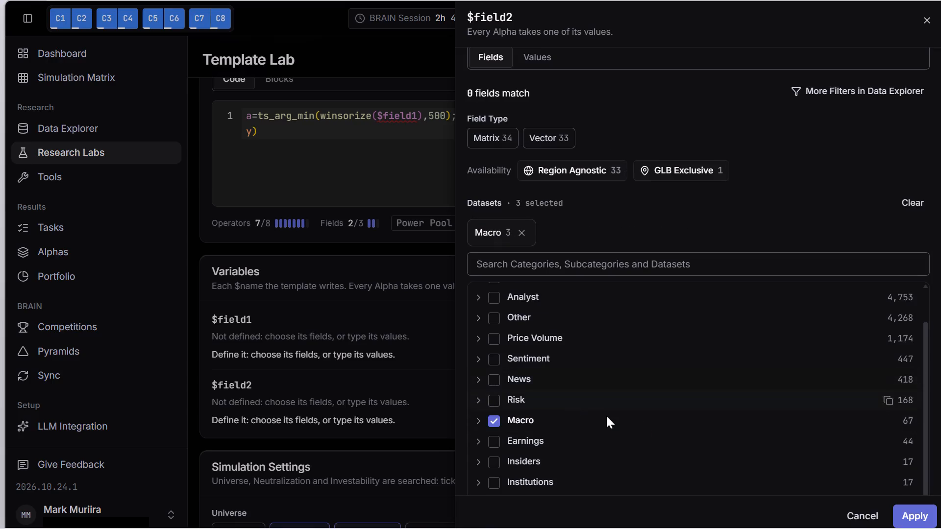
scroll(755, 425, down, 6)
scroll(772, 447, up, 5)
scroll(782, 390, down, 5)
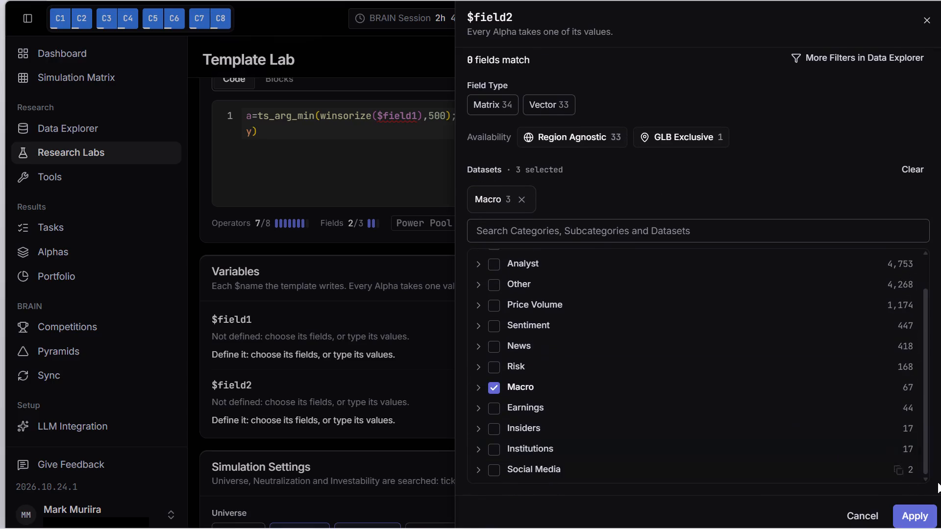
scroll(879, 401, down, 6)
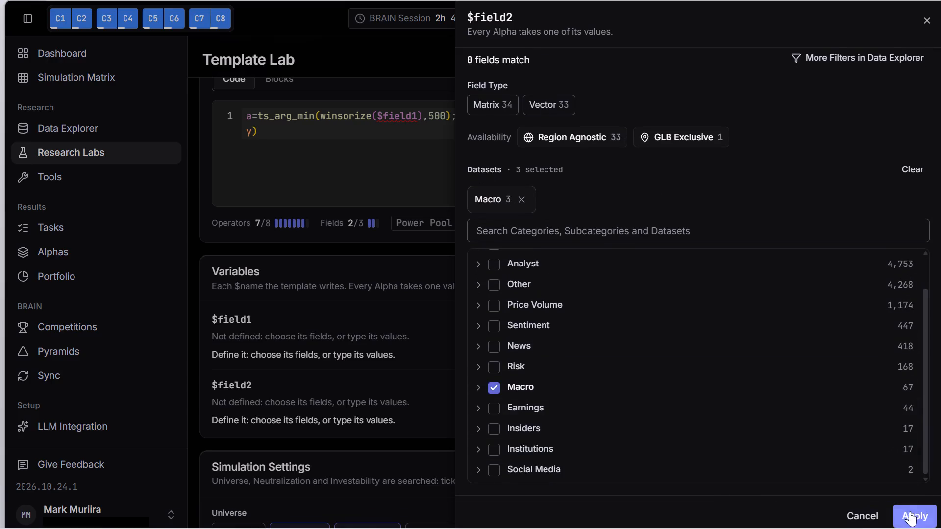
click(909, 512)
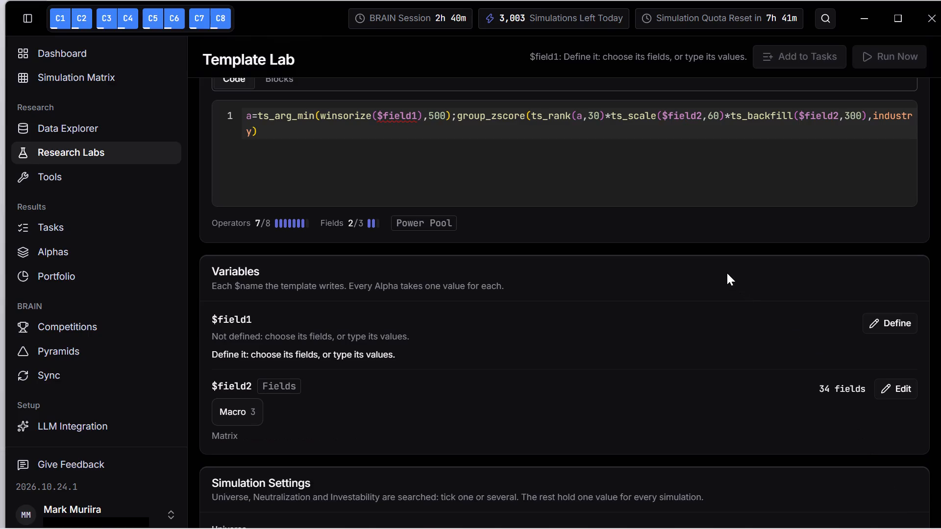
Review the new template's expression, variables, simulation settings and core allocation in Template Lab.
scroll(749, 273, up, 5)
scroll(749, 281, down, 2)
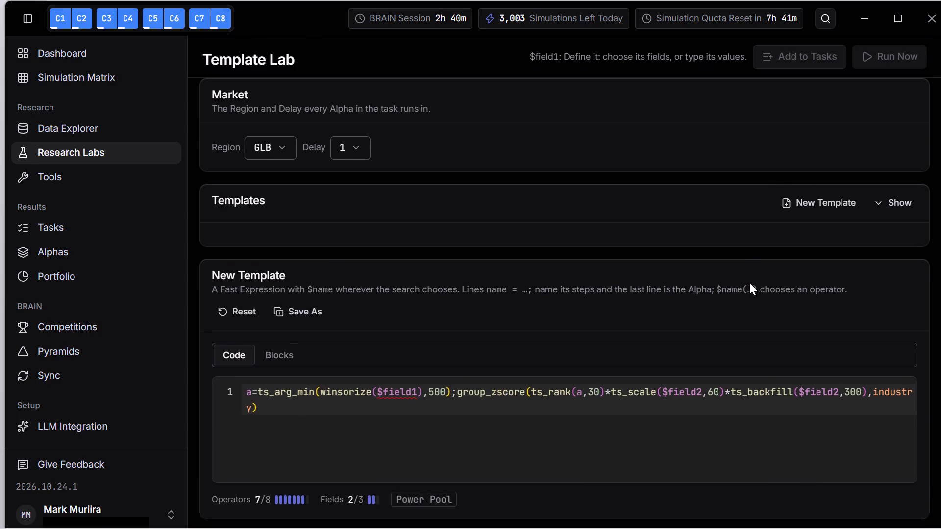
scroll(749, 283, down, 9)
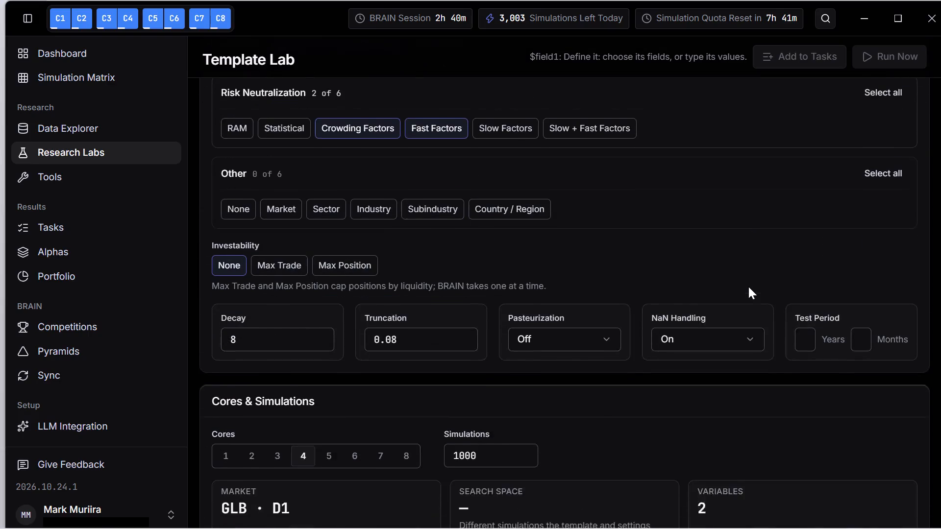
scroll(748, 287, down, 4)
scroll(748, 287, up, 18)
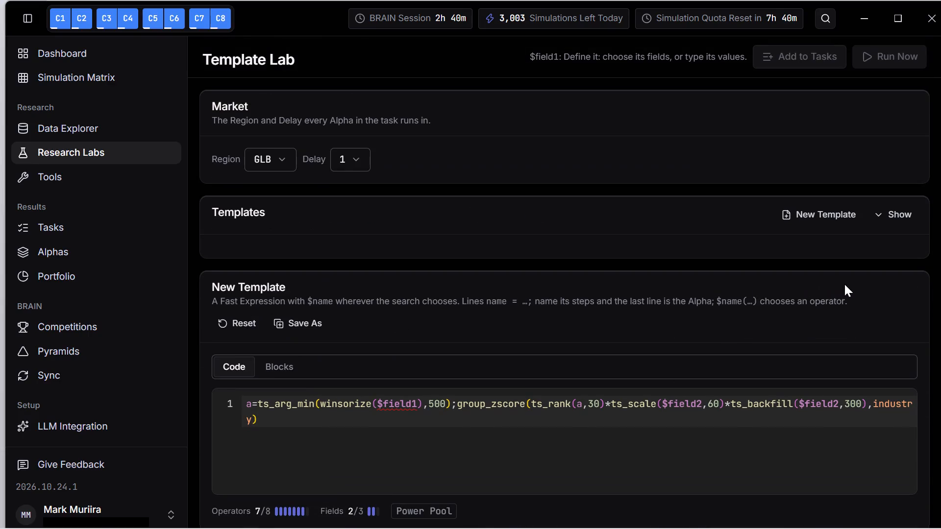
scroll(886, 325, down, 5)
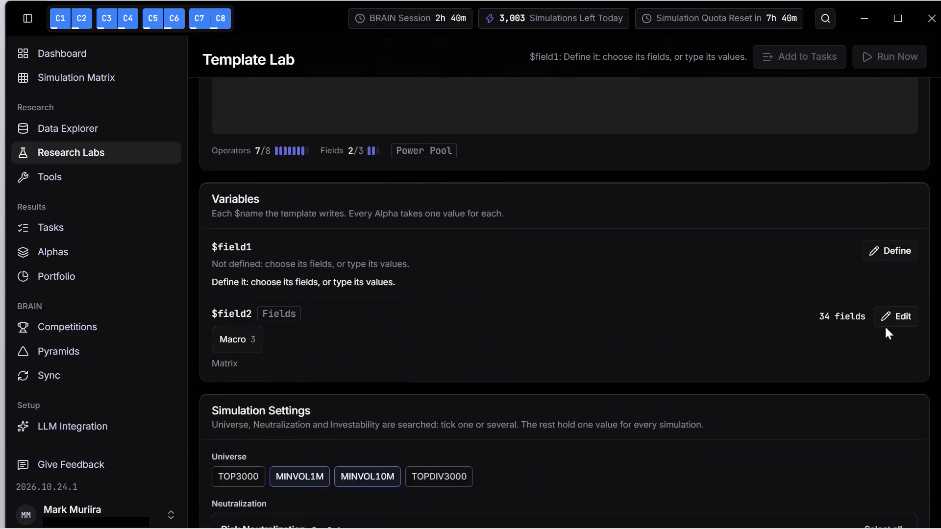
scroll(885, 327, down, 3)
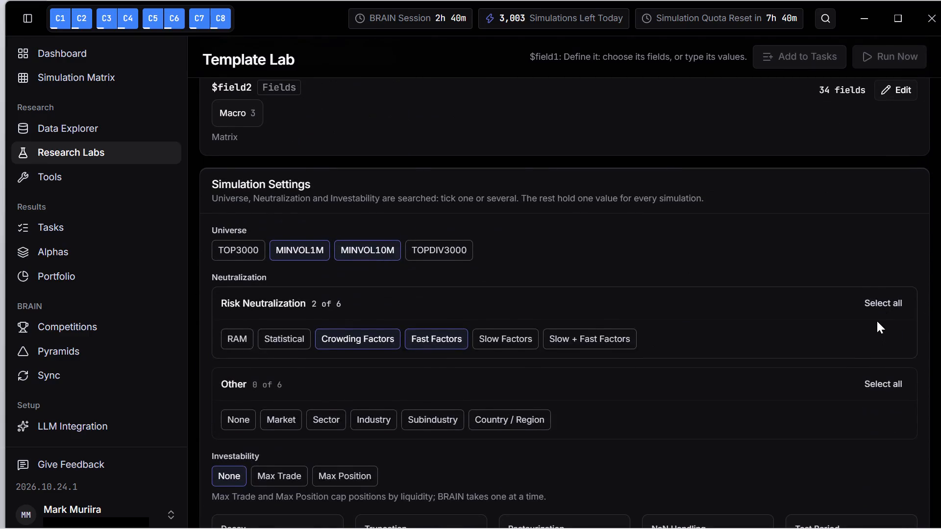
scroll(877, 321, down, 4)
Restrict $field2's Macro fields to GLB Exclusive availability and apply the change.
scroll(877, 321, up, 5)
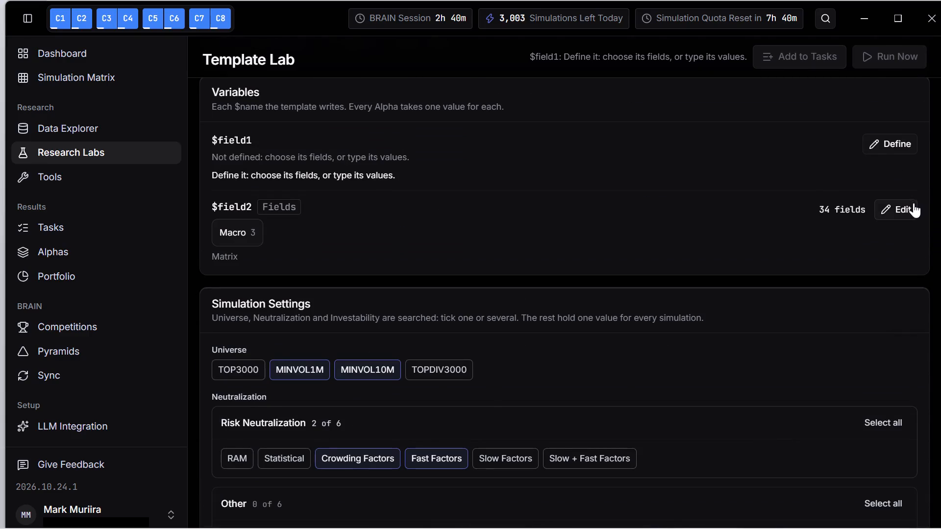
click(912, 203)
click(671, 183)
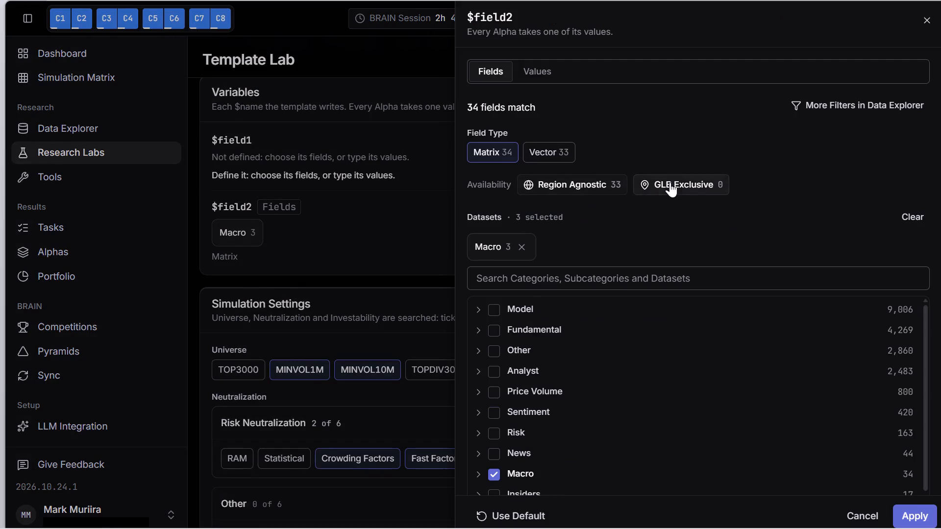
click(559, 186)
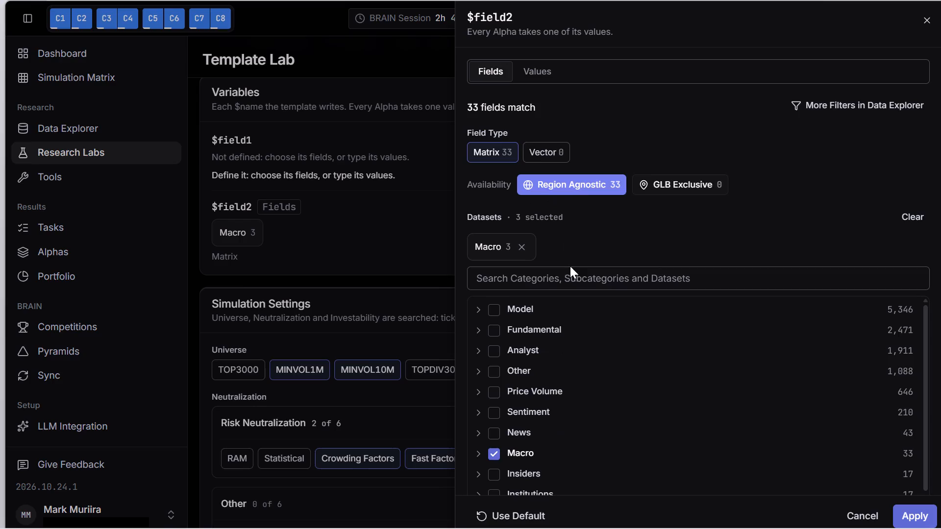
click(681, 178)
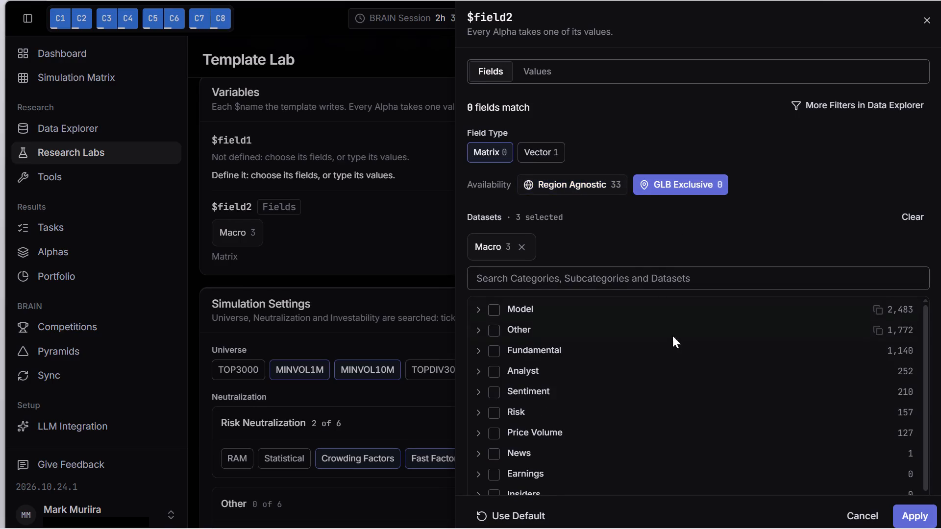
scroll(691, 363, down, 3)
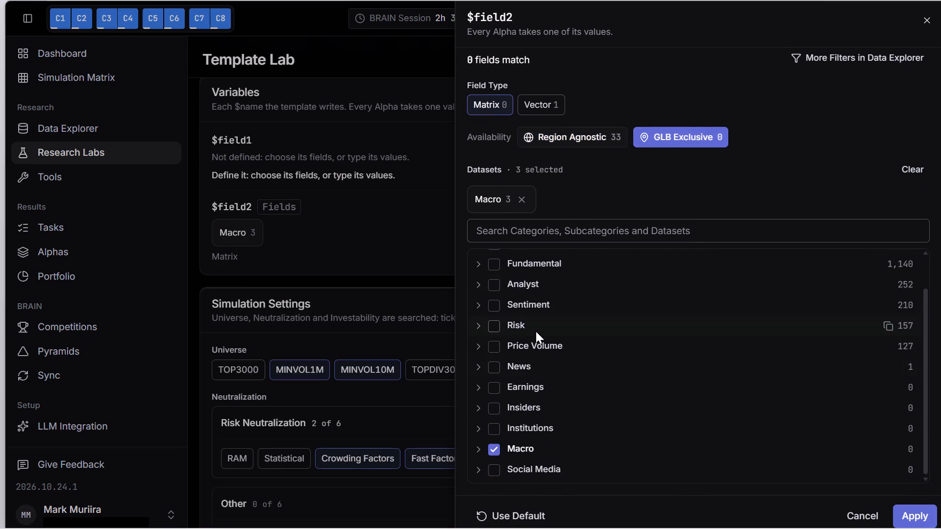
click(920, 516)
Define the $field1 variable with GLB Exclusive fields from the Risk dataset category and apply it.
click(899, 137)
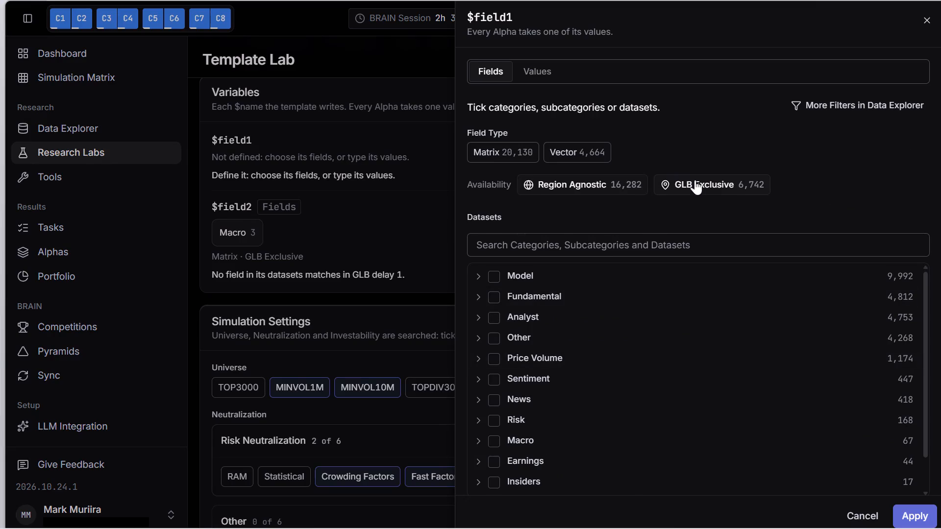
click(704, 183)
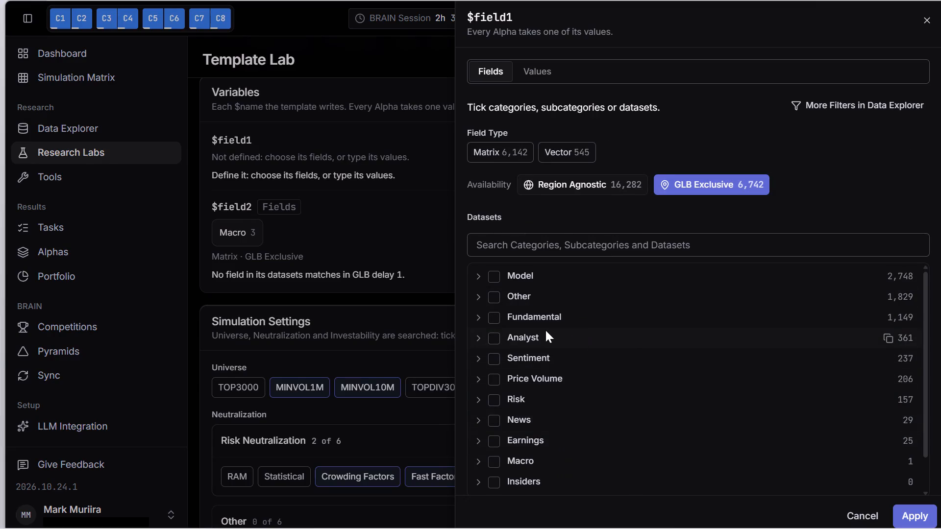
scroll(631, 351, down, 1)
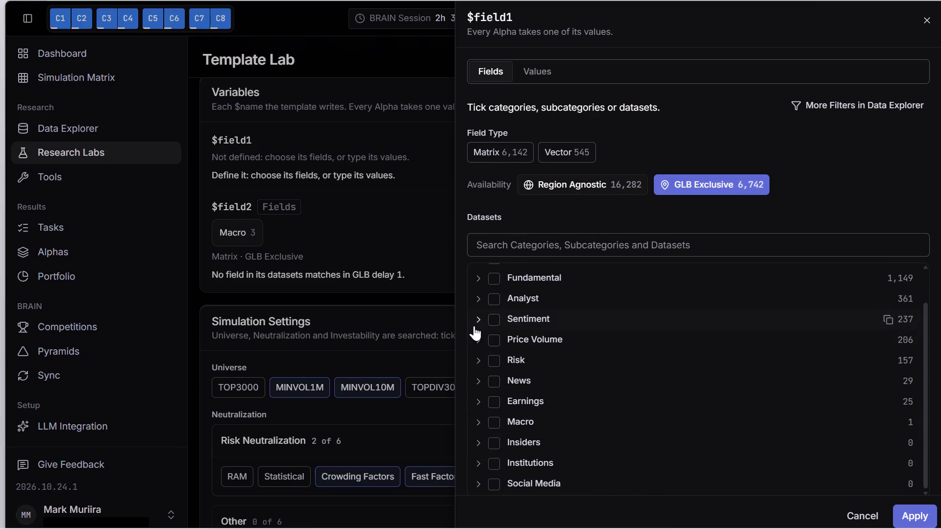
click(494, 363)
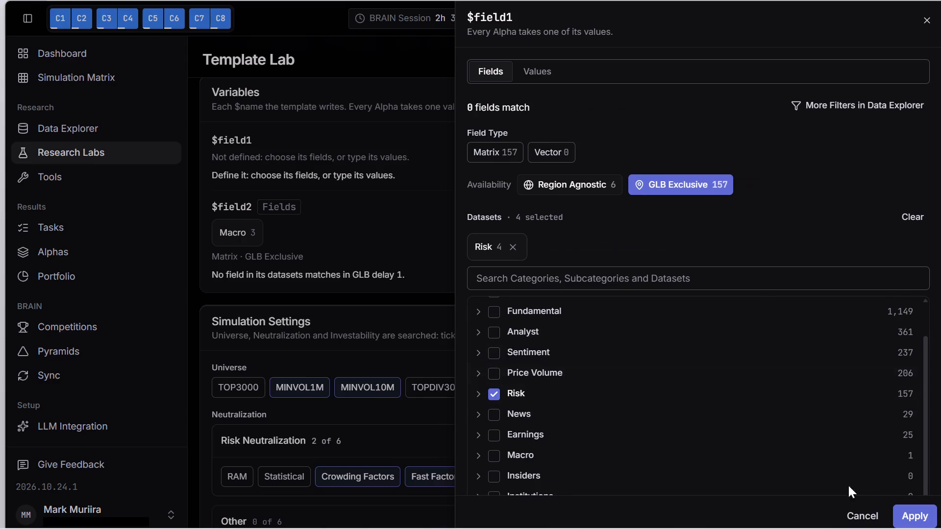
scroll(774, 306, down, 5)
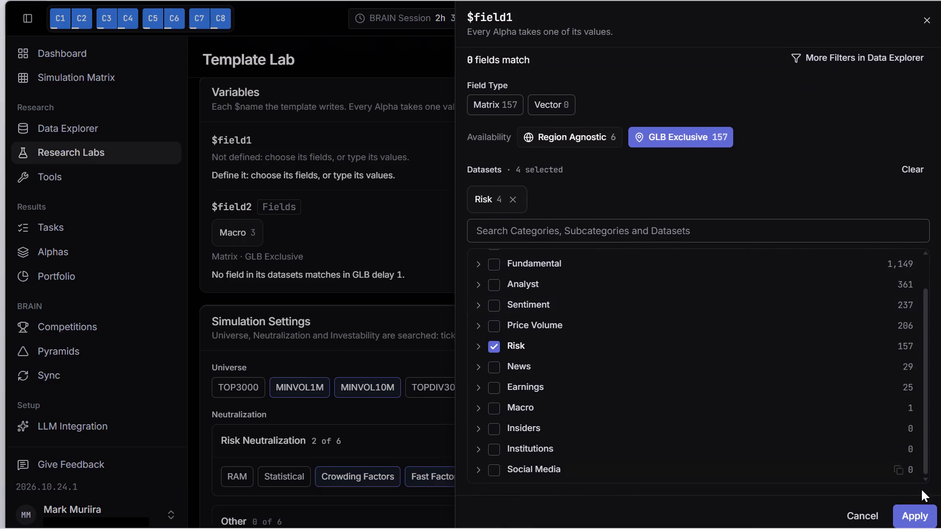
click(912, 512)
Check the template's expression, both variables' field definitions, the simulation settings and the Cores & Simulations summary.
scroll(625, 265, down, 8)
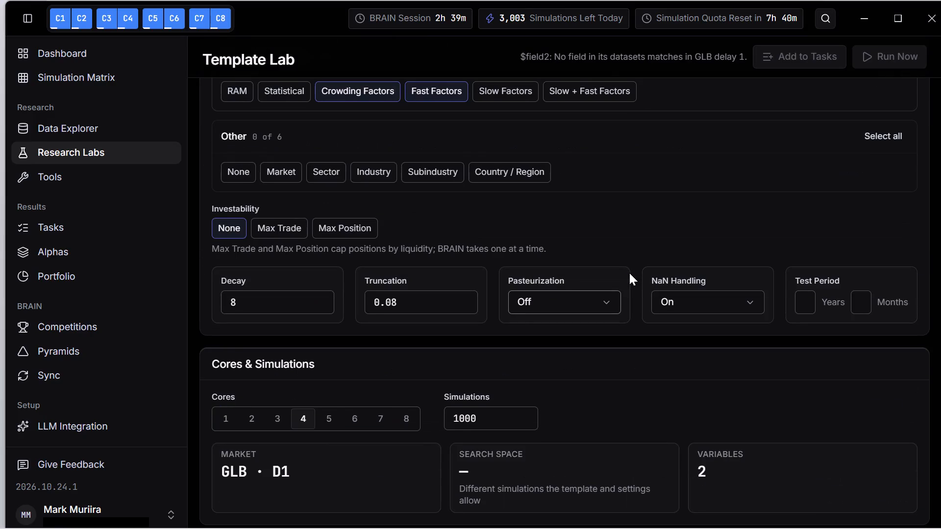
scroll(632, 273, down, 6)
scroll(627, 324, down, 11)
scroll(425, 262, up, 8)
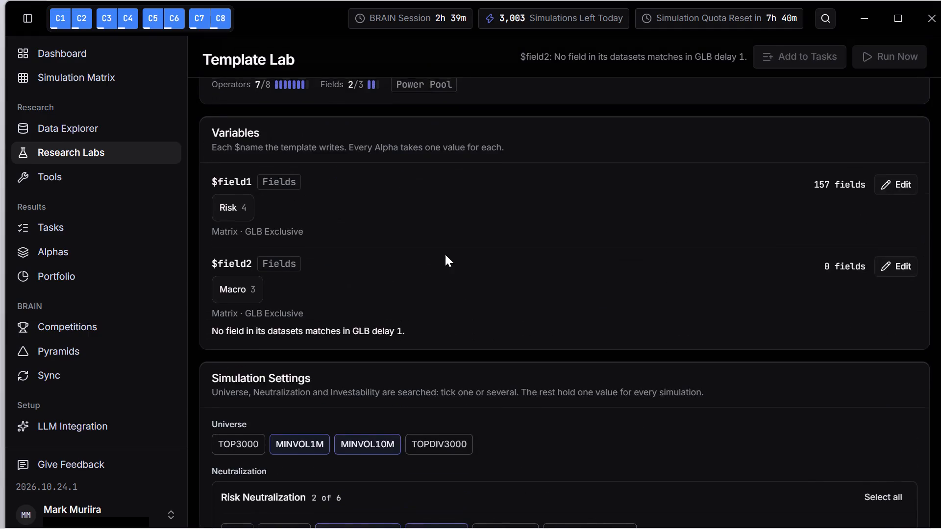
scroll(445, 254, up, 2)
scroll(449, 256, down, 2)
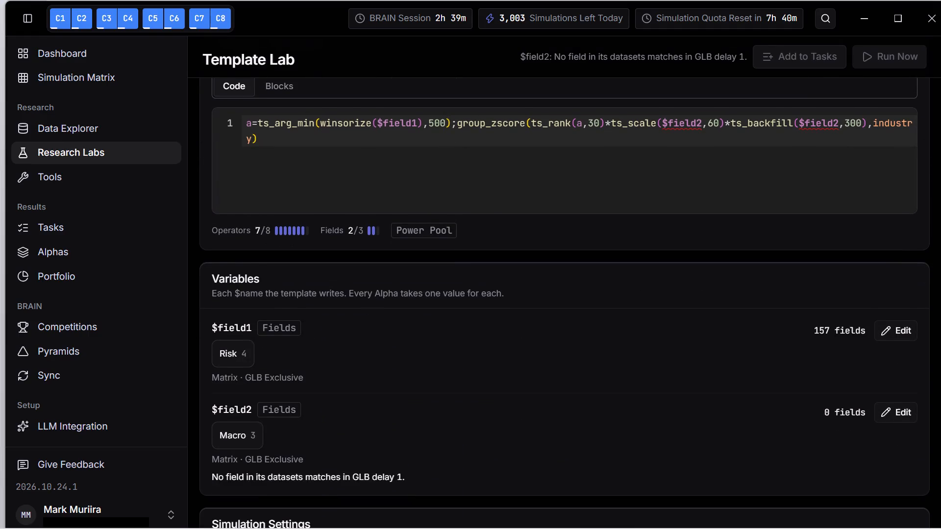
scroll(449, 256, up, 7)
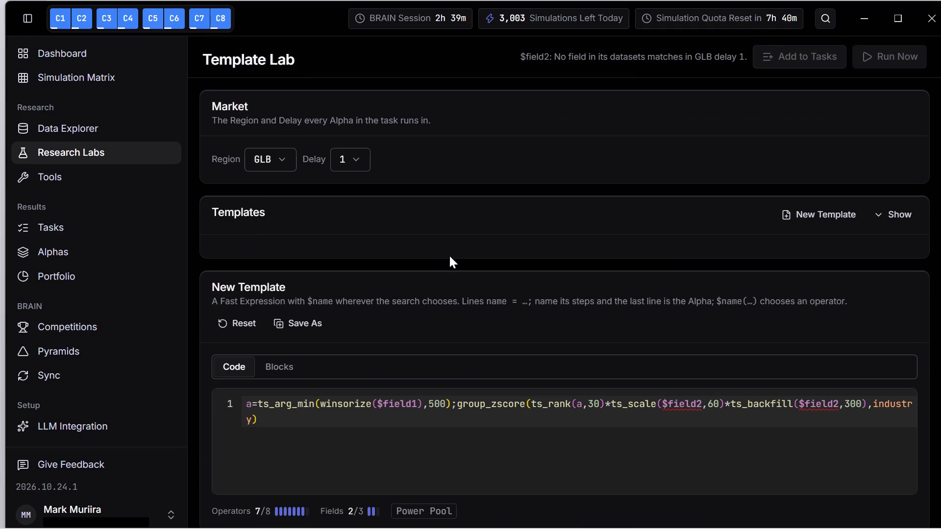
scroll(449, 256, up, 1)
scroll(780, 111, down, 12)
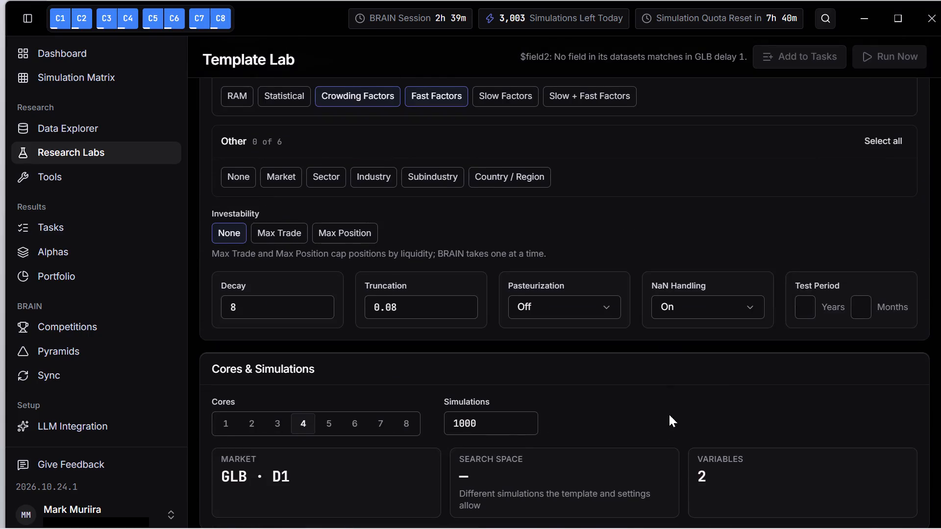
scroll(680, 412, down, 1)
Add the Sentiment dataset category to $field2 alongside Macro and apply it.
scroll(916, 184, up, 2)
scroll(919, 269, up, 3)
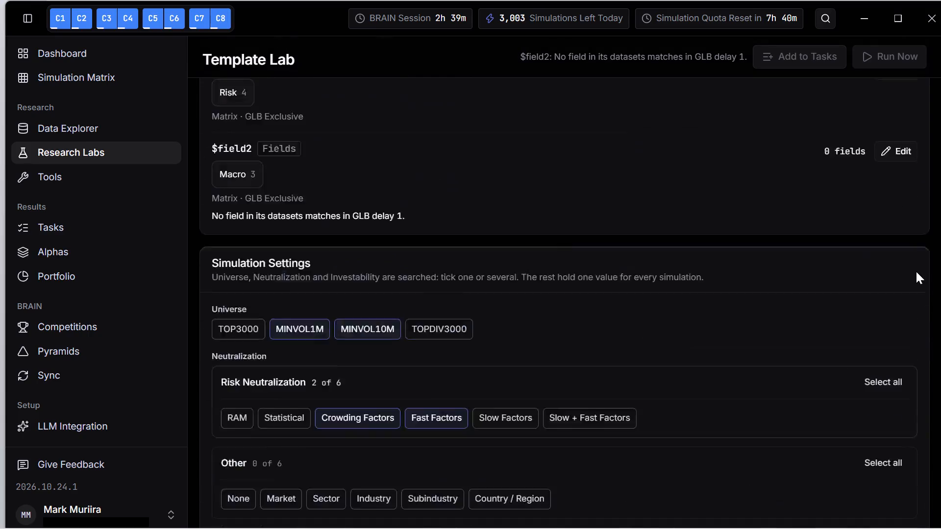
scroll(916, 271, up, 1)
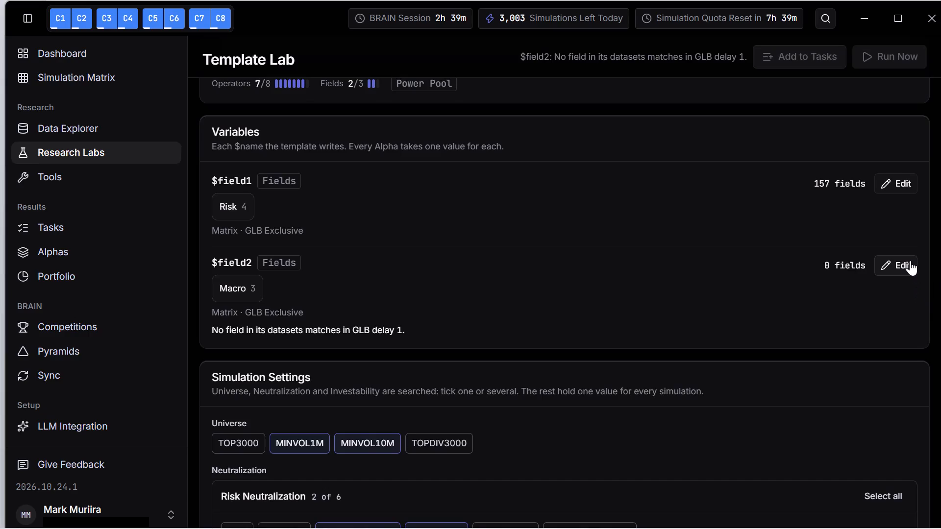
click(910, 261)
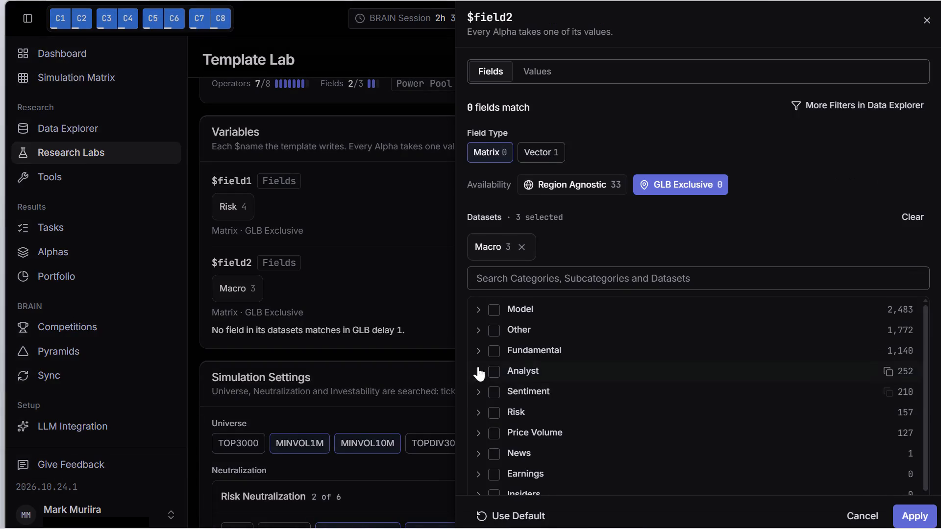
click(494, 393)
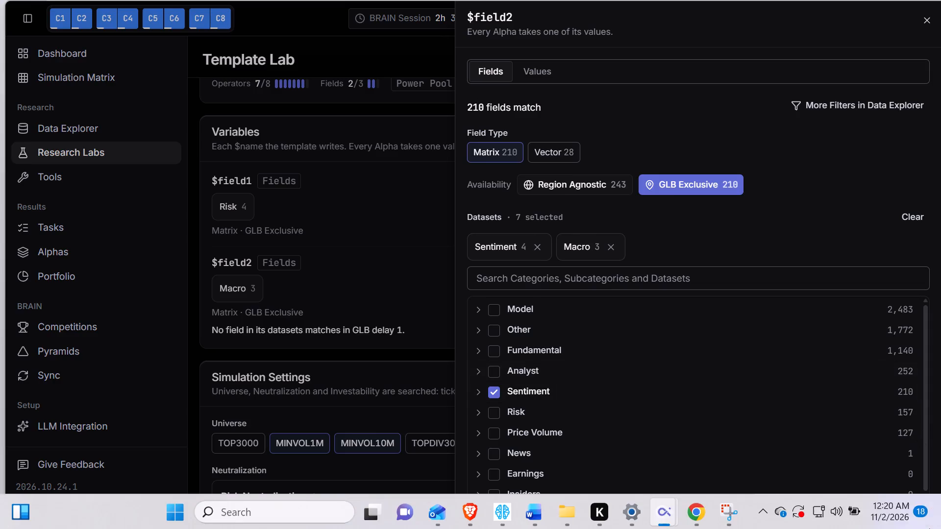
scroll(878, 370, down, 3)
click(913, 510)
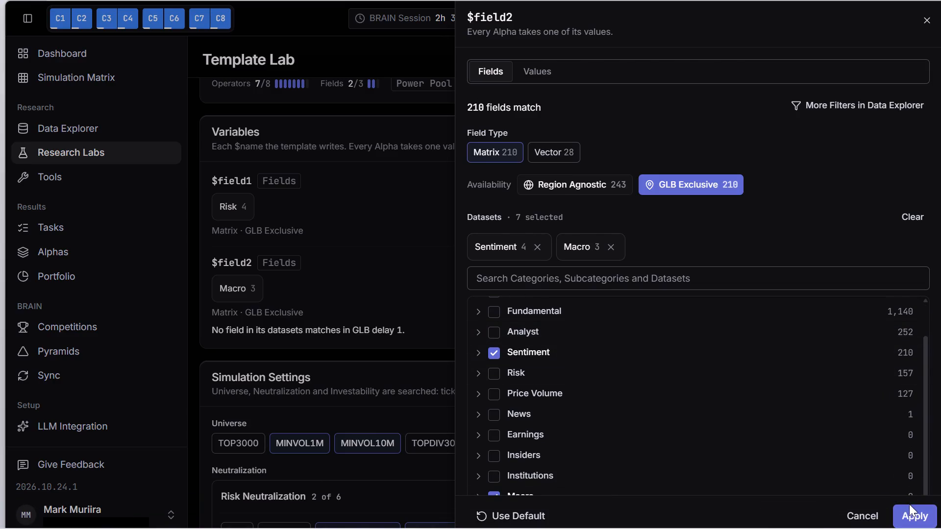
Examine the completed template's expression and variables, and the lists of built-in and saved templates.
scroll(881, 289, up, 3)
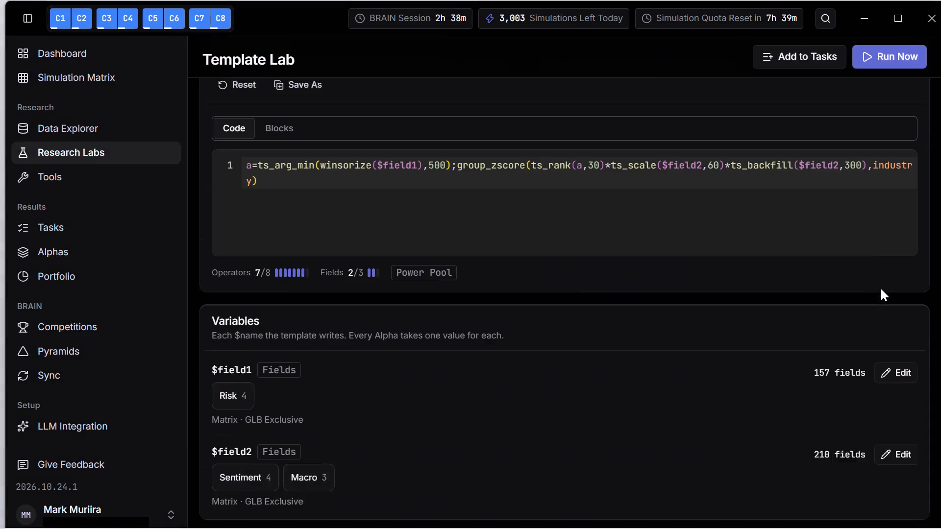
scroll(881, 288, up, 5)
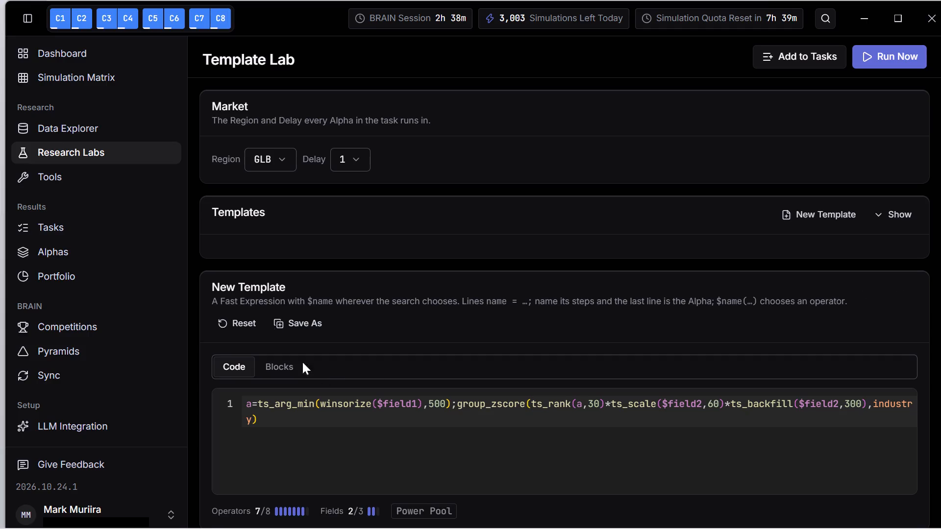
click(269, 285)
scroll(940, 235, up, 4)
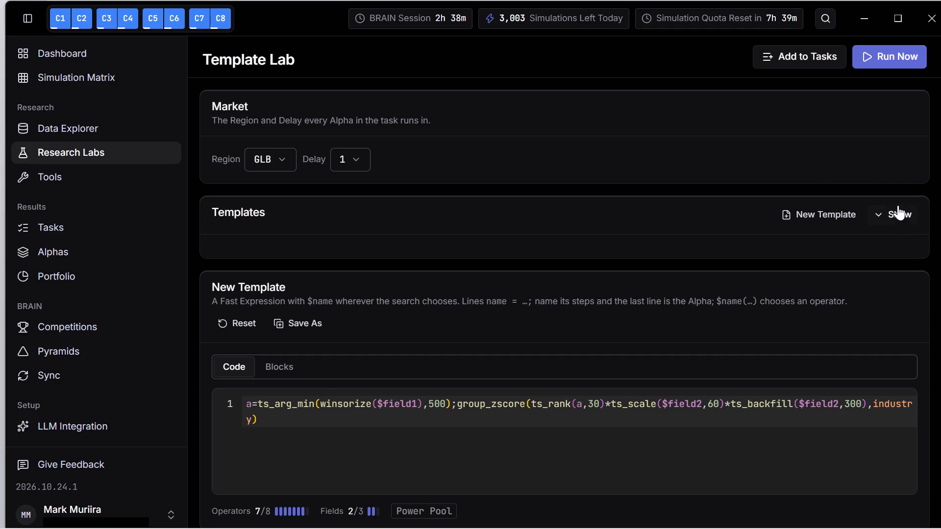
click(898, 212)
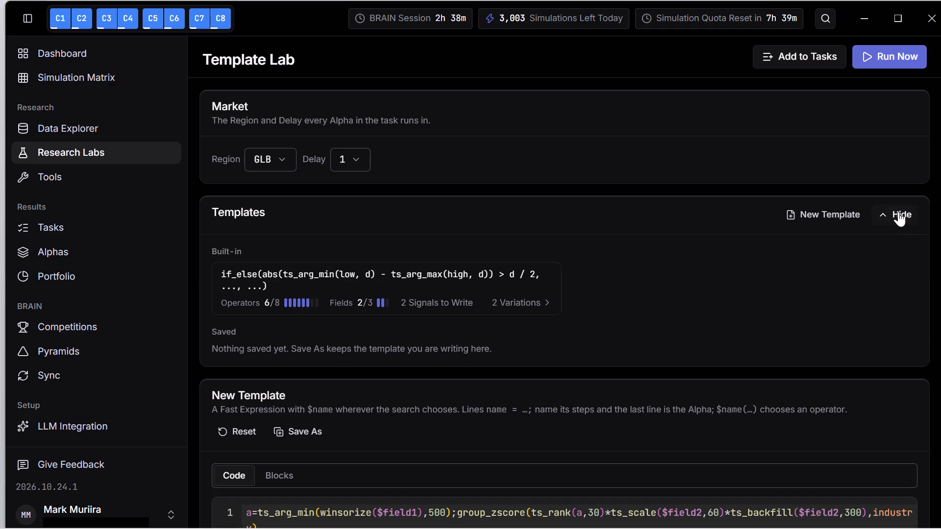
click(898, 212)
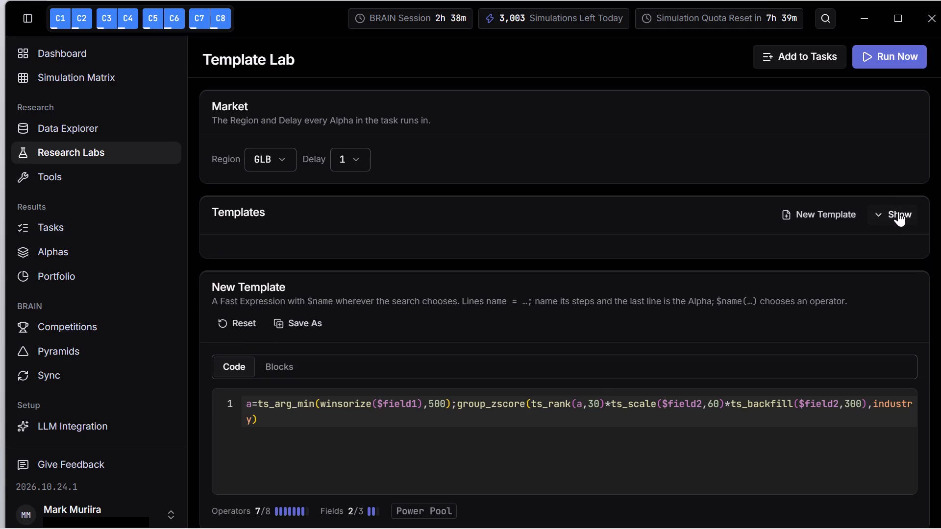
click(897, 217)
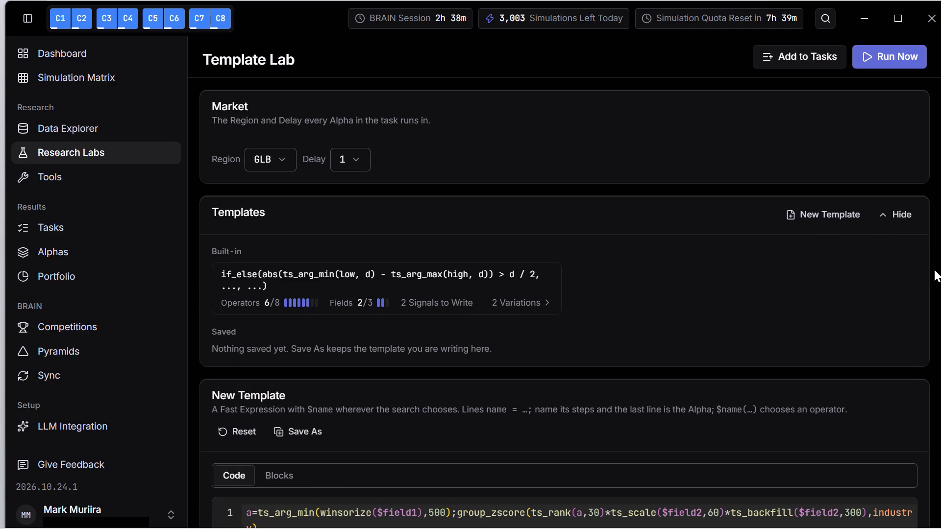
click(897, 211)
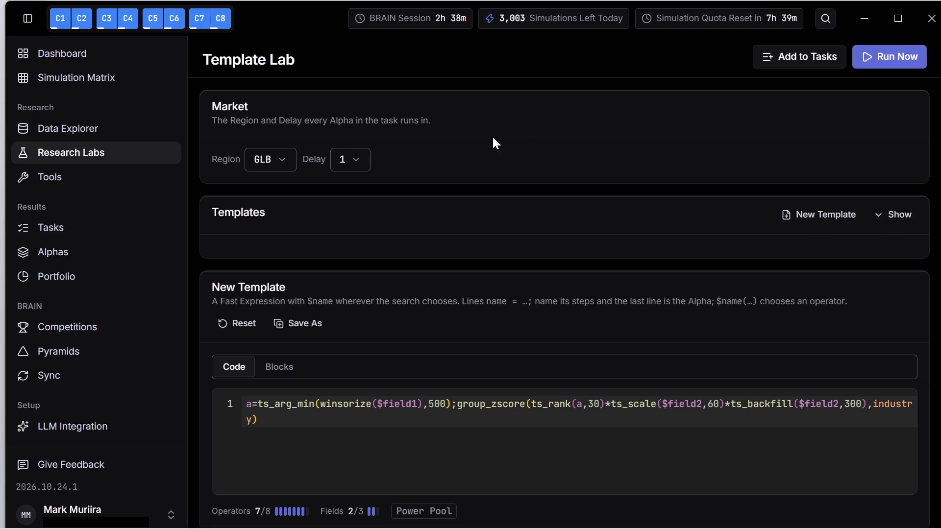
Run the GLB D1 template task immediately.
click(870, 49)
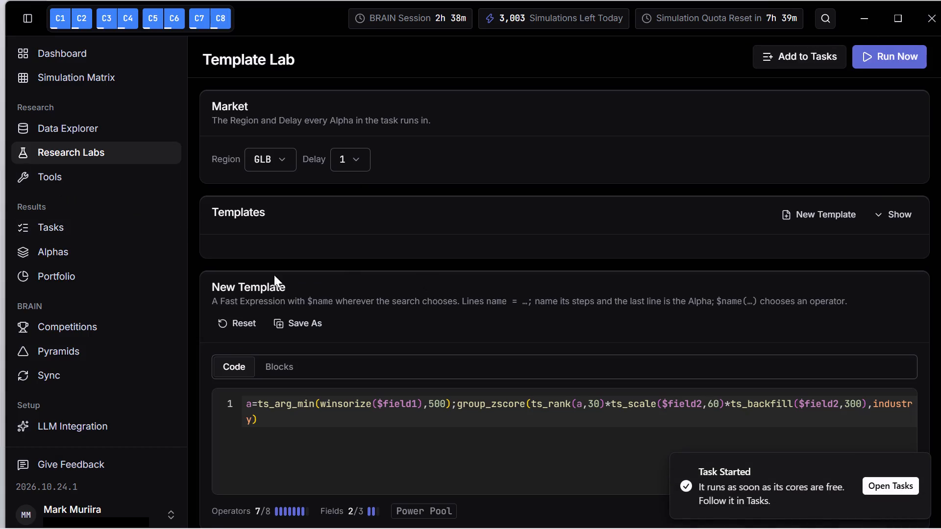
Check the newly started GLB D1 template task's progress and look through the list of tasks.
click(63, 225)
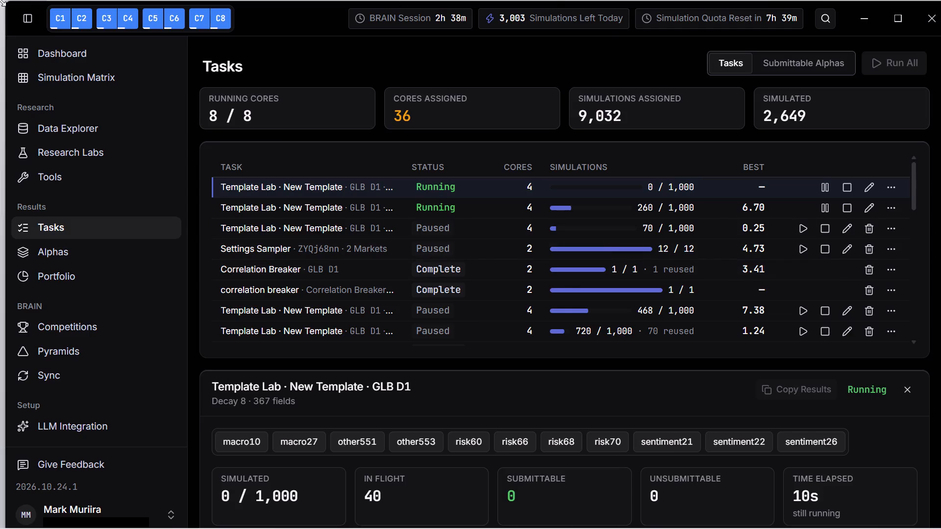
scroll(590, 302, down, 5)
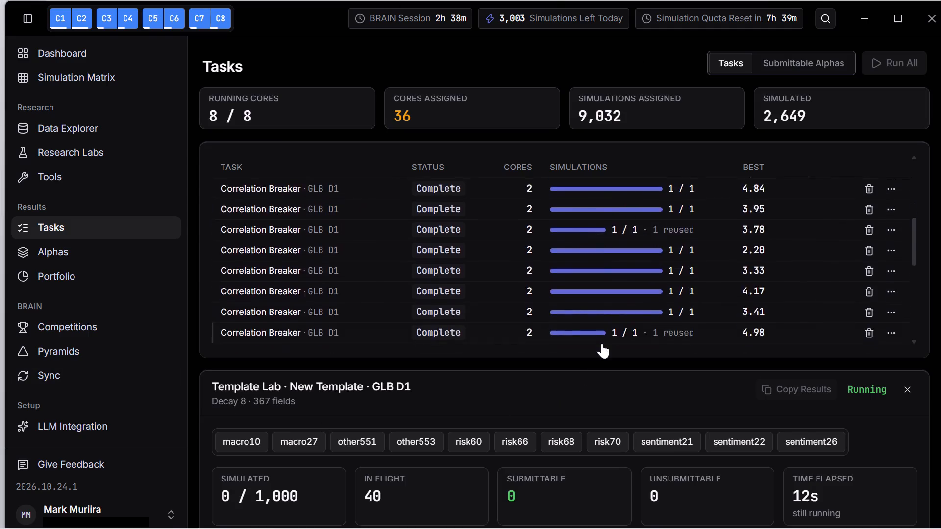
scroll(602, 343, down, 1)
scroll(598, 308, up, 11)
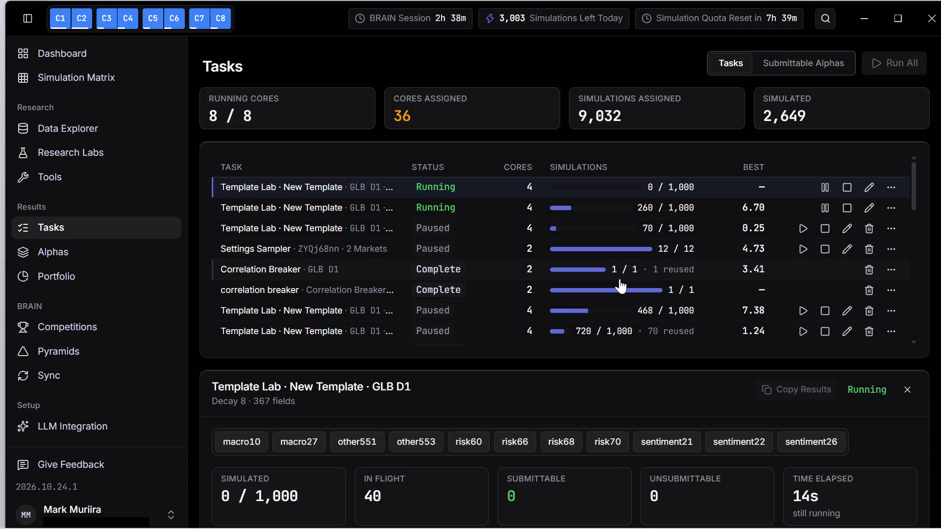
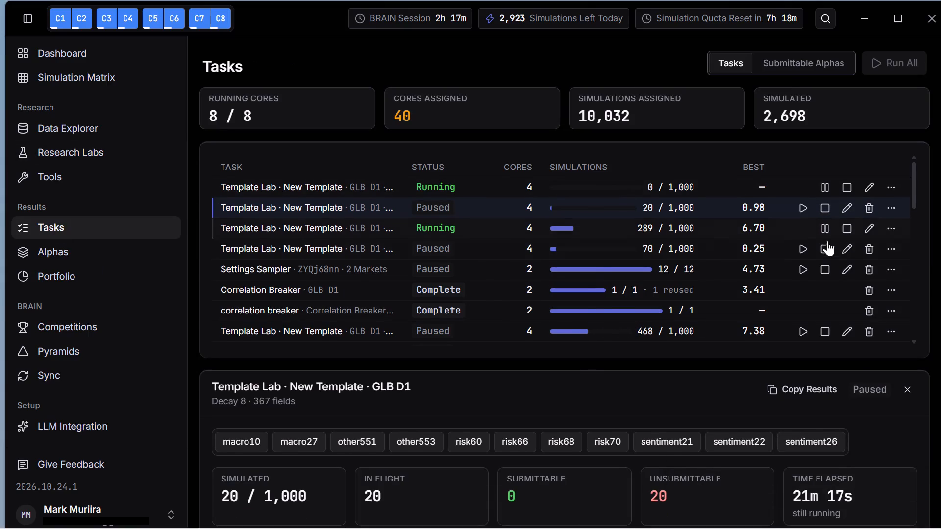
Open the running GLB D1 task whose best is 6.70 and copy the expression of its alpha with Train Sharpe 6.49.
scroll(732, 328, down, 4)
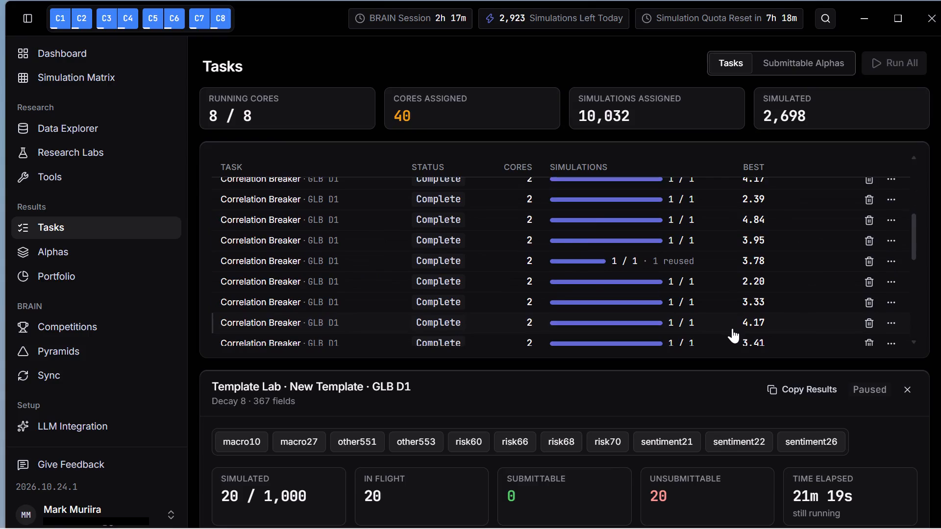
scroll(583, 328, up, 1)
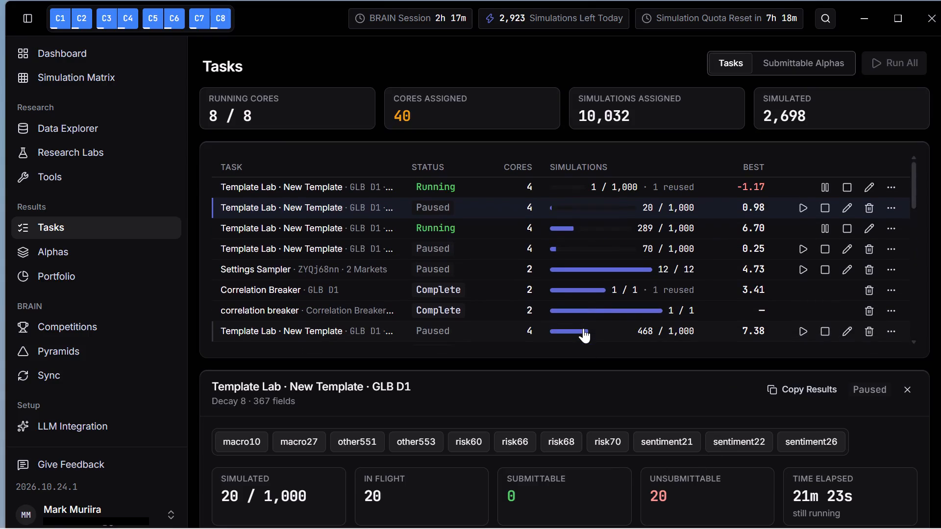
click(582, 227)
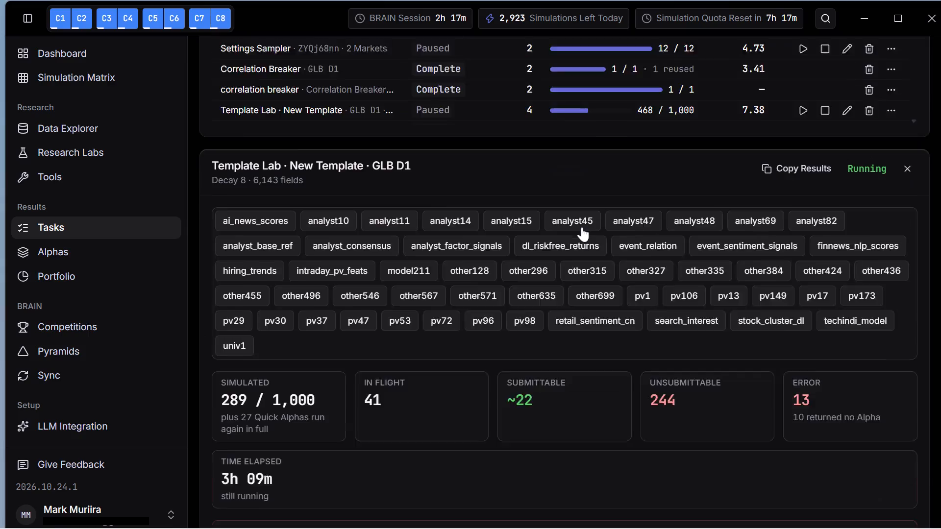
scroll(586, 273, up, 5)
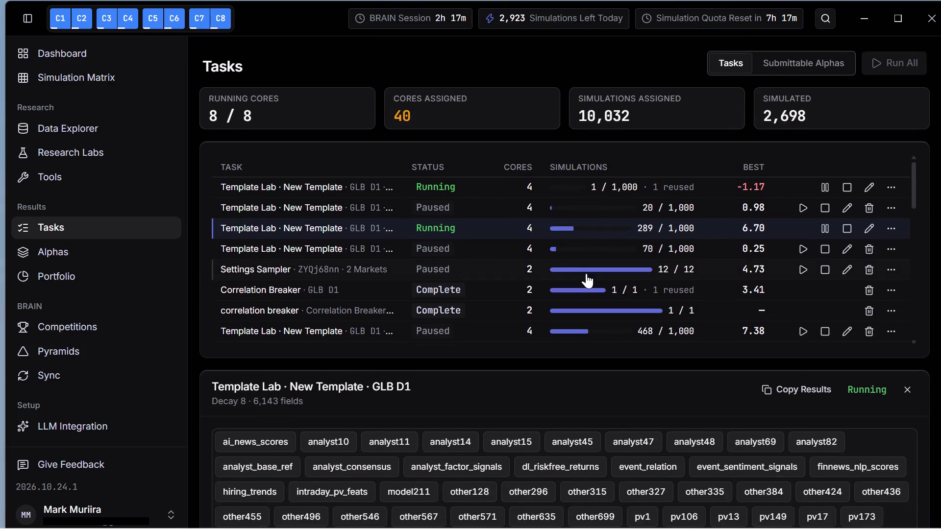
scroll(564, 221, up, 1)
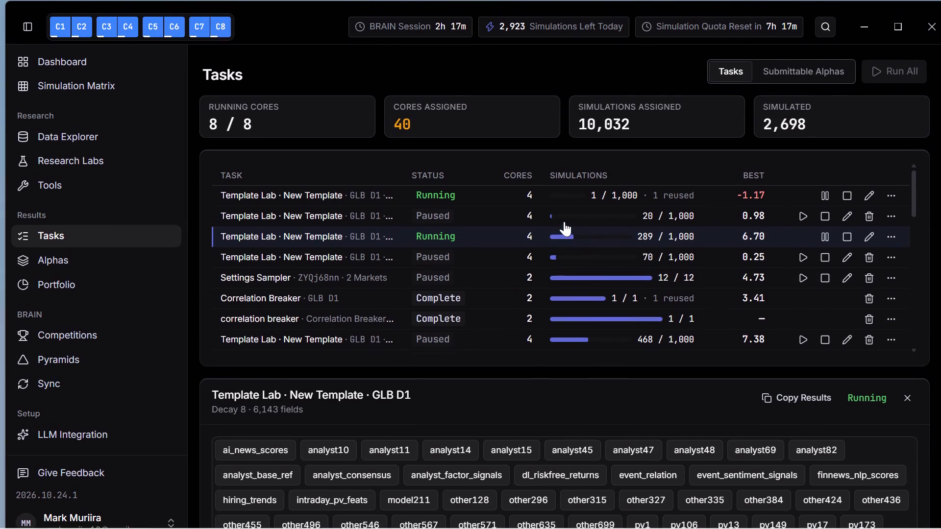
scroll(564, 221, up, 1)
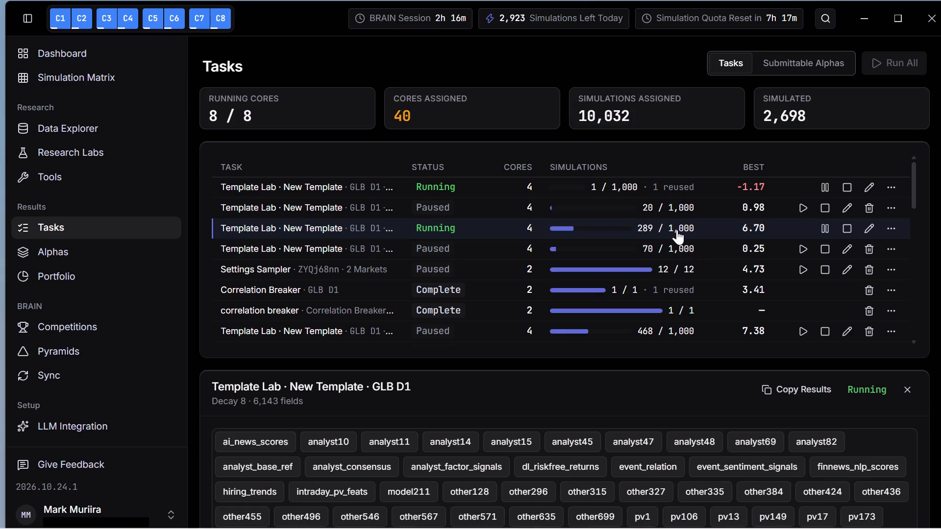
scroll(667, 356, down, 4)
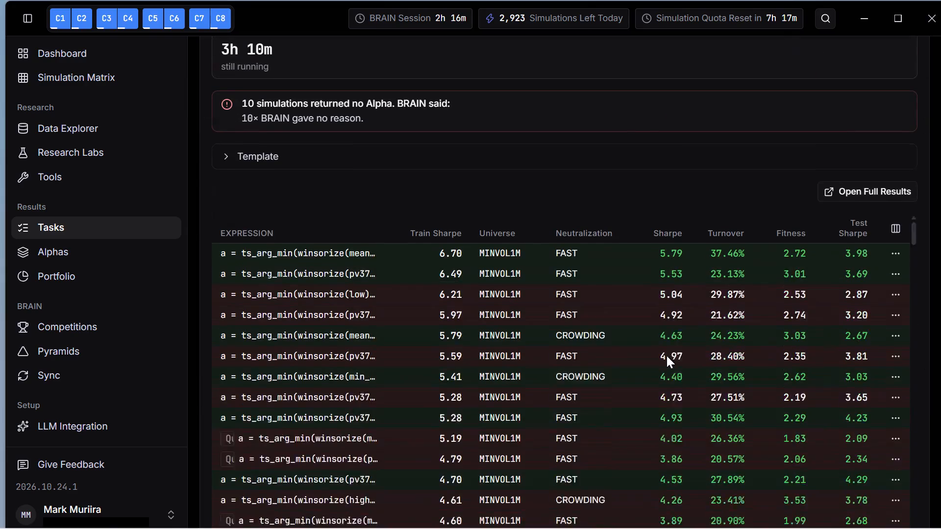
scroll(563, 252, up, 1)
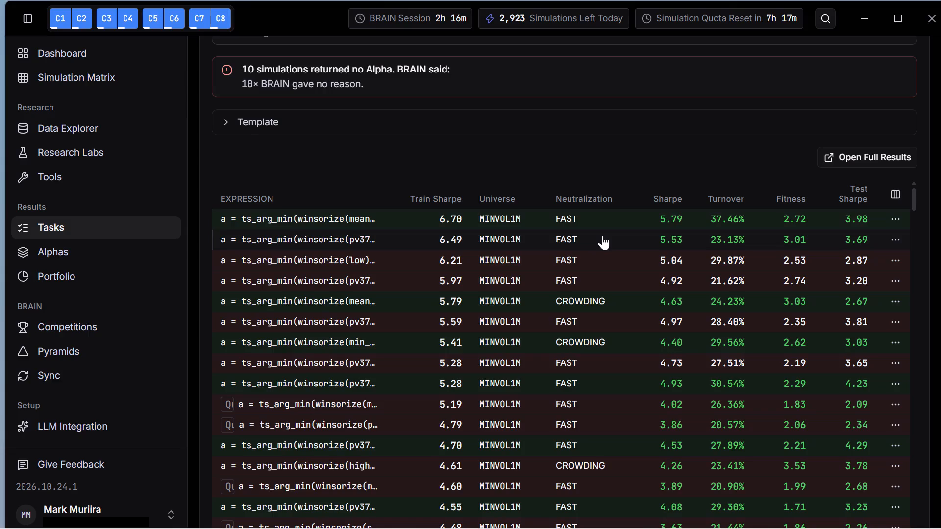
click(602, 235)
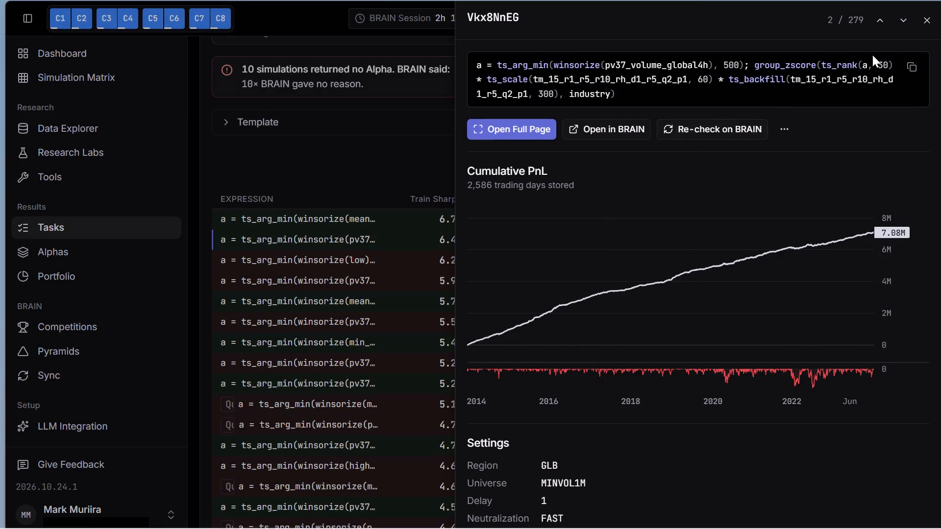
click(910, 68)
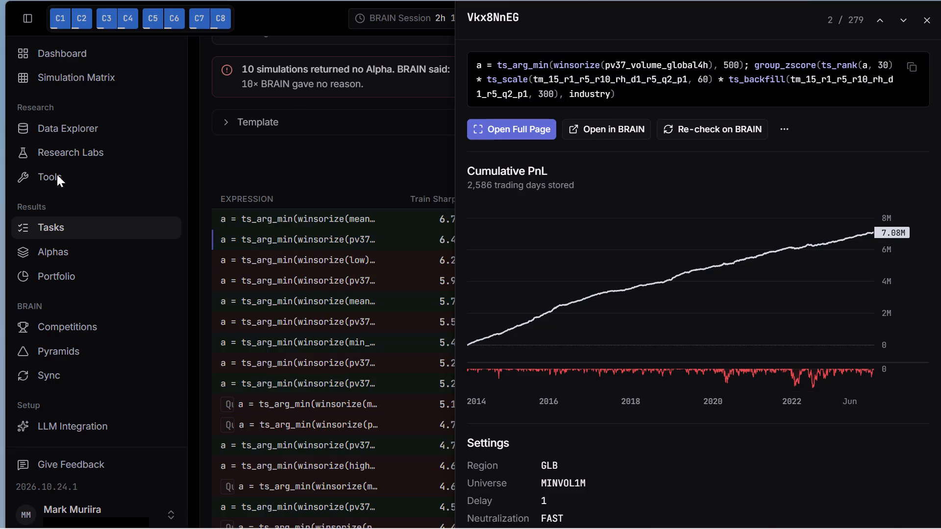
Open Template Lab and replace the New Template expression with the copied alpha expression using pv37_volume_global4h.
click(82, 147)
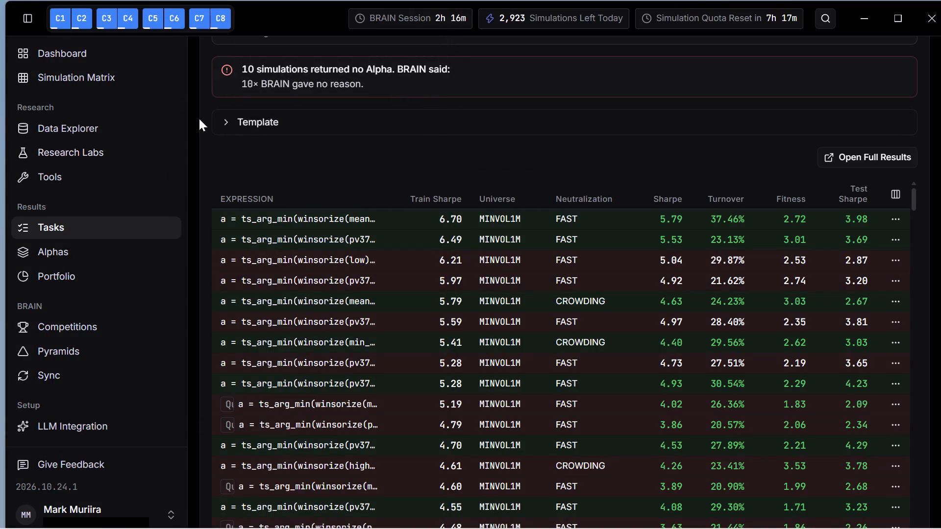
click(89, 150)
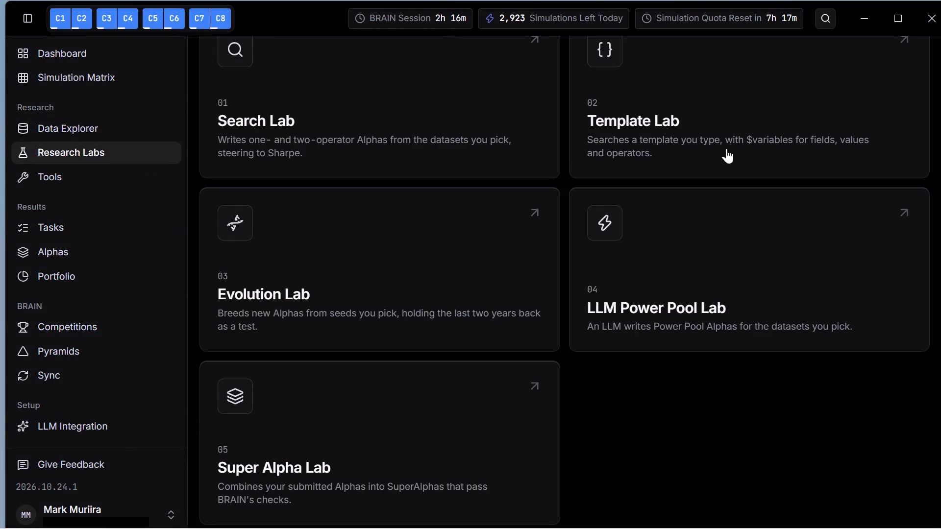
click(761, 103)
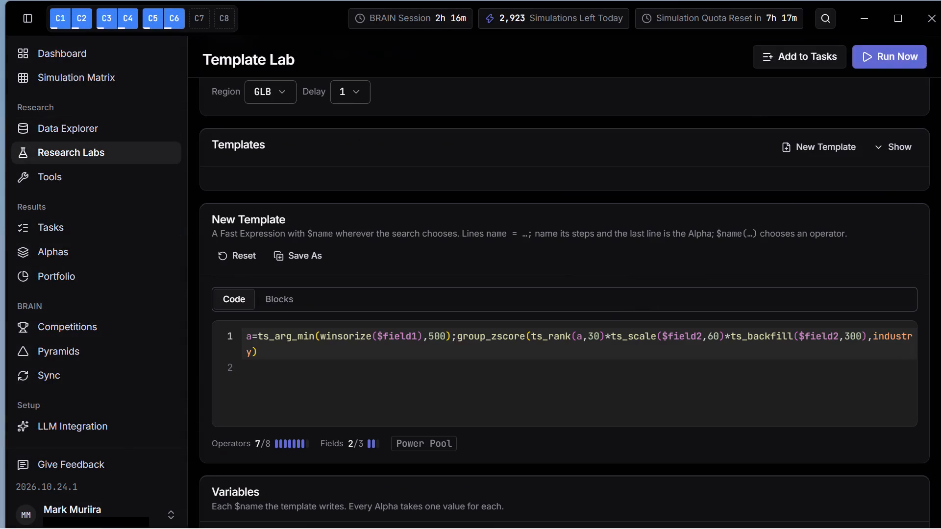
triple_click(461, 336)
click(461, 336)
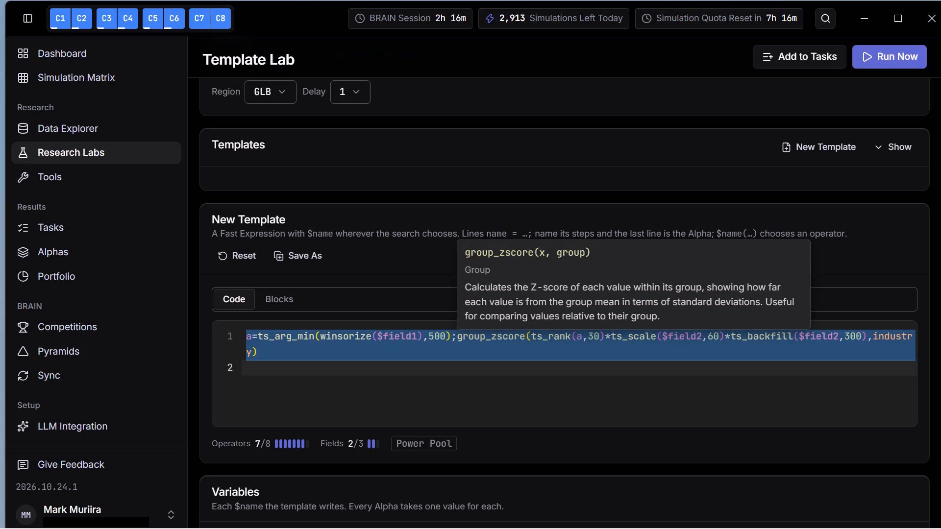
key(ctrl+v)
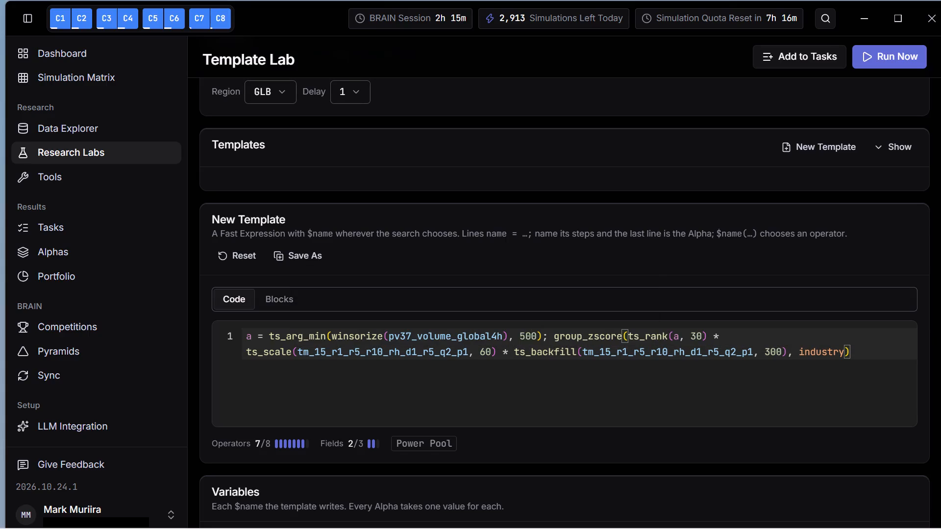
Copy the dataset name techindi_model from the description of the tm_15_r1_r5_r10_rh_d1_r5_q2_p1 field inside ts_scale.
click(468, 353)
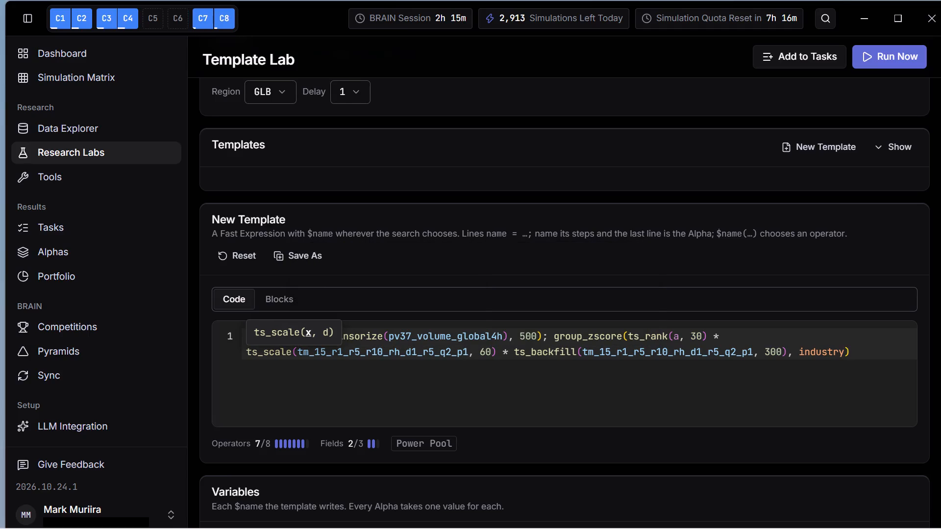
click(459, 351)
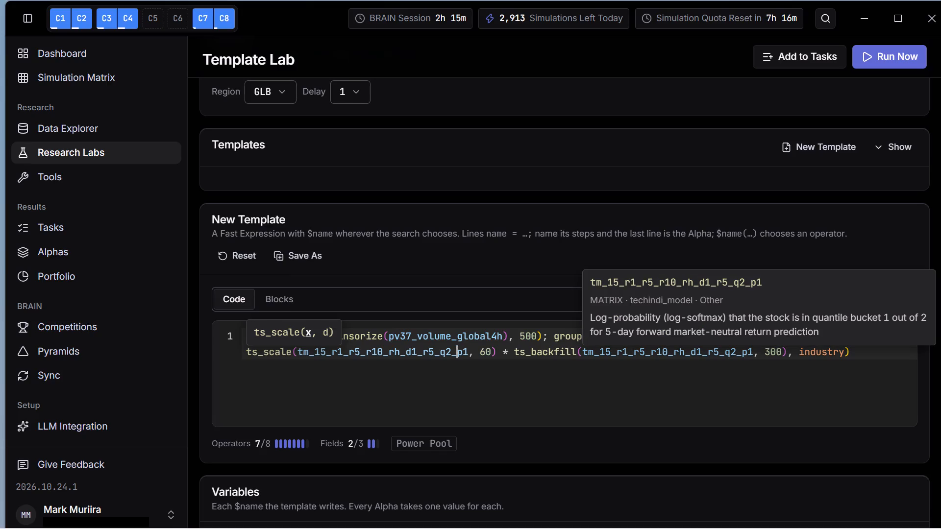
drag(692, 300, 634, 297)
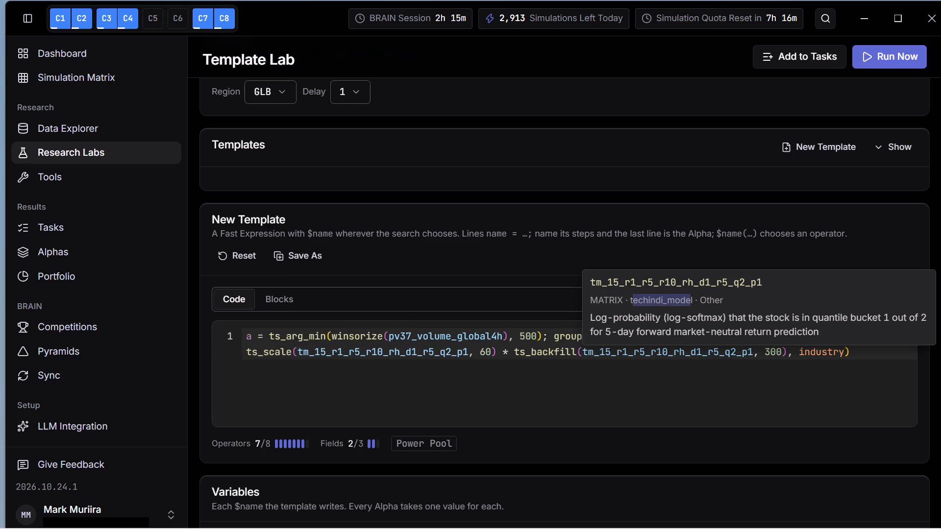
drag(634, 297, 630, 296)
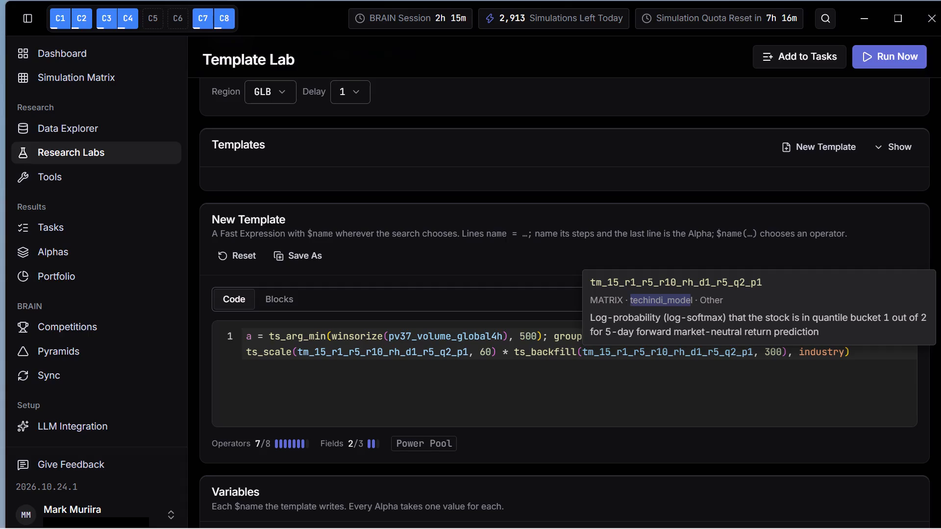
key(ctrl+c)
ctrl+click(613, 297)
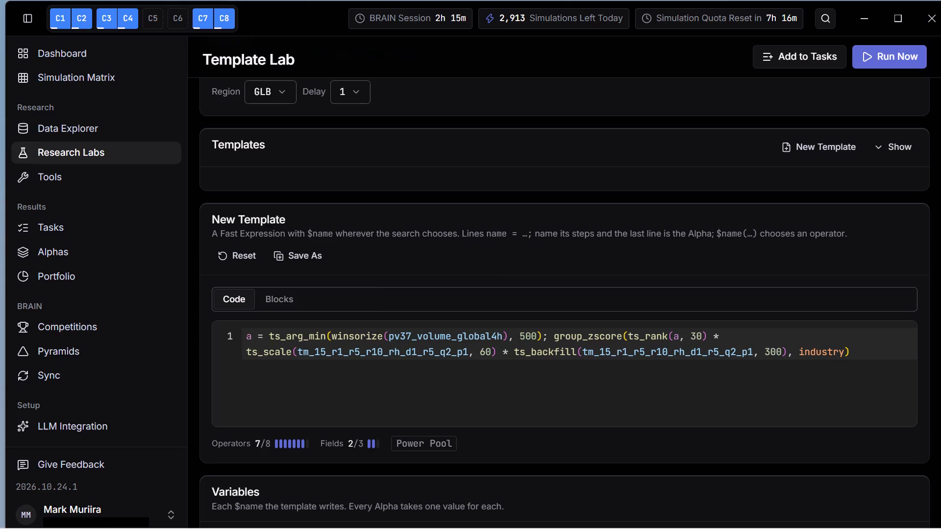
In the New Template code, replace the tm_15_r1_r5_r10_rh_d1_r5_q2_p1 field inside ts_backfill with $field2.
click(753, 352)
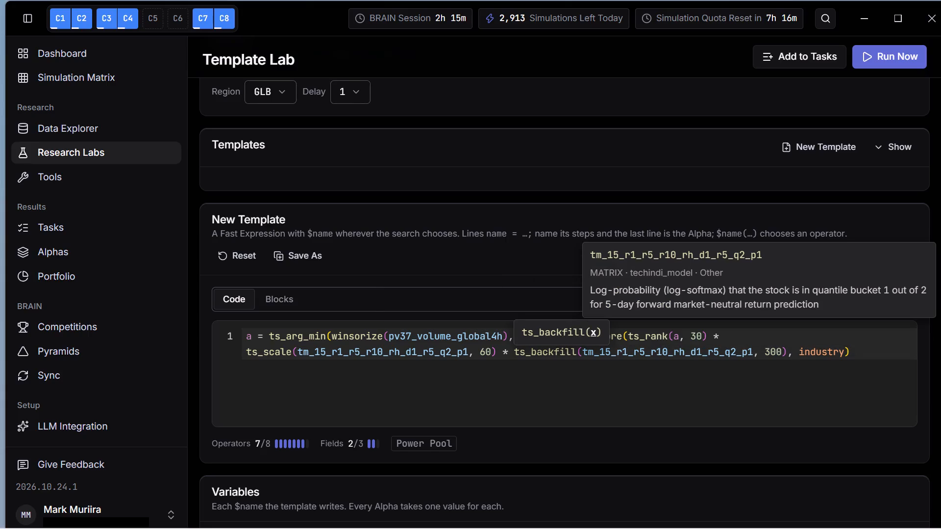
key(BackSpace)
key(BackSpace)
key(BackSpace)
key(BackSpace)
key(BackSpace)
key(BackSpace)
key(BackSpace)
key(BackSpace)
key(BackSpace)
key(BackSpace)
key(BackSpace)
key(BackSpace)
key(BackSpace)
key(BackSpace)
key(BackSpace)
key(BackSpace)
key(BackSpace)
key(BackSpace)
key(BackSpace)
key(BackSpace)
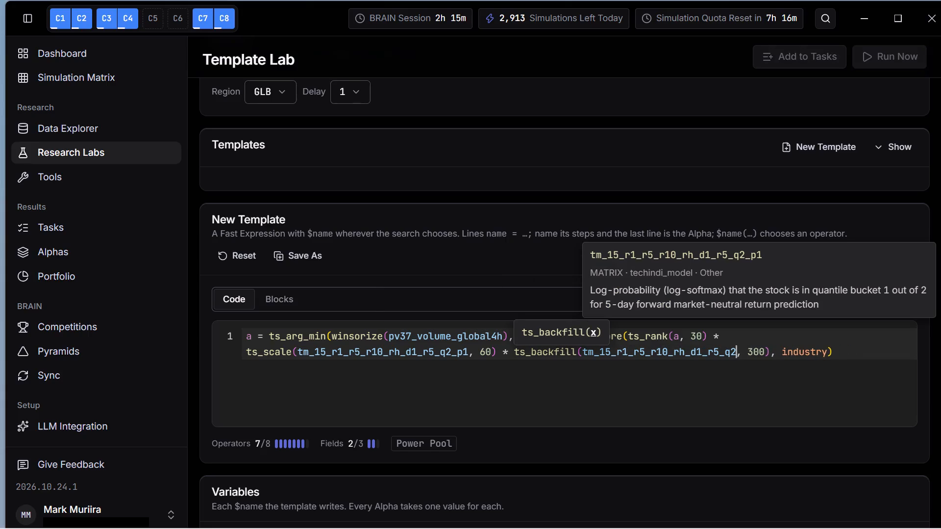
key(BackSpace)
key(BackSpace)
key(BackSpace)
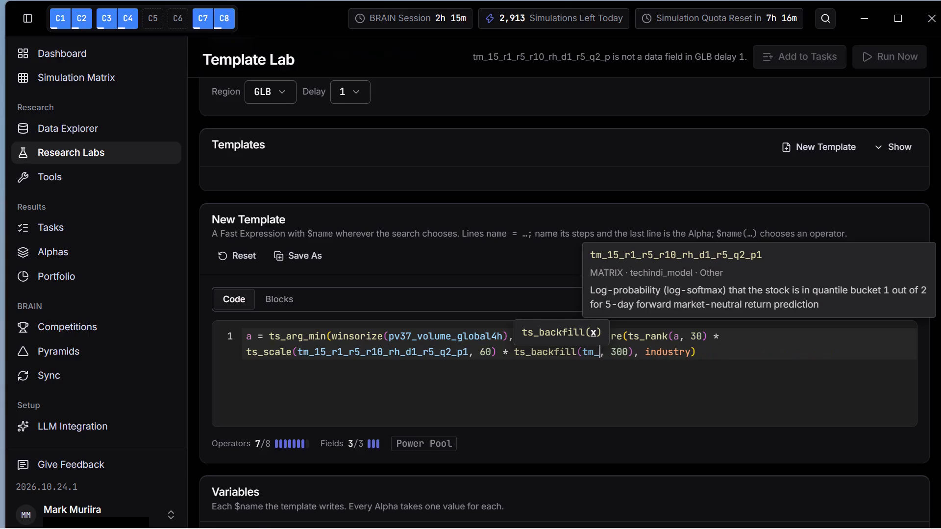
key(BackSpace)
key(BackSpace)
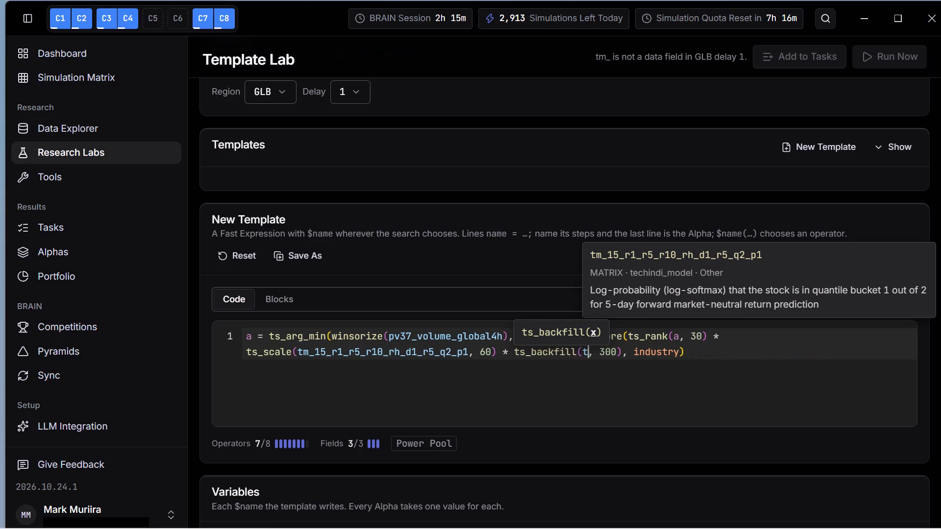
key(BackSpace)
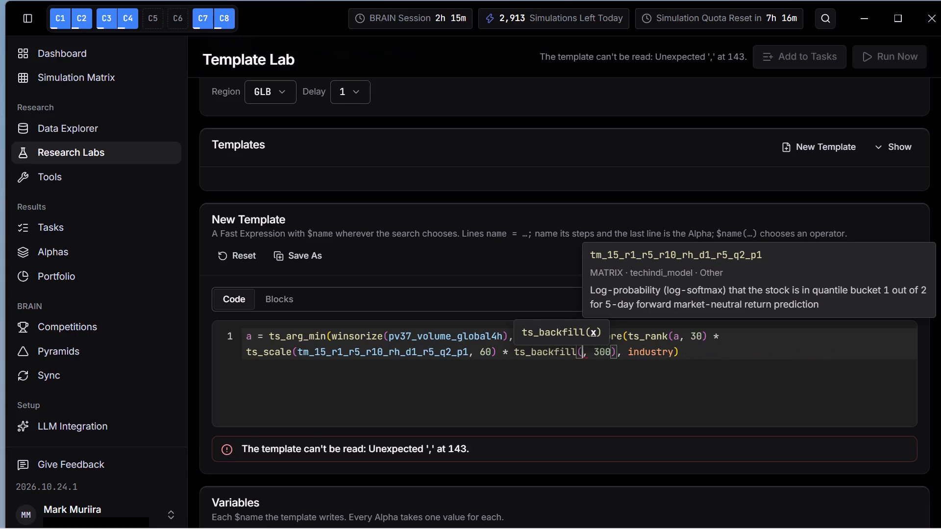
key(shift+dollar)
text(field)
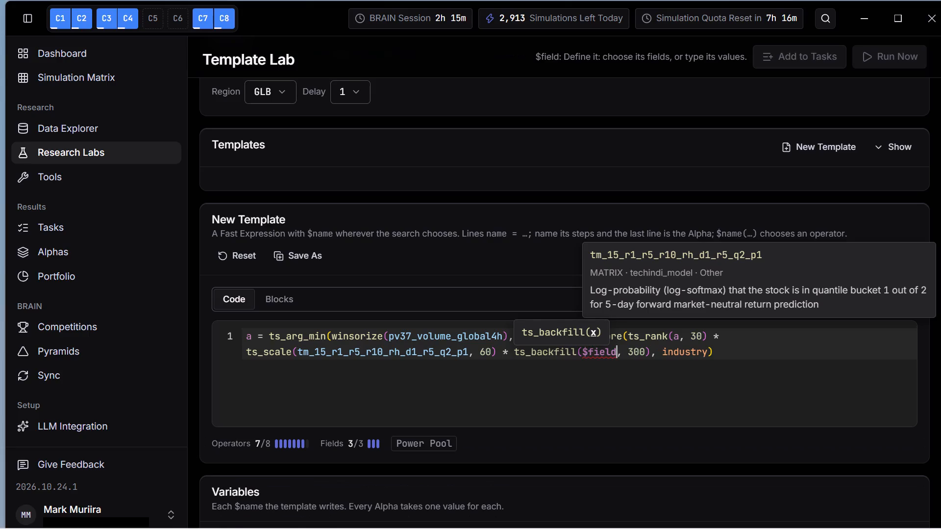
key(2)
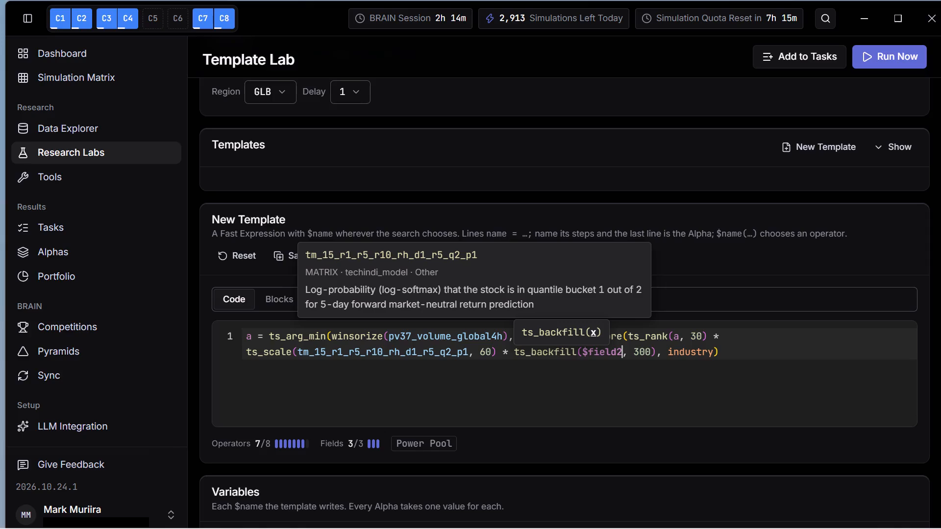
Replace the tm_15_r1_r5_r10_rh_d1_r5_q2_p1 field inside ts_scale with $field2.
click(468, 355)
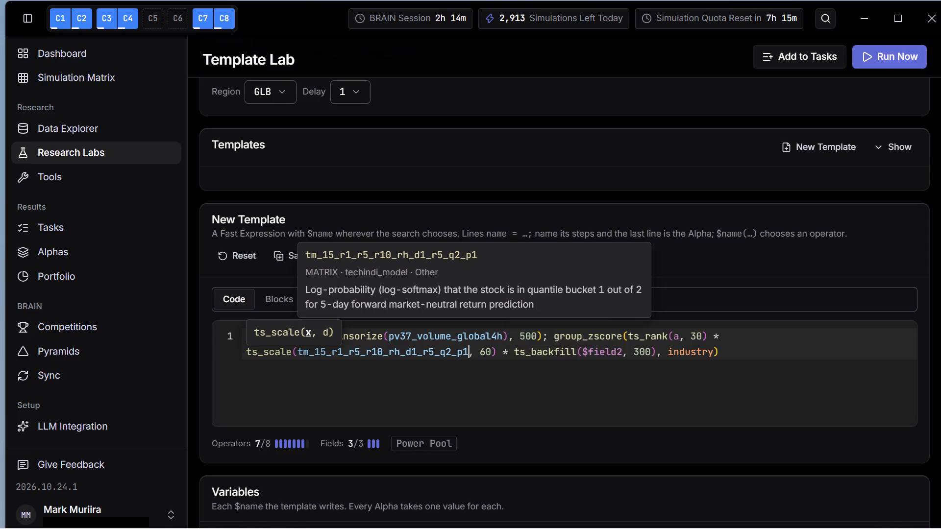
key(BackSpace)
key(BackSpace)
key(BackSpace)
key(BackSpace)
key(BackSpace)
key(BackSpace)
key(BackSpace)
key(BackSpace)
key(BackSpace)
key(BackSpace)
key(BackSpace)
key(BackSpace)
key(BackSpace)
key(BackSpace)
key(BackSpace)
key(BackSpace)
key(BackSpace)
key(BackSpace)
key(BackSpace)
key(BackSpace)
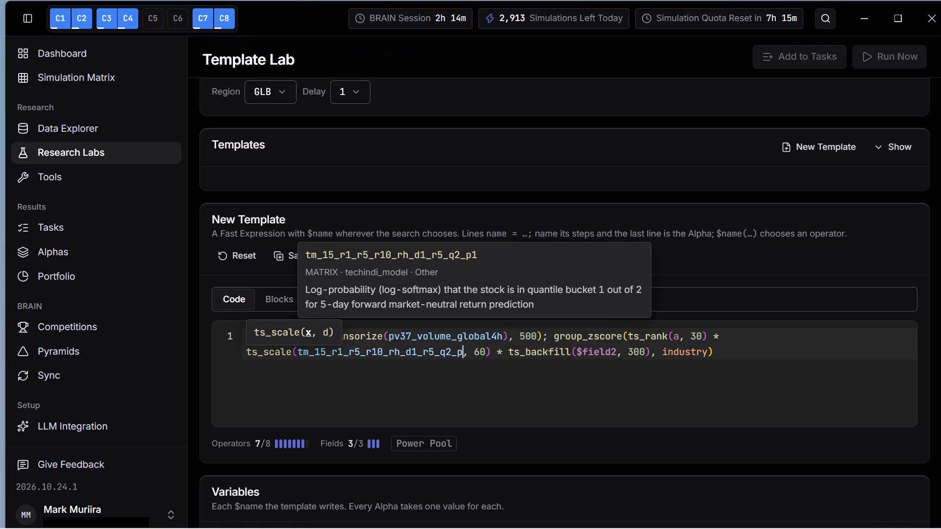
key(BackSpace)
key(BackSpace)
key(BackSpace)
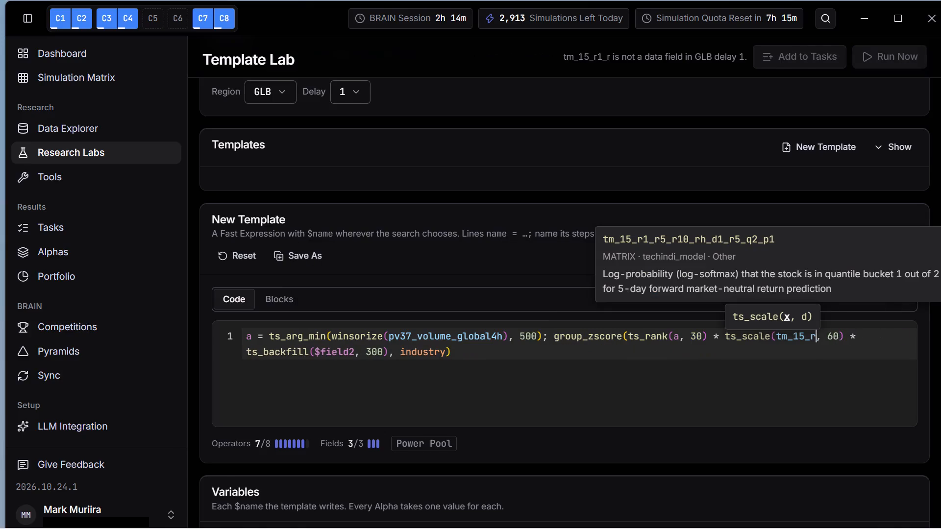
key(BackSpace)
key(BackSpace)
key(BackSpace)
key(BackSpace)
key(BackSpace)
key(BackSpace)
key(BackSpace)
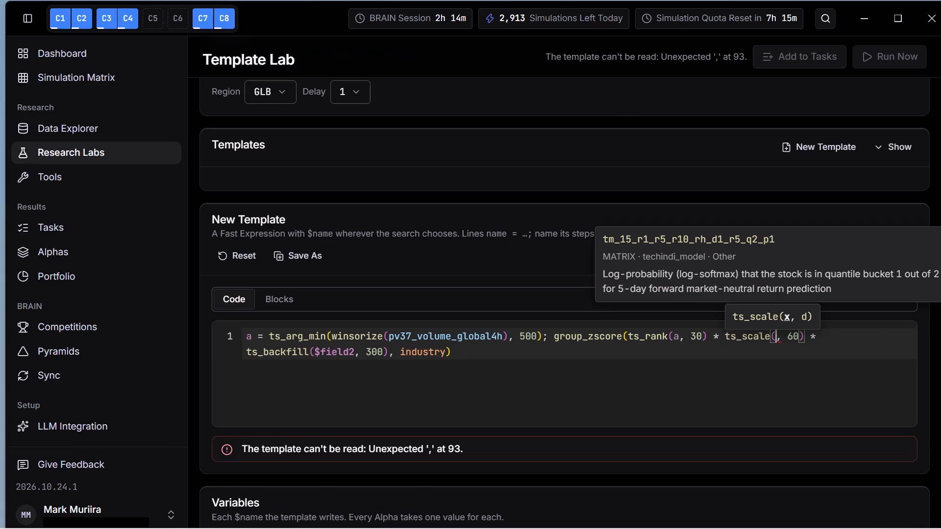
key(shift+dollar)
text(field)
key(2)
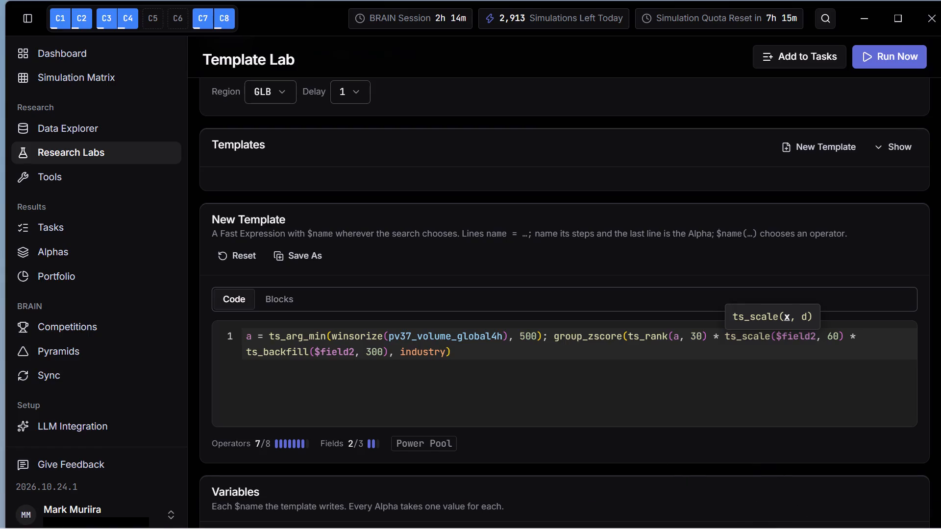
scroll(804, 401, down, 2)
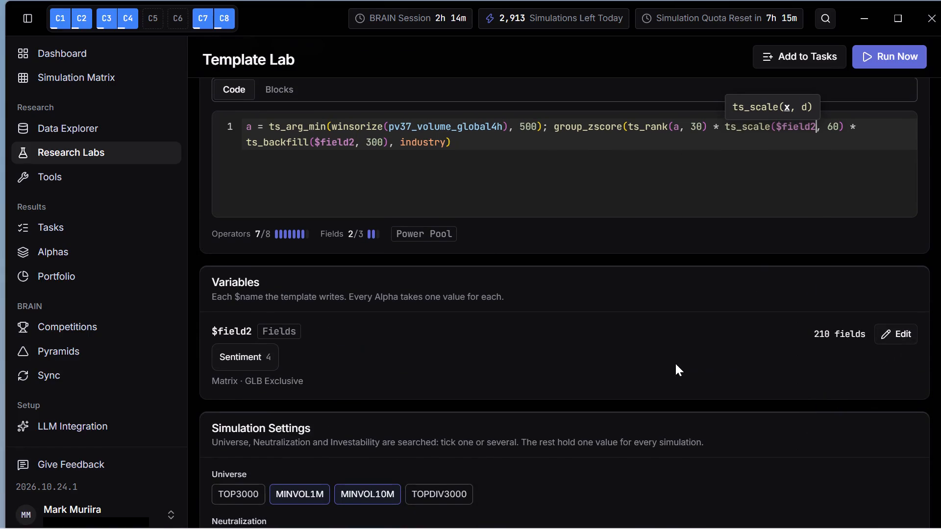
scroll(607, 372, down, 4)
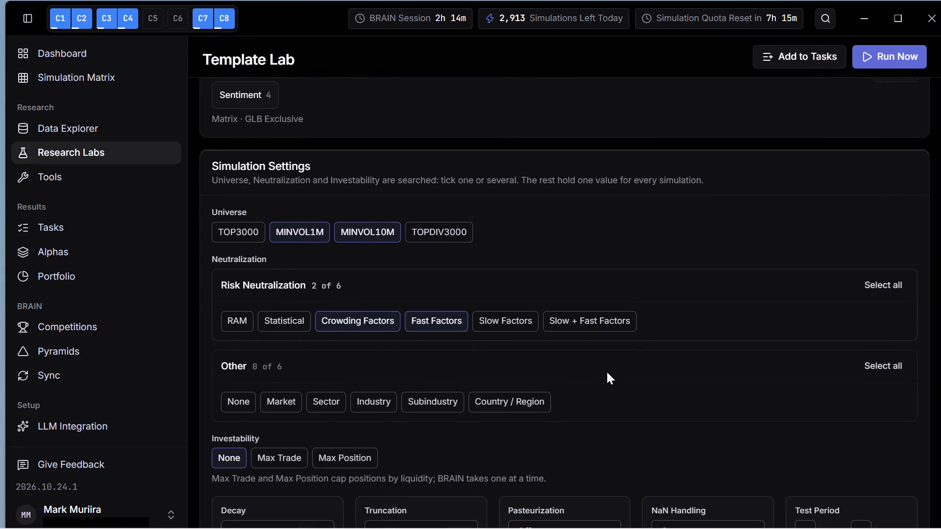
scroll(607, 372, up, 3)
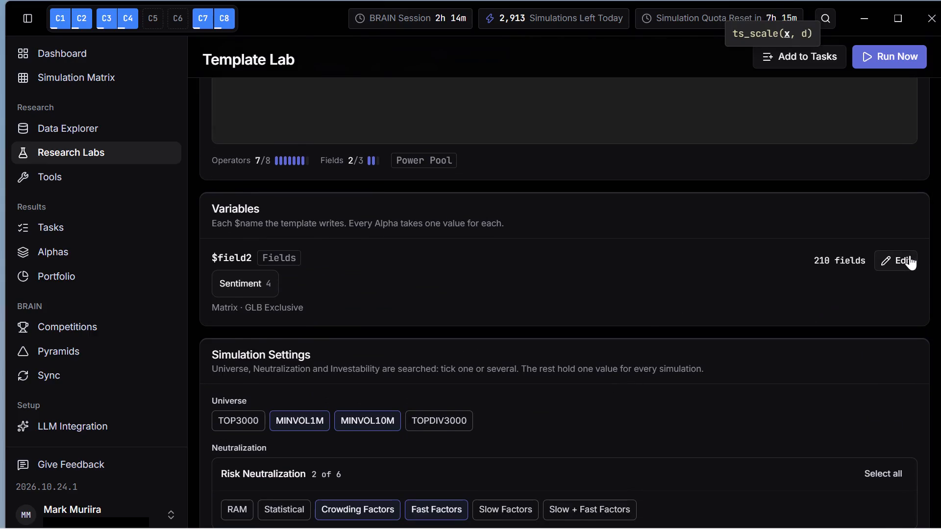
click(904, 256)
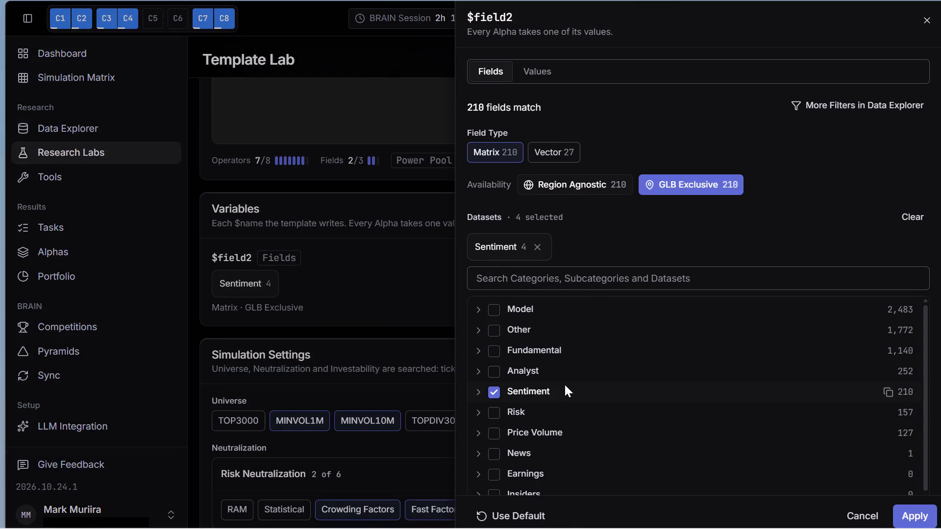
click(495, 373)
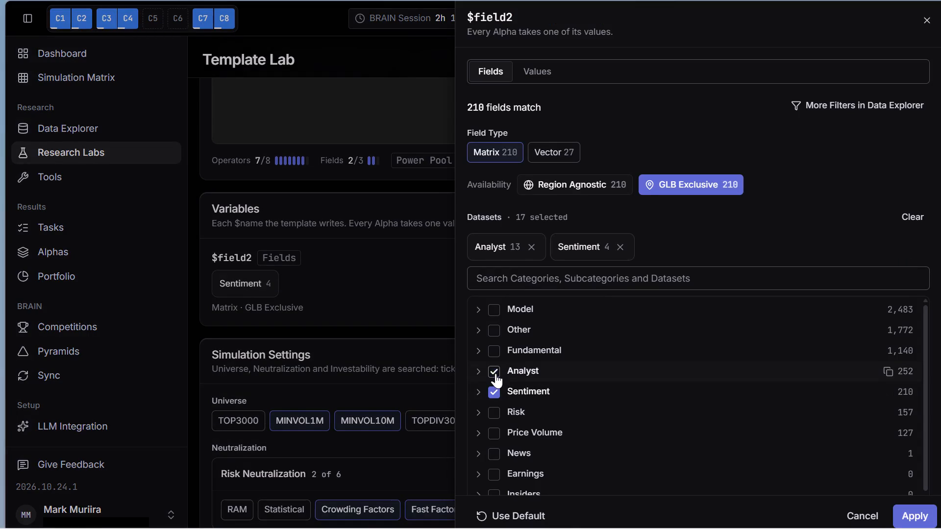
scroll(811, 215, down, 1)
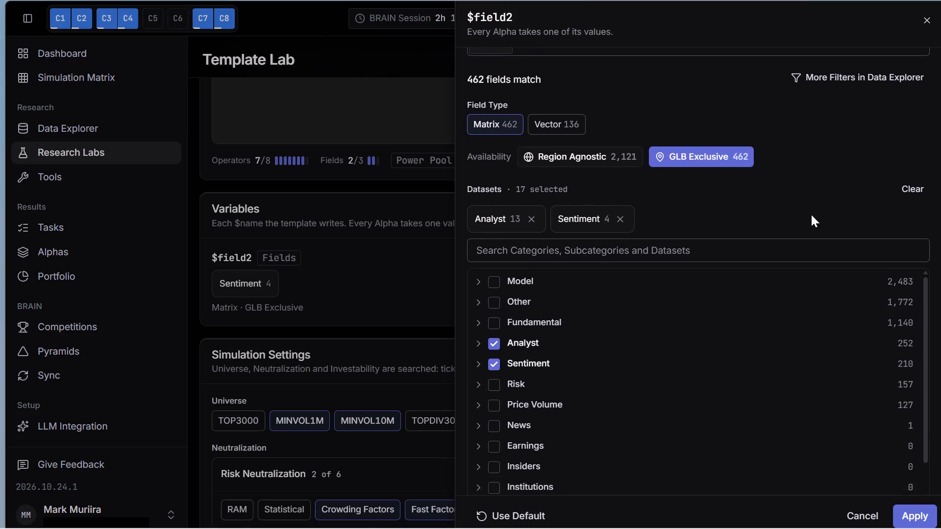
scroll(811, 215, down, 1)
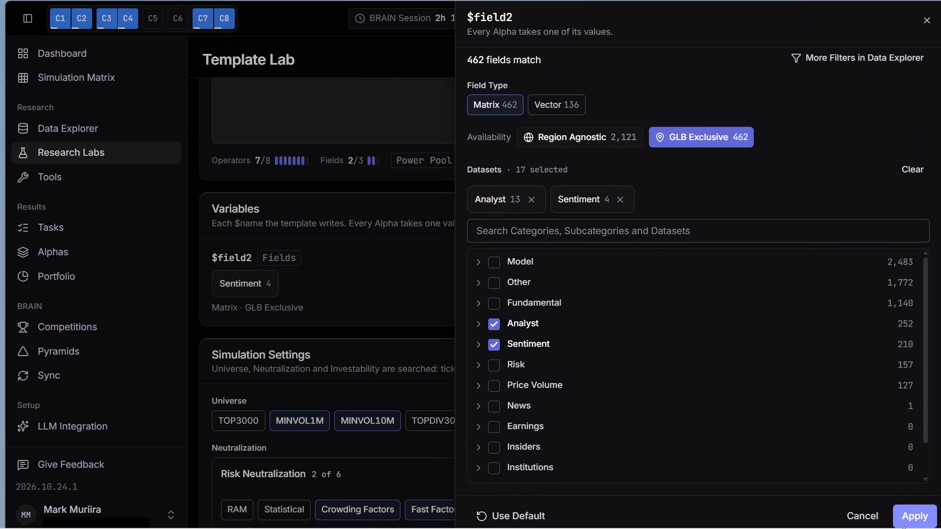
scroll(876, 275, up, 2)
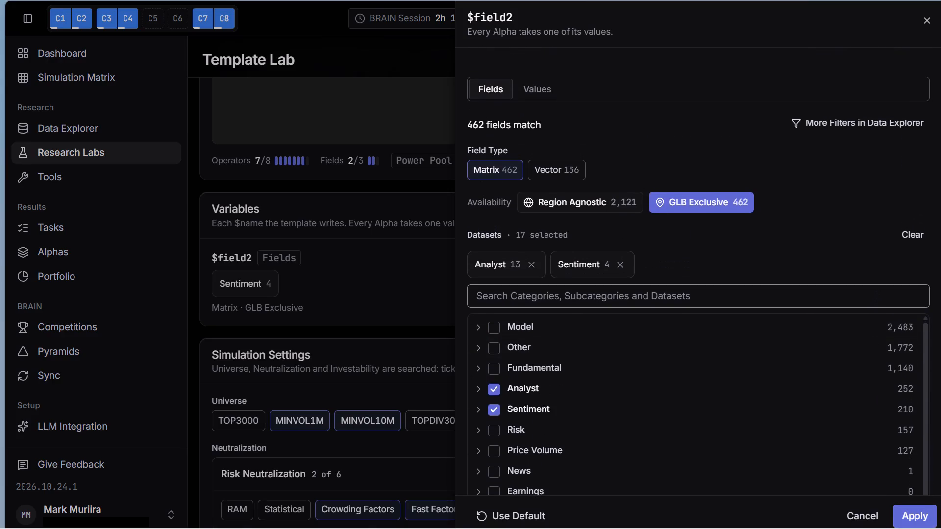